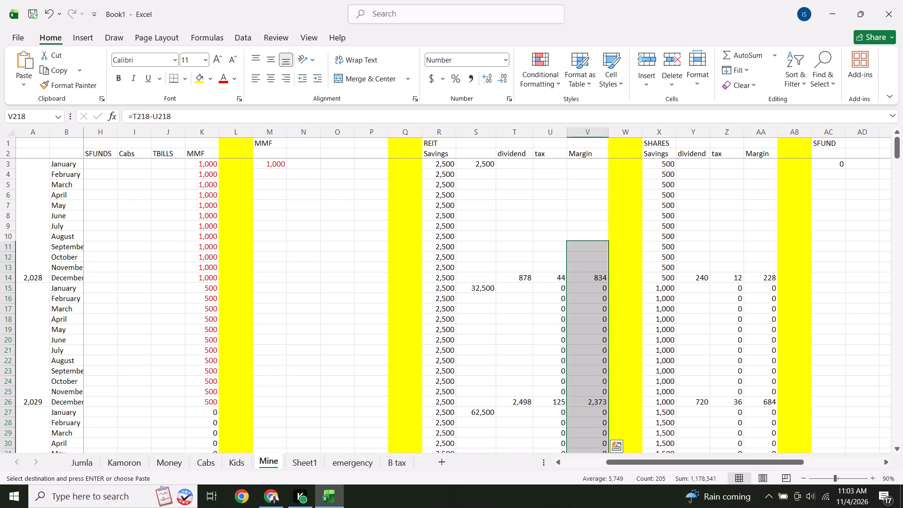
Examine the REIT margin column down through the 2042 rows and the investment sections across to CAB.
{"action": "left_click", "coordinate": [582, 198]}
{"action": "key", "text": "Down"}
{"action": "key", "text": "Down"}
{"action": "key", "text": "Down"}
{"action": "key", "text": "Down"}
{"action": "key", "text": "Down"}
{"action": "key", "text": "Down"}
{"action": "key", "text": "Down"}
{"action": "key", "text": "Down"}
{"action": "key", "text": "Down"}
{"action": "key", "text": "Down"}
{"action": "key", "text": "Down"}
{"action": "key", "text": "Down"}
{"action": "key", "text": "Down"}
{"action": "key", "text": "Down"}
{"action": "key", "text": "Down"}
{"action": "key", "text": "Down"}
{"action": "key", "text": "Down"}
{"action": "key", "text": "Down"}
{"action": "key", "text": "Down"}
{"action": "key", "text": "Down"}
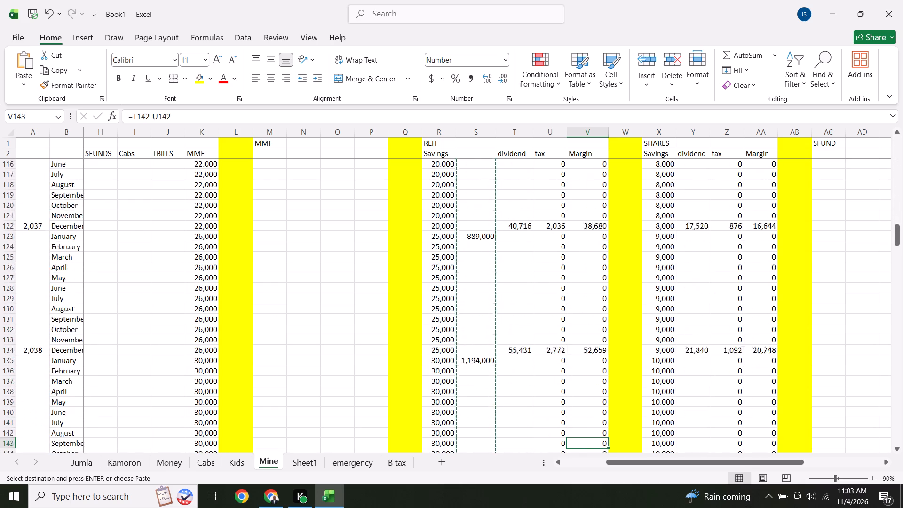
{"action": "key", "text": "Down"}
{"action": "key", "text": "Down"}
{"action": "key", "text": "Down"}
{"action": "key", "text": "Down"}
{"action": "key", "text": "Down"}
{"action": "key", "text": "Down"}
{"action": "key", "text": "Down"}
{"action": "key", "text": "Down"}
{"action": "key", "text": "Down"}
{"action": "key", "text": "Down"}
{"action": "key", "text": "Down"}
{"action": "key", "text": "Down"}
{"action": "key", "text": "Down"}
{"action": "key", "text": "Down"}
{"action": "key", "text": "Down"}
{"action": "key", "text": "Down"}
{"action": "key", "text": "Down"}
{"action": "key", "text": "Down"}
{"action": "key", "text": "Down"}
{"action": "key", "text": "Down"}
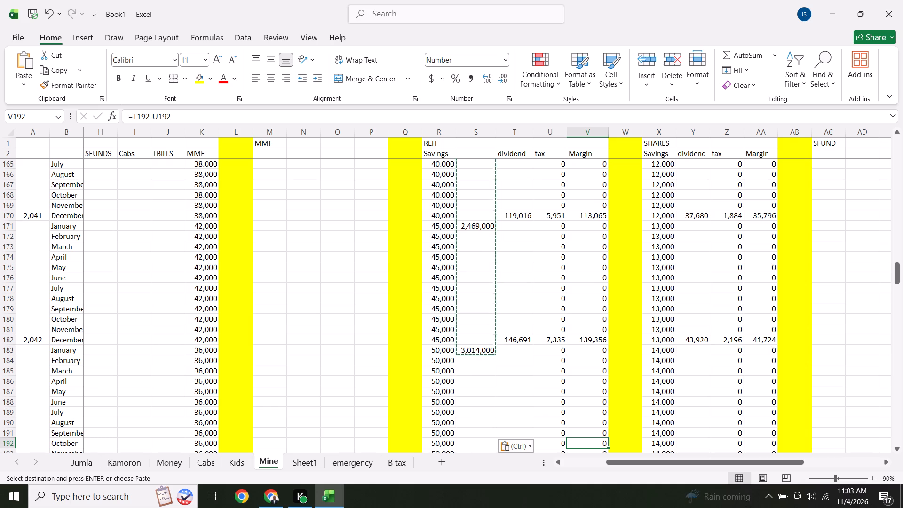
{"action": "key", "text": "Right"}
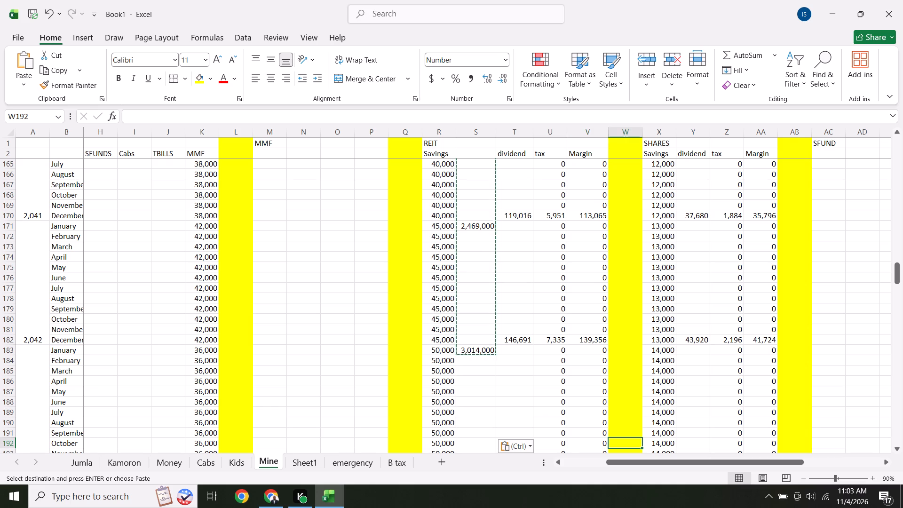
{"action": "key", "text": "Right"}
{"action": "key", "text": "Right"}
{"action": "key", "text": "Right"}
{"action": "key", "text": "Right"}
{"action": "key", "text": "Right"}
{"action": "key", "text": "Right"}
{"action": "key", "text": "Right"}
{"action": "key", "text": "Right"}
{"action": "key", "text": "Right"}
{"action": "key", "text": "Right"}
{"action": "key", "text": "Right"}
{"action": "key", "text": "Right"}
{"action": "key", "text": "Right"}
{"action": "key", "text": "Right"}
{"action": "key", "text": "Right"}
{"action": "key", "text": "Right"}
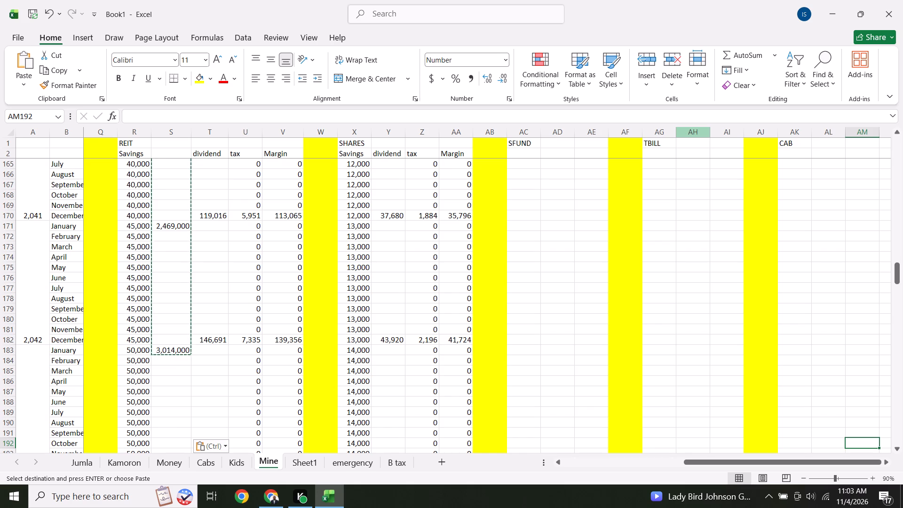
{"action": "left_click", "coordinate": [263, 233]}
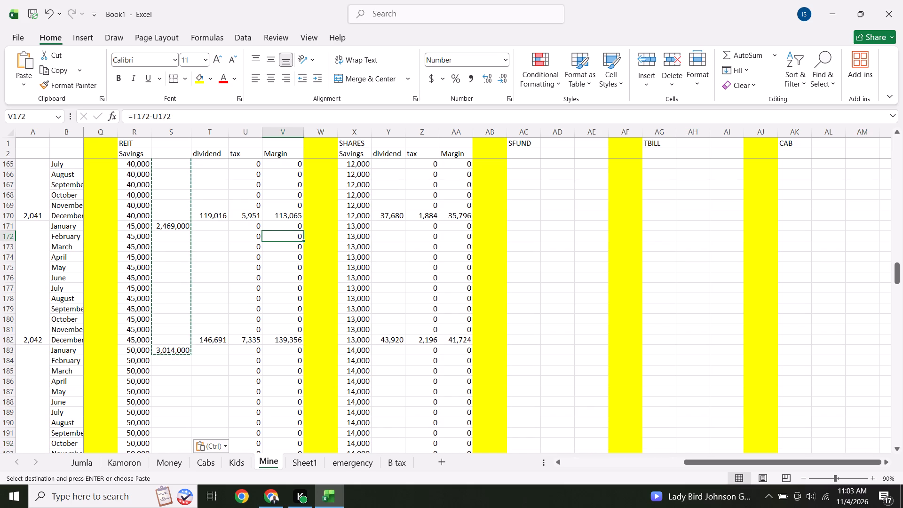
Enter the header "savings" under SFUND in cell AC2.
{"action": "left_click", "coordinate": [530, 154]}
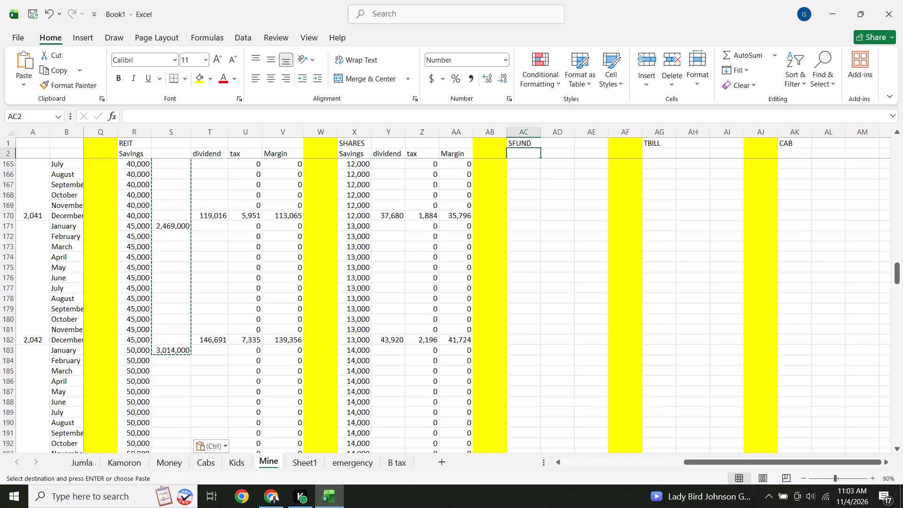
{"action": "type", "text": "savings"}
{"action": "key", "text": "Right"}
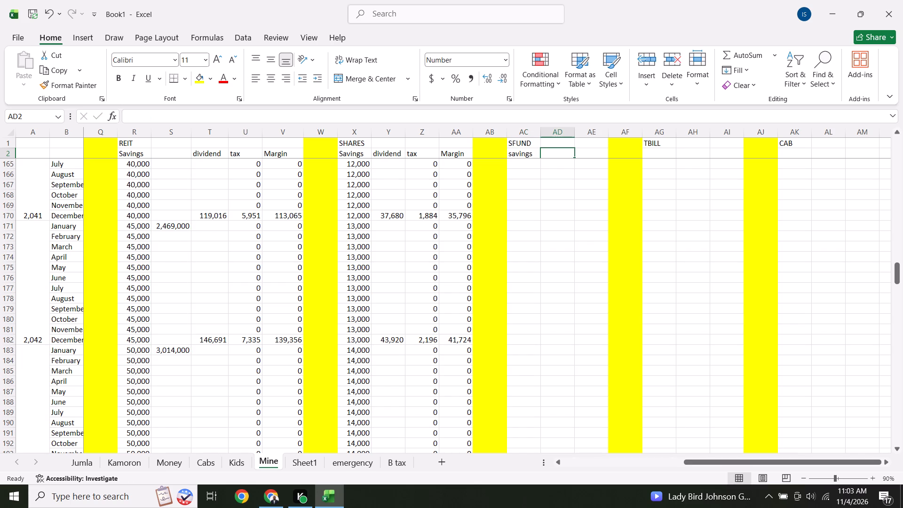
Insert four blank columns at column AD to widen the SFUND section.
{"action": "left_click", "coordinate": [562, 130]}
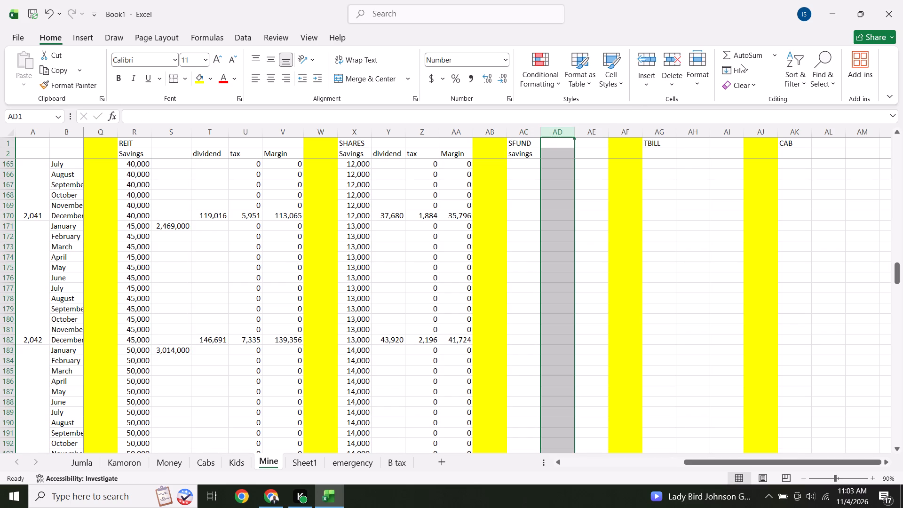
{"action": "left_click", "coordinate": [648, 60]}
{"action": "double_click", "coordinate": [648, 60]}
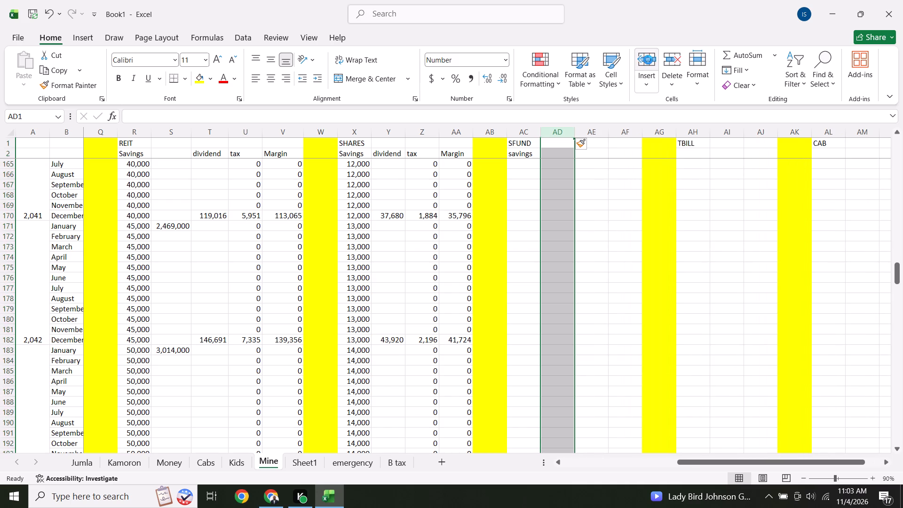
{"action": "left_click", "coordinate": [648, 60]}
{"action": "left_click", "coordinate": [624, 236]}
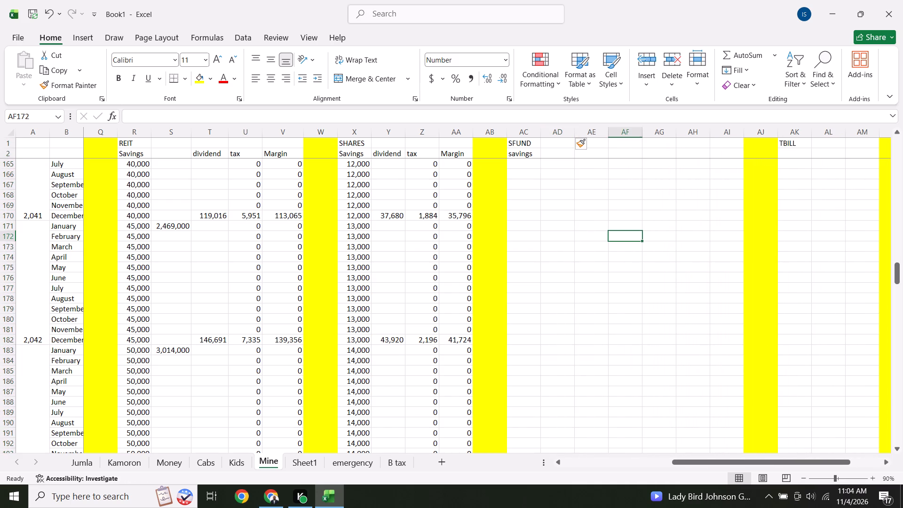
Enter the SFUND headers "rebates", "withdrawal", "total", "interest" and "tax" in cells AD2 through AH2.
{"action": "left_click", "coordinate": [550, 153]}
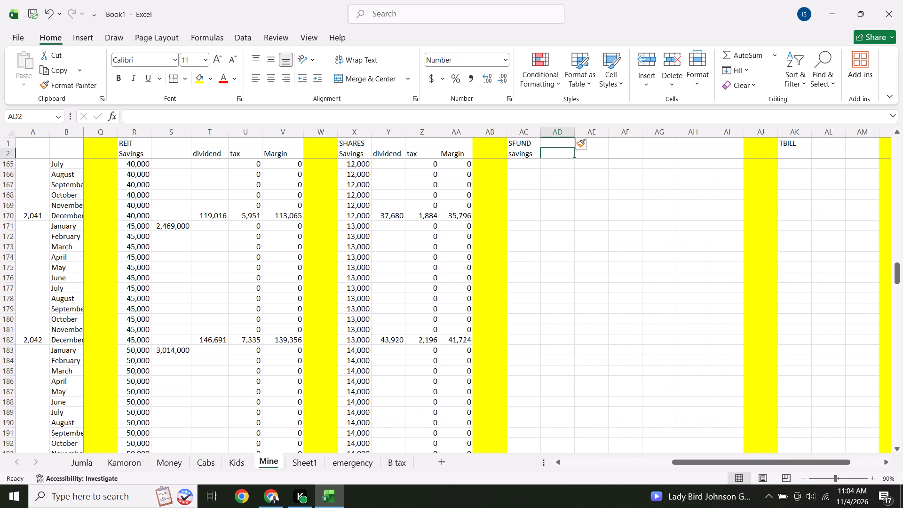
{"action": "type", "text": "rebates"}
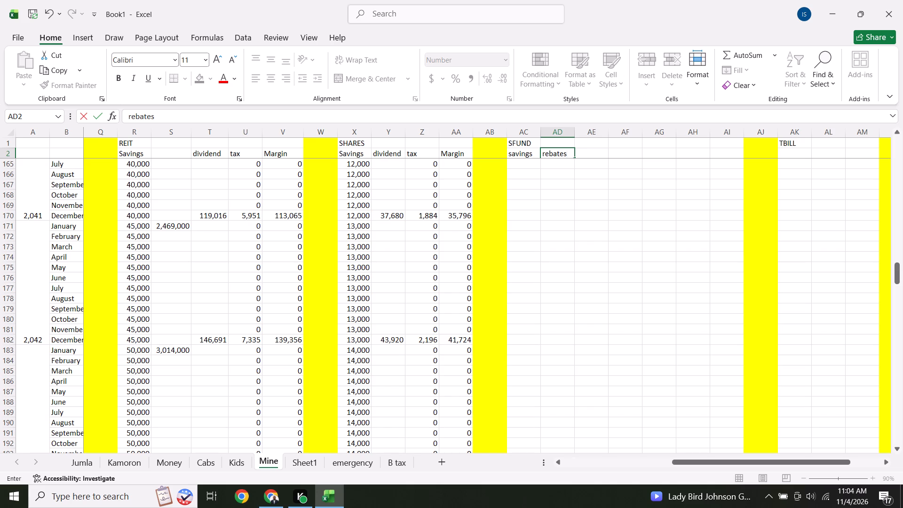
{"action": "key", "text": "Right"}
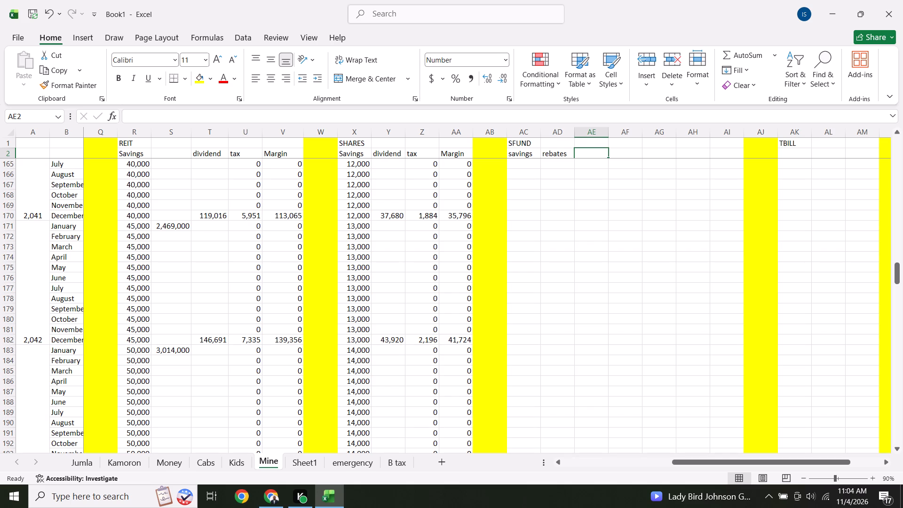
{"action": "key", "text": "w"}
{"action": "type", "text": "ithdrawal"}
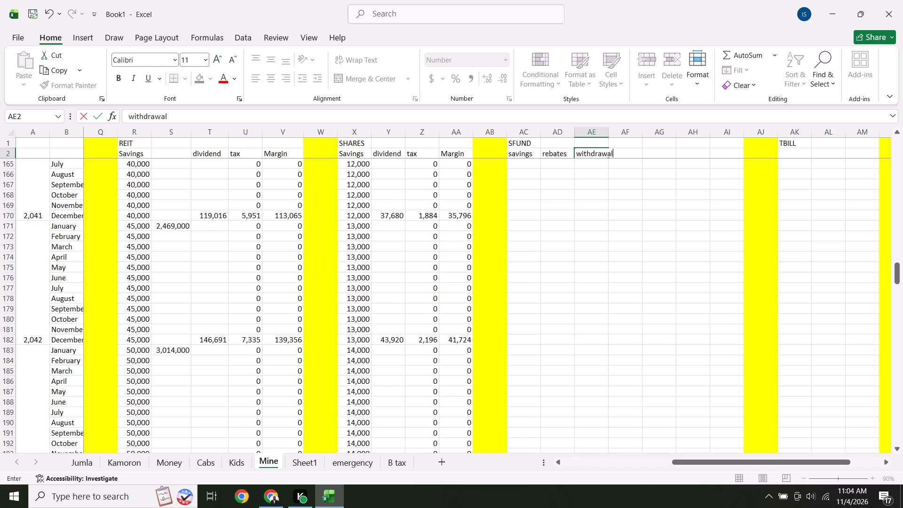
{"action": "key", "text": "Right"}
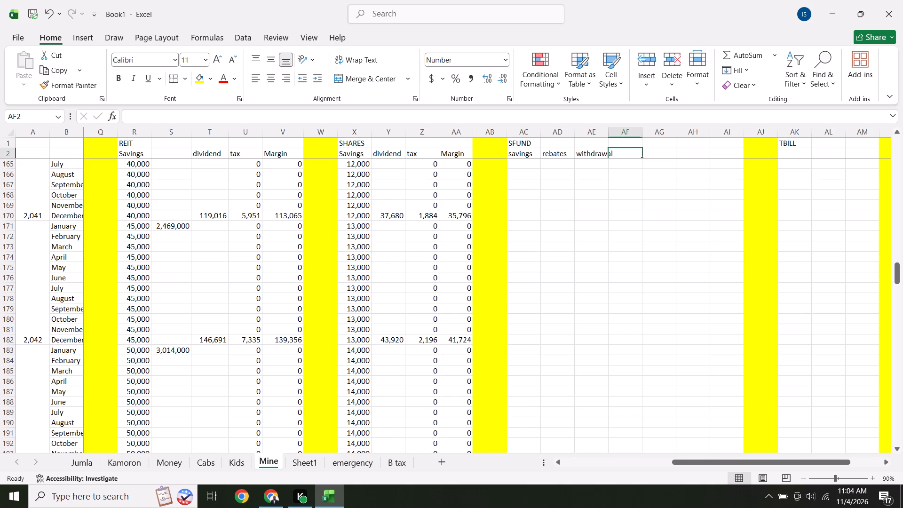
{"action": "type", "text": "total"}
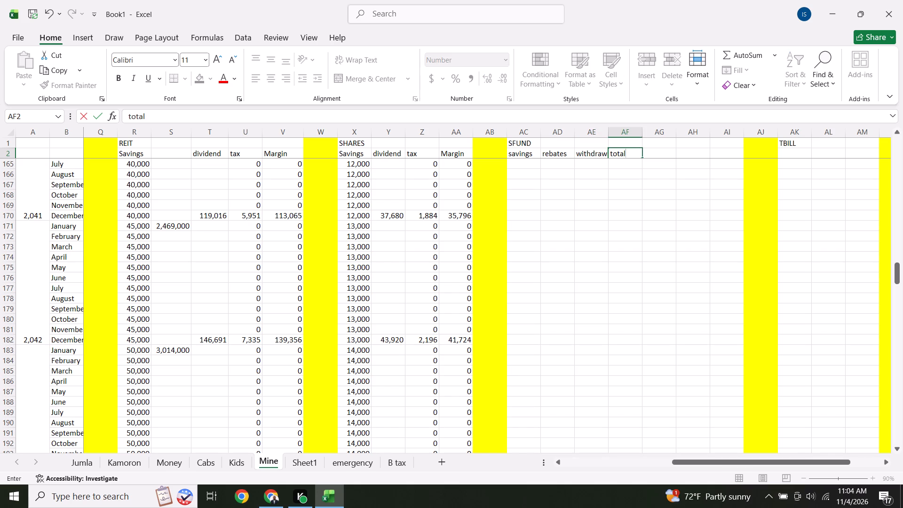
{"action": "key", "text": "Right"}
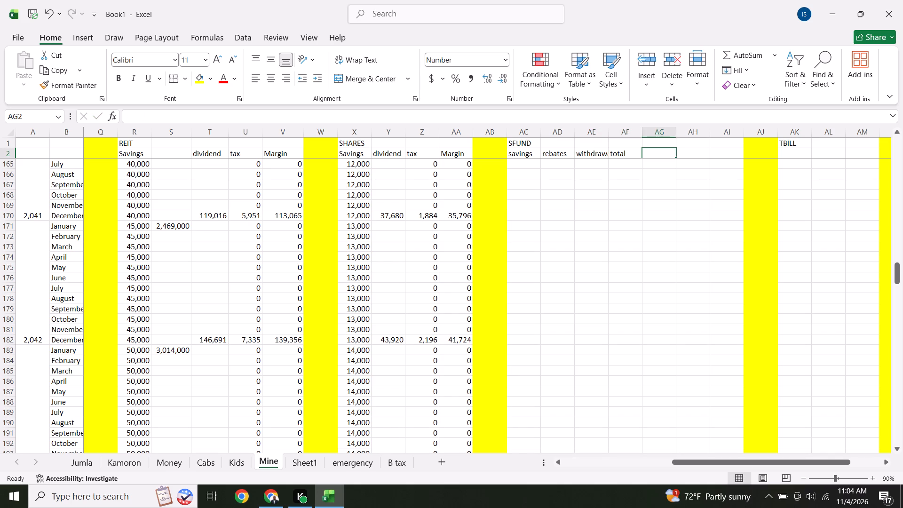
{"action": "type", "text": "interest"}
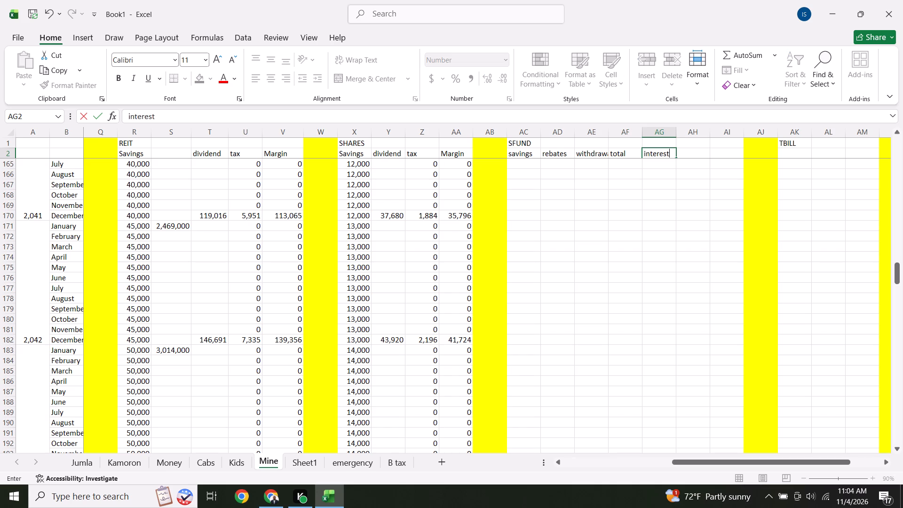
{"action": "key", "text": "Right"}
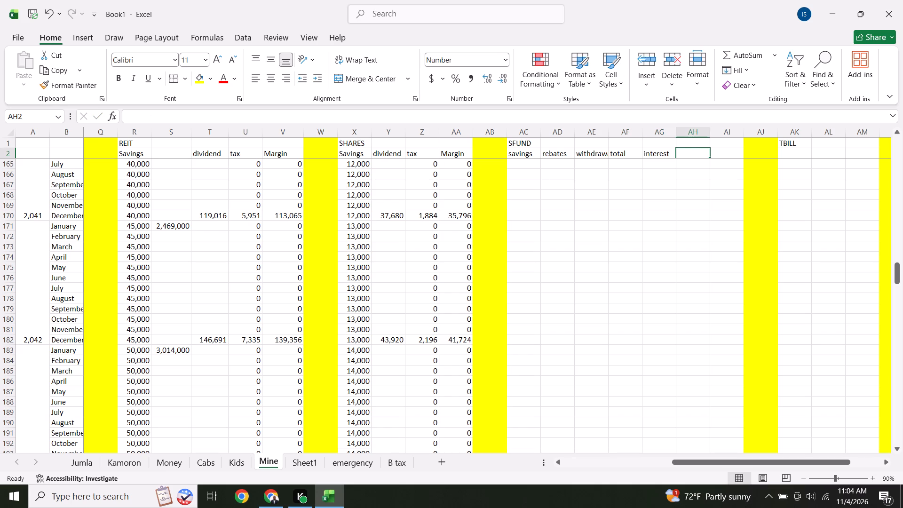
{"action": "type", "text": "ta"}
{"action": "key", "text": "x"}
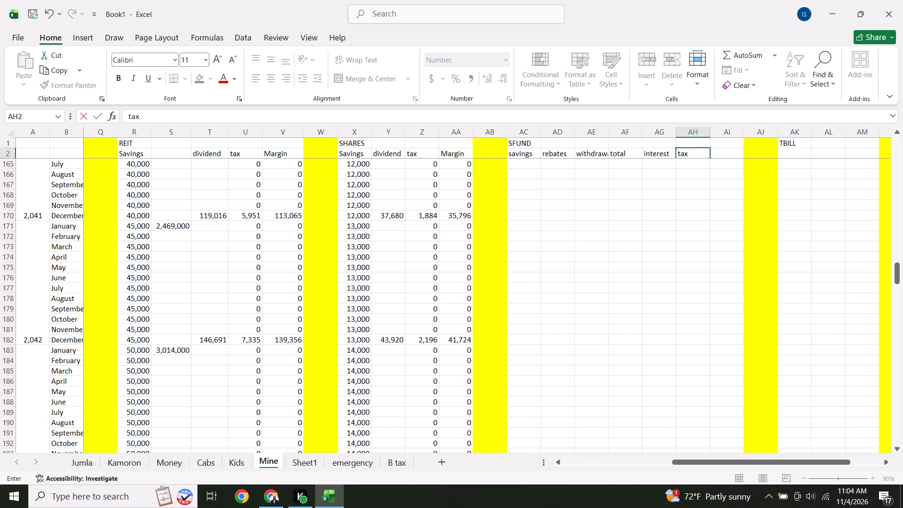
{"action": "left_click", "coordinate": [691, 170]}
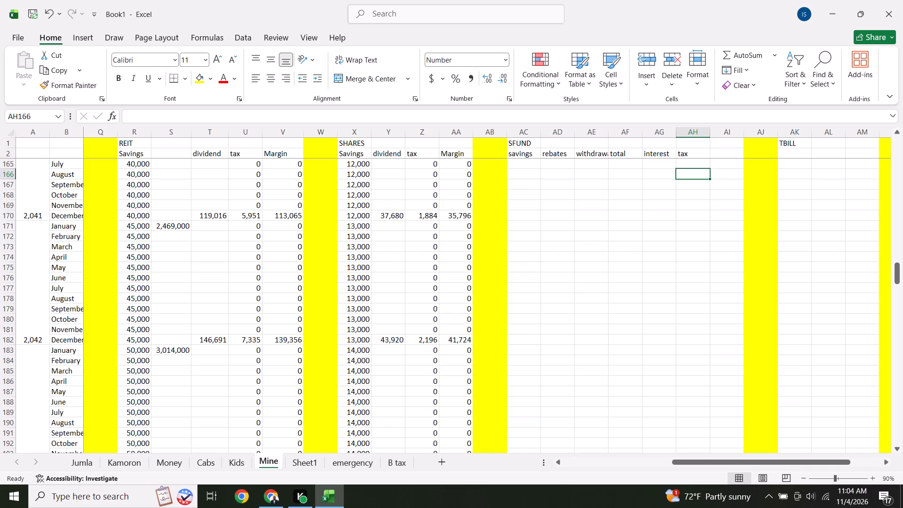
Enter the formula =AG165*15% in cell AH165 to calculate SFUND tax from interest.
{"action": "left_click", "coordinate": [696, 165]}
{"action": "key", "text": "equal"}
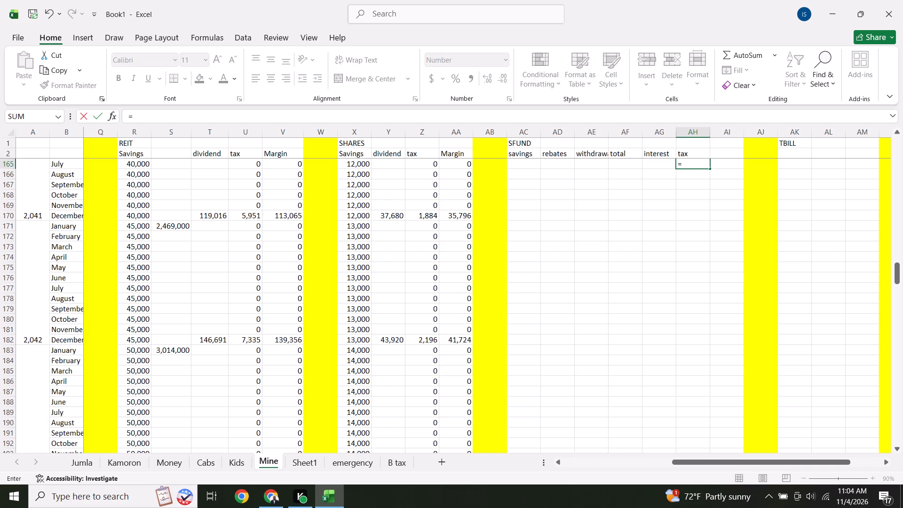
{"action": "left_click", "coordinate": [655, 164]}
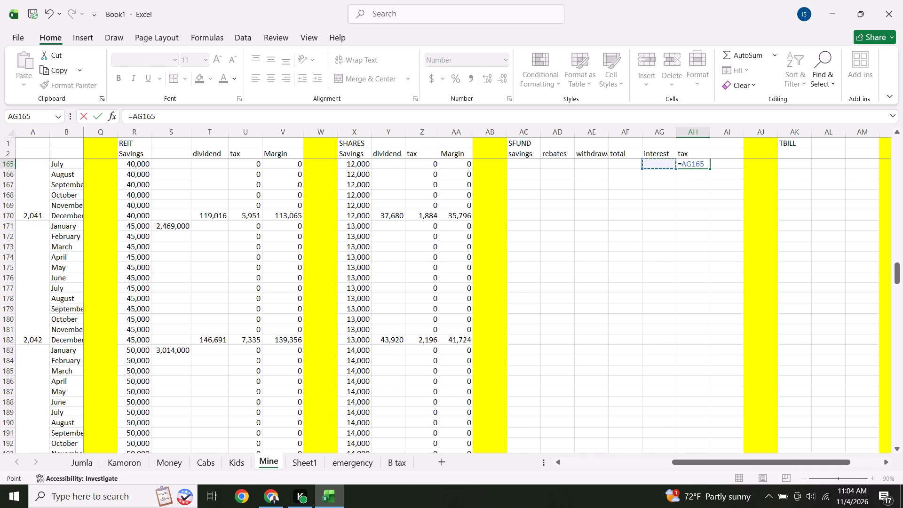
{"action": "key", "text": "asterisk"}
{"action": "type", "text": "15"}
{"action": "key", "text": "shift+percent"}
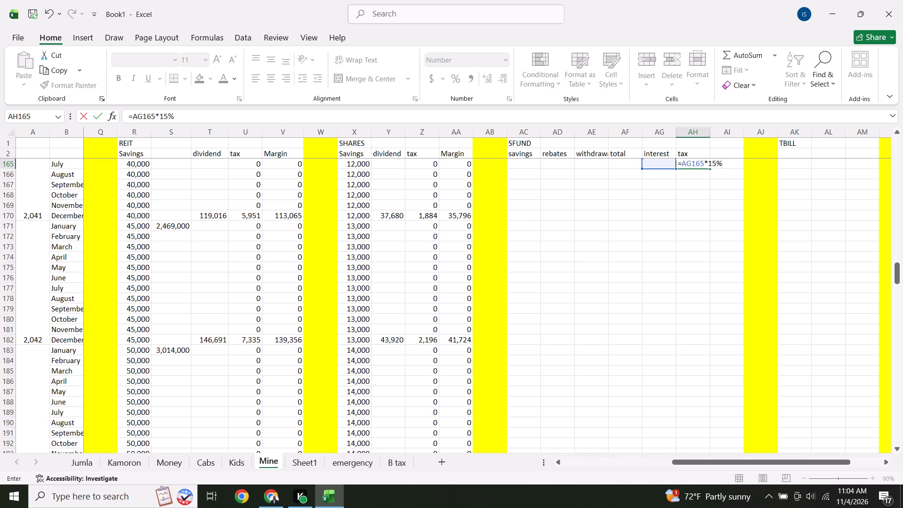
{"action": "key", "text": "Return"}
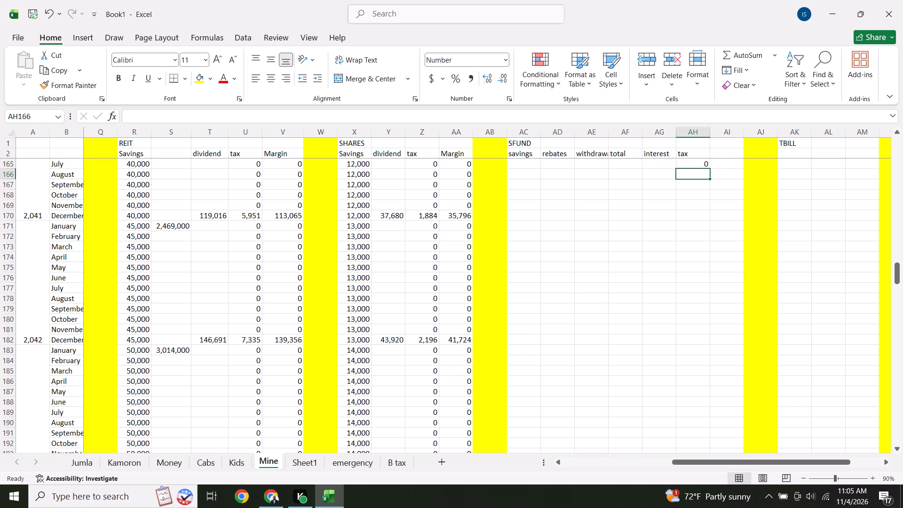
Insert two blank columns at column AI, after the SFUND tax column.
{"action": "left_click", "coordinate": [719, 167]}
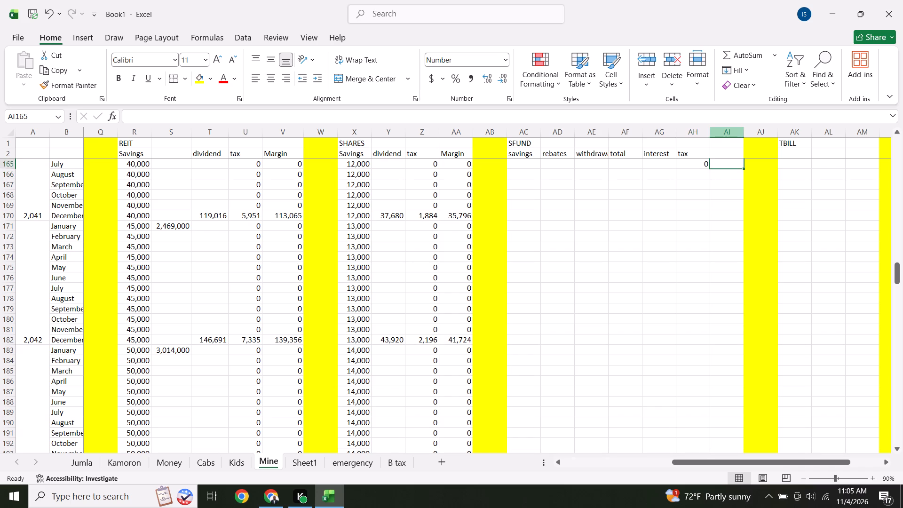
{"action": "left_click", "coordinate": [729, 133]}
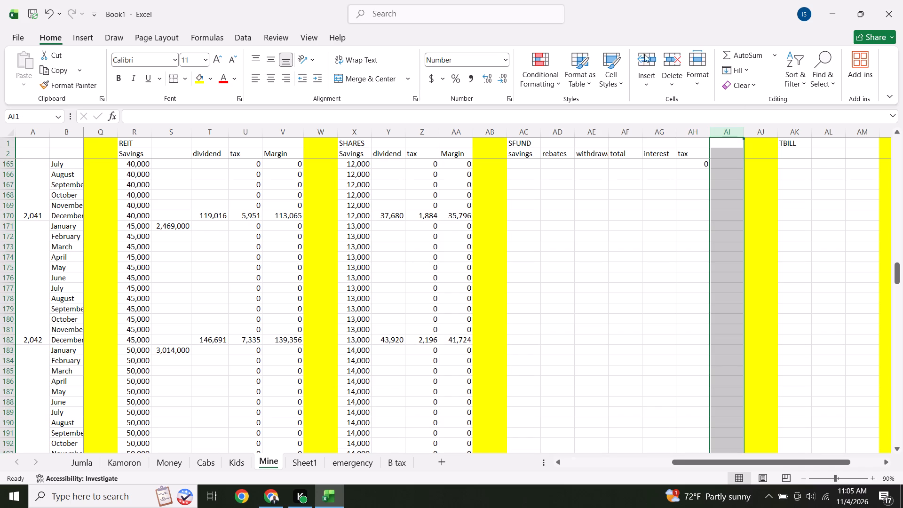
{"action": "left_click", "coordinate": [645, 56]}
{"action": "left_click", "coordinate": [645, 56]}
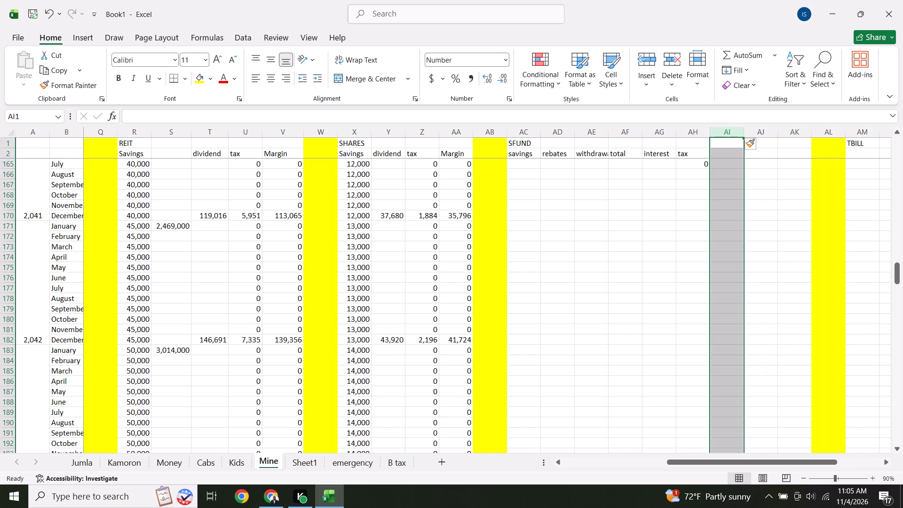
{"action": "left_click", "coordinate": [787, 199]}
Enter the header "margin" in cell AI2 of the SFUND section.
{"action": "left_click", "coordinate": [729, 155]}
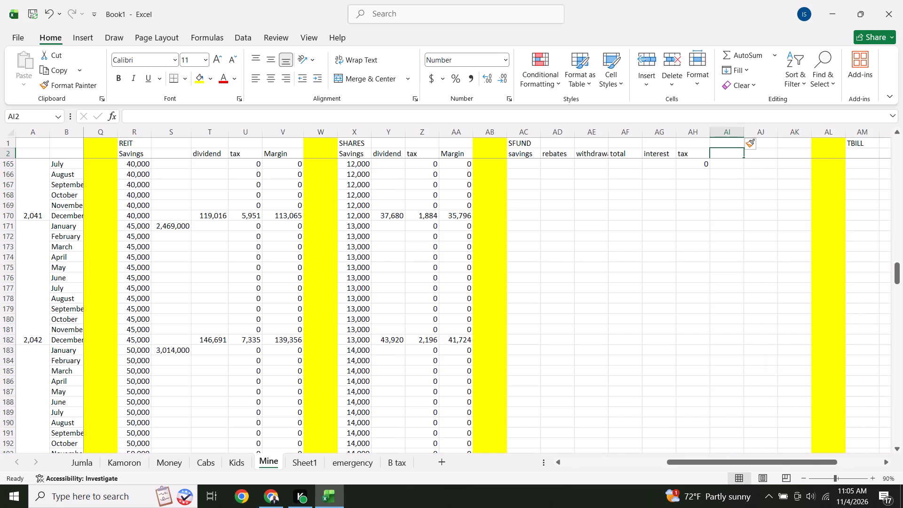
{"action": "type", "text": "mar"}
{"action": "type", "text": "gin"}
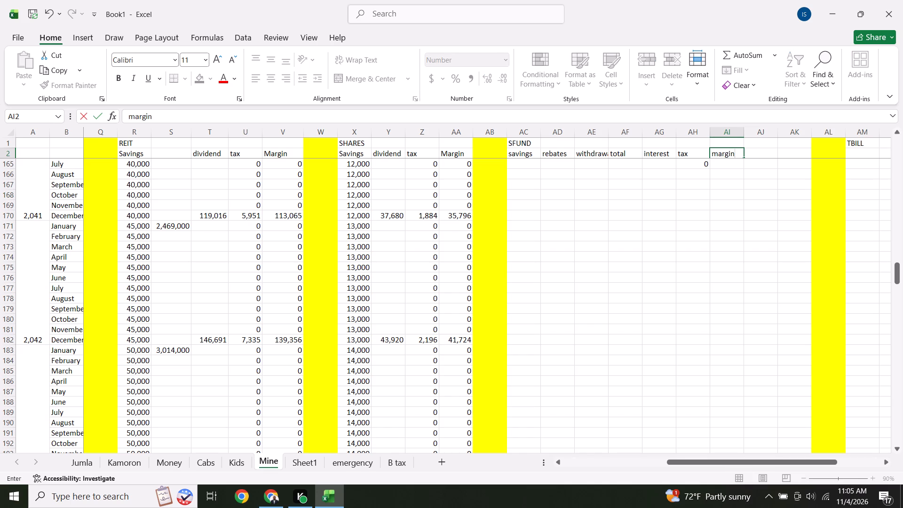
Enter the formula =AG165-AH165 in cell AI165 to calculate the SFUND margin as interest minus tax.
{"action": "left_click", "coordinate": [733, 165]}
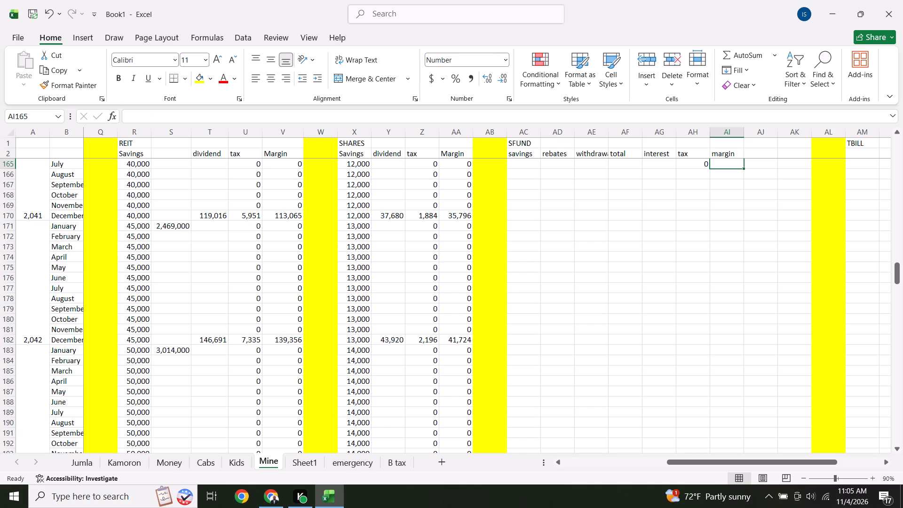
{"action": "key", "text": "equal"}
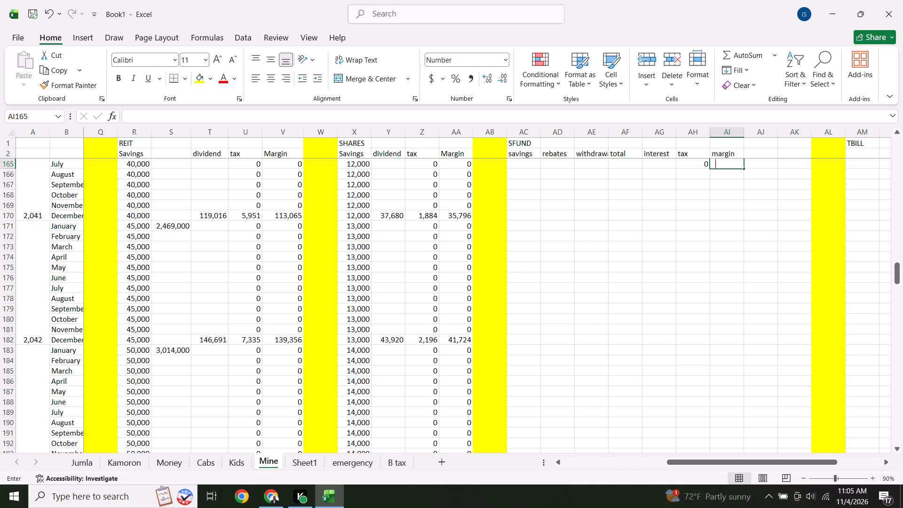
{"action": "left_click", "coordinate": [650, 164]}
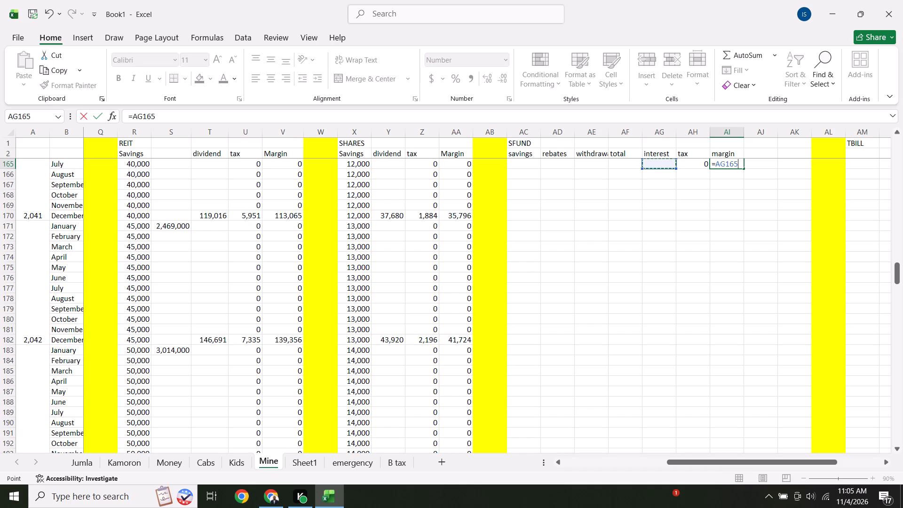
{"action": "key", "text": "minus"}
{"action": "left_click", "coordinate": [699, 167]}
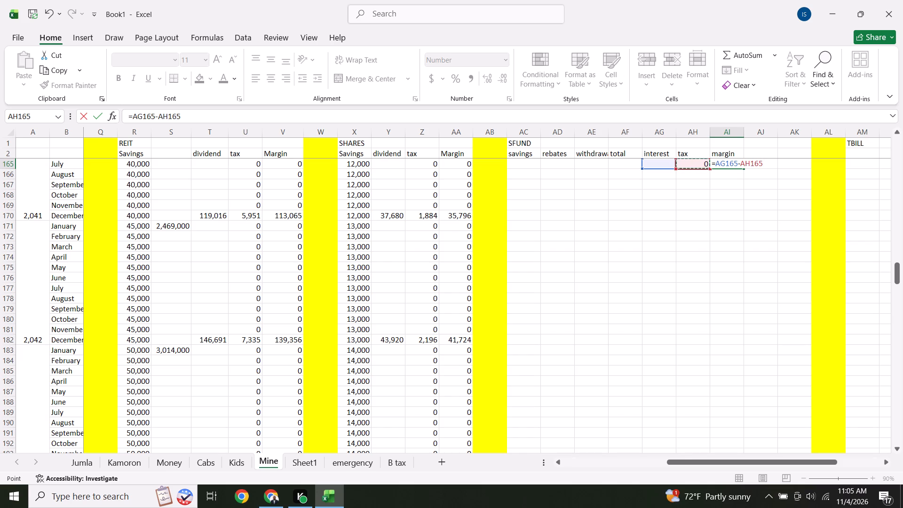
{"action": "key", "text": "Return"}
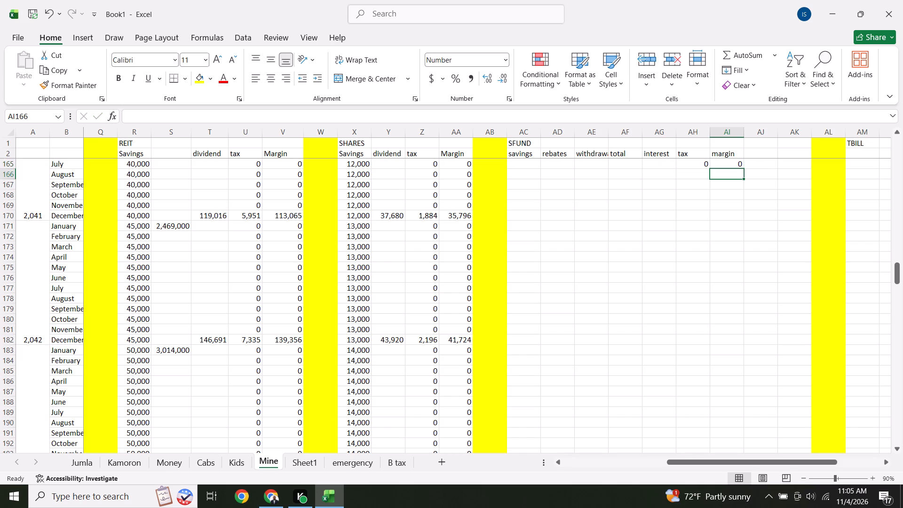
Enter the header "retained" in cell AJ2 of the SFUND section.
{"action": "left_click", "coordinate": [753, 152]}
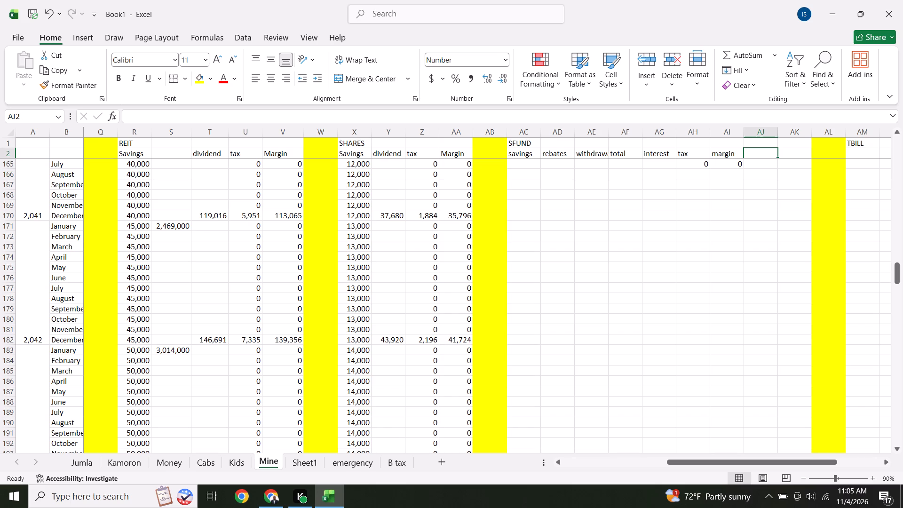
{"action": "type", "text": "retained"}
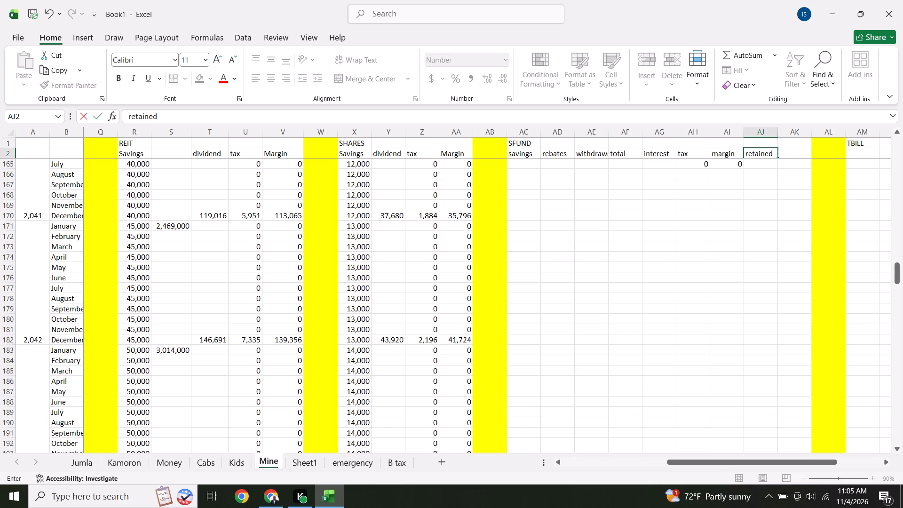
{"action": "left_click", "coordinate": [752, 235]}
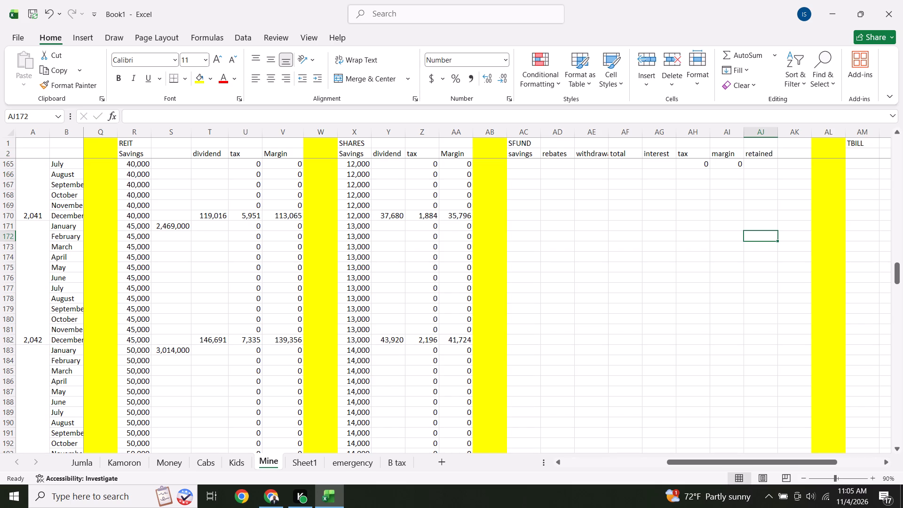
Enter the formula =AI165+AF165 in cell AJ165 to add the SFUND margin and total as retained.
{"action": "left_click", "coordinate": [755, 165]}
{"action": "key", "text": "equal"}
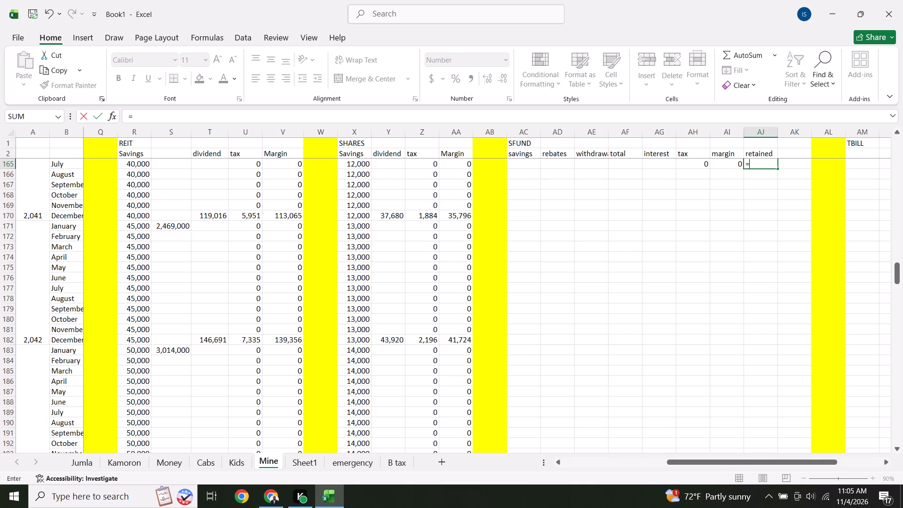
{"action": "left_click", "coordinate": [735, 164]}
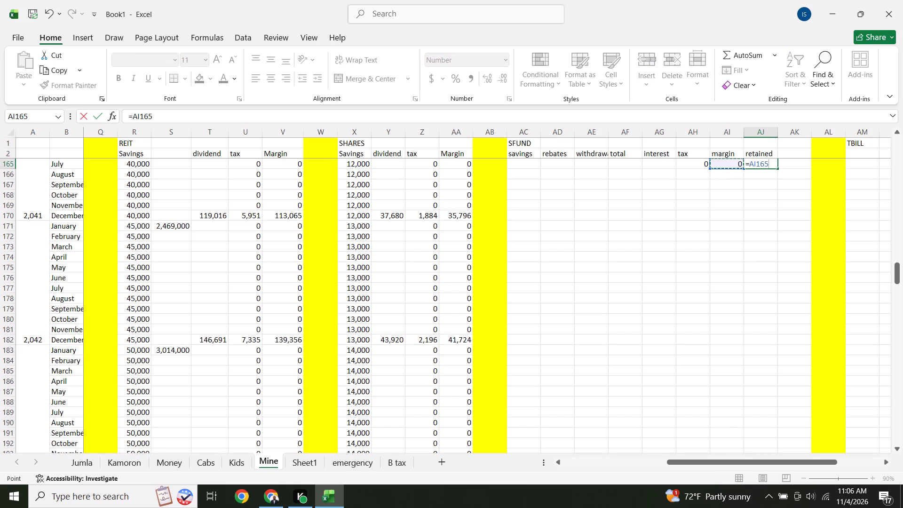
{"action": "key", "text": "plus"}
{"action": "left_click", "coordinate": [622, 167]}
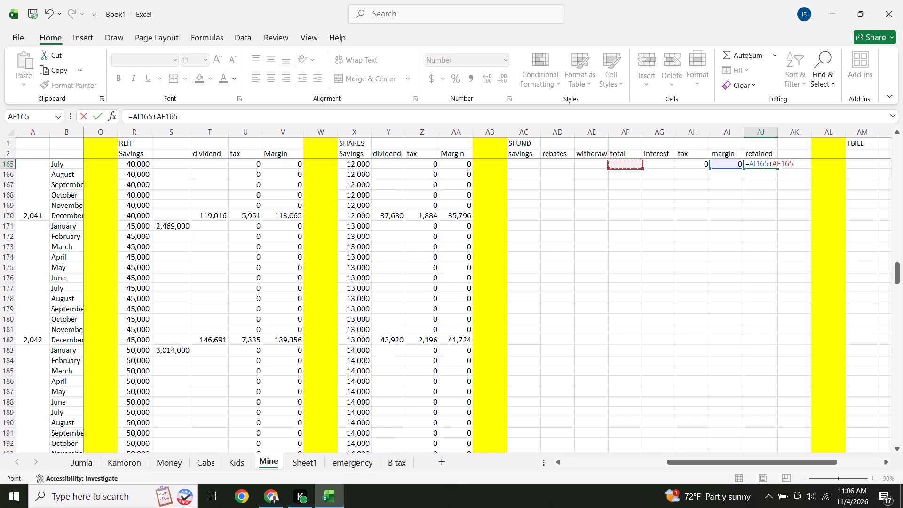
{"action": "key", "text": "Return"}
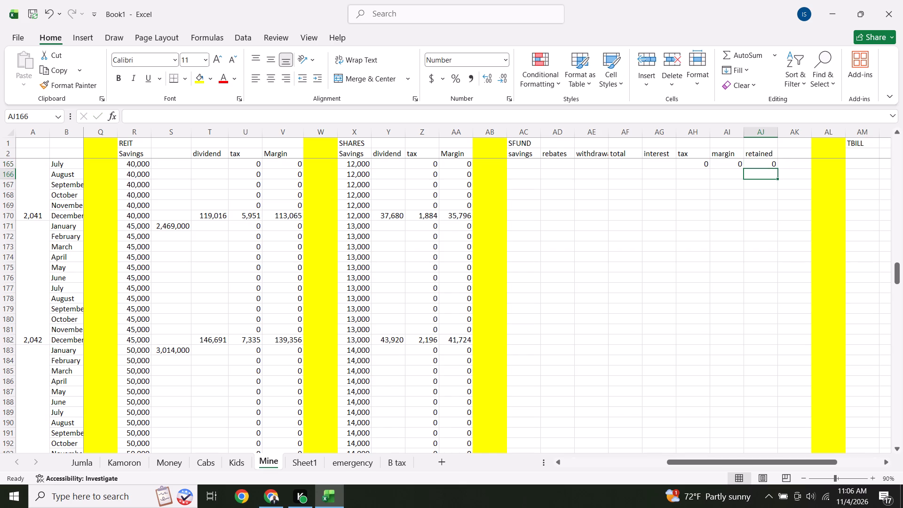
Enter the formula =AJ165 in cell AD166 so rebates take the previous month's retained amount.
{"action": "left_click", "coordinate": [556, 175]}
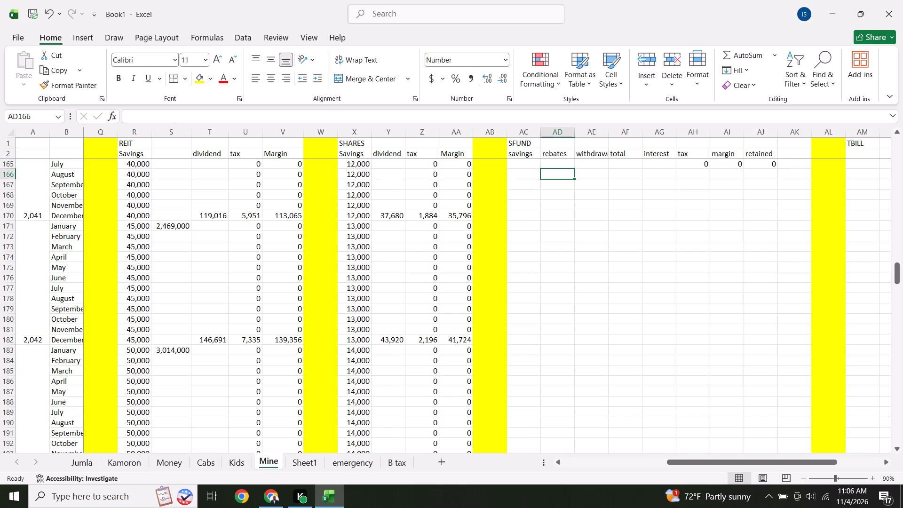
{"action": "key", "text": "equal"}
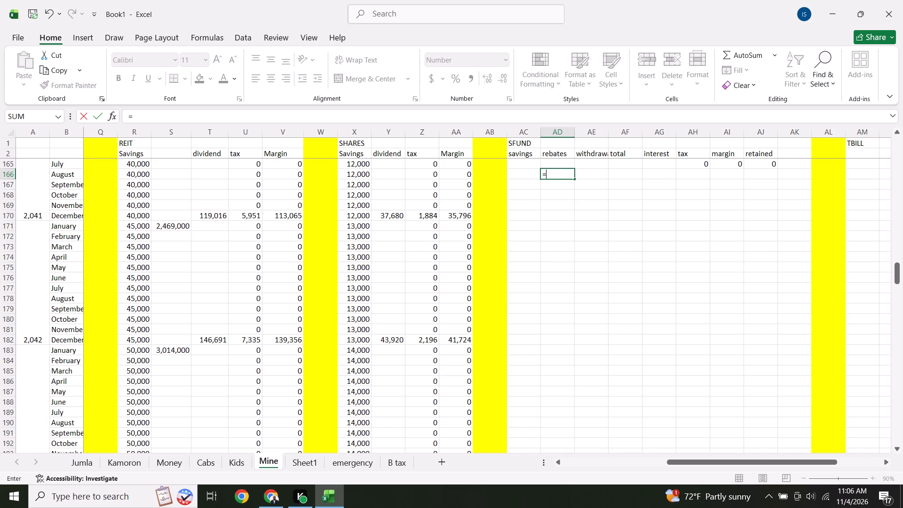
{"action": "left_click", "coordinate": [773, 167]}
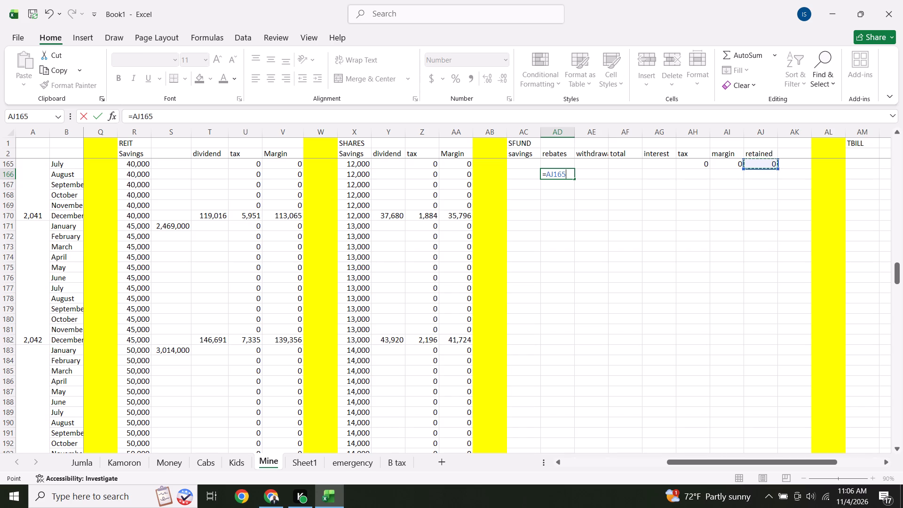
{"action": "key", "text": "Return"}
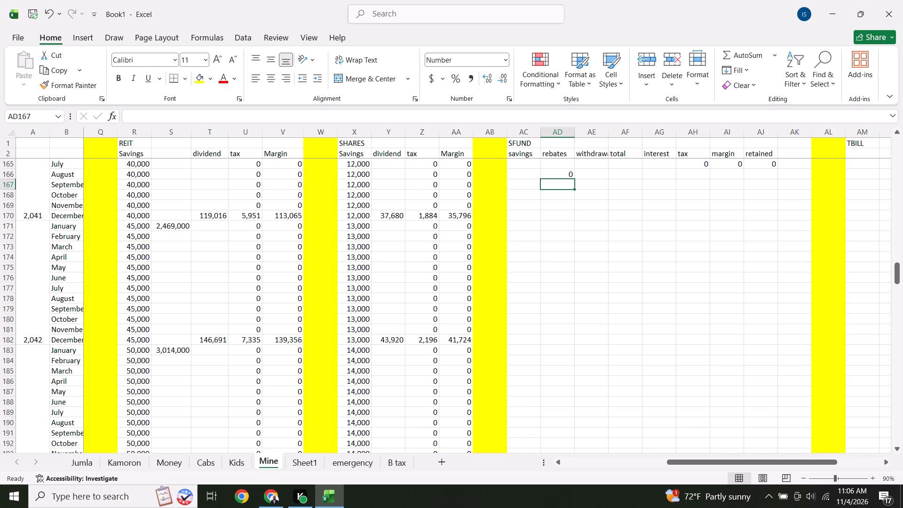
Fill the rebates formula from cell AD166 upward through the SFUND rebates column to cell AD4.
{"action": "left_click", "coordinate": [570, 171]}
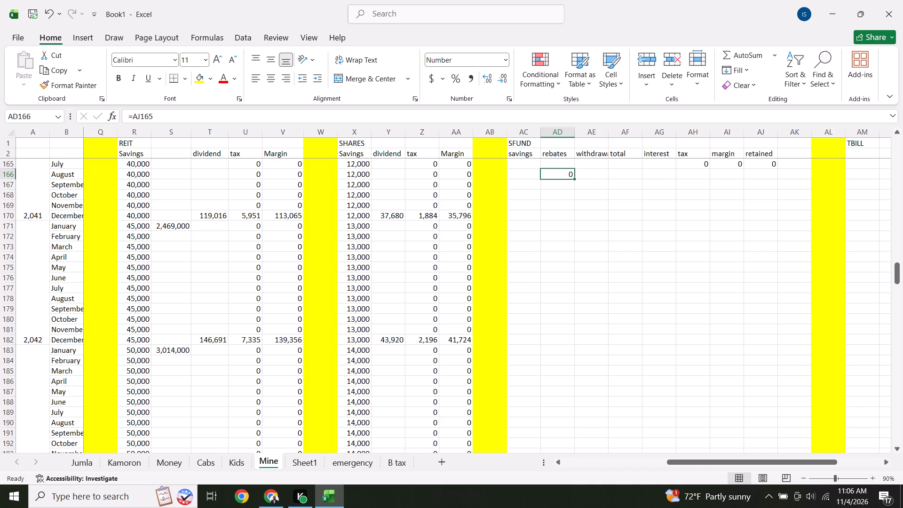
{"action": "left_click_drag", "start_coordinate": [575, 181], "coordinate": [574, 100]}
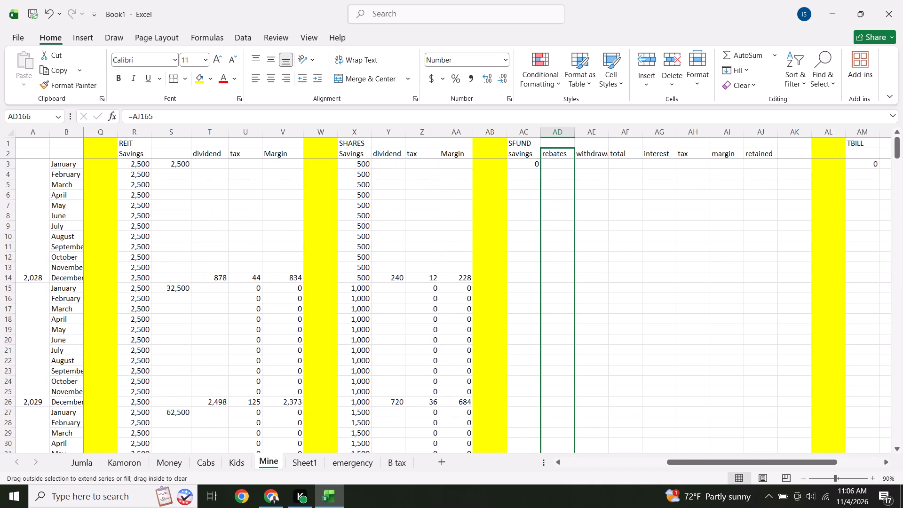
{"action": "left_click_drag", "start_coordinate": [574, 100], "coordinate": [564, 177]}
{"action": "left_click_drag", "start_coordinate": [564, 177], "coordinate": [563, 171]}
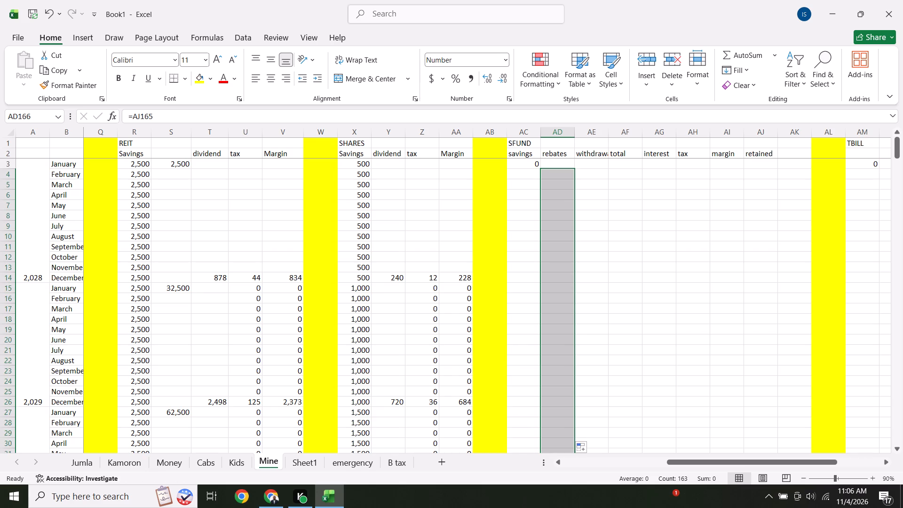
{"action": "key", "text": "Down"}
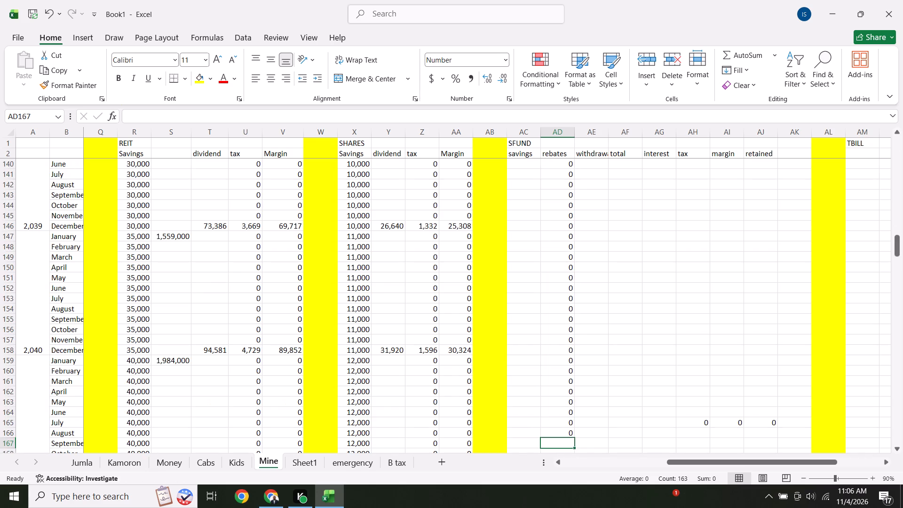
{"action": "key", "text": "Down"}
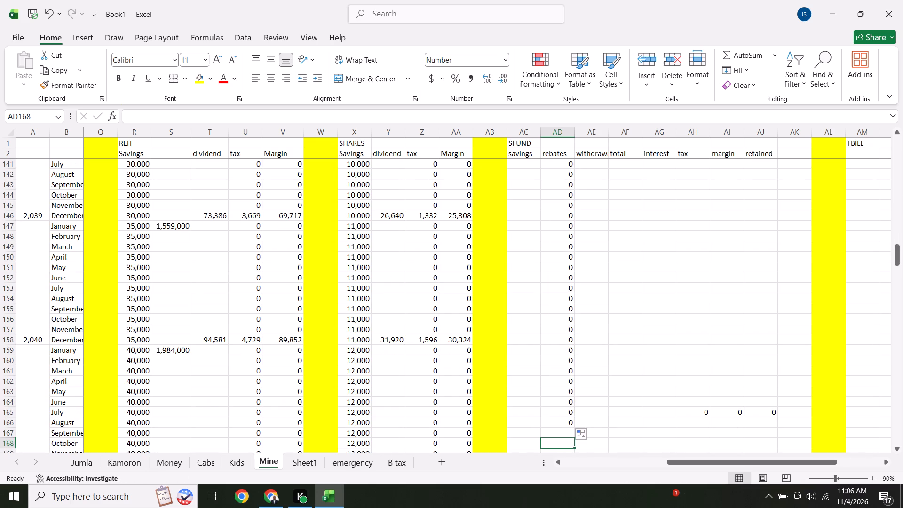
Fill the SFUND tax, margin and retained formulas in AH165:AJ165 upward to row 3.
{"action": "left_click_drag", "start_coordinate": [705, 415], "coordinate": [735, 413]}
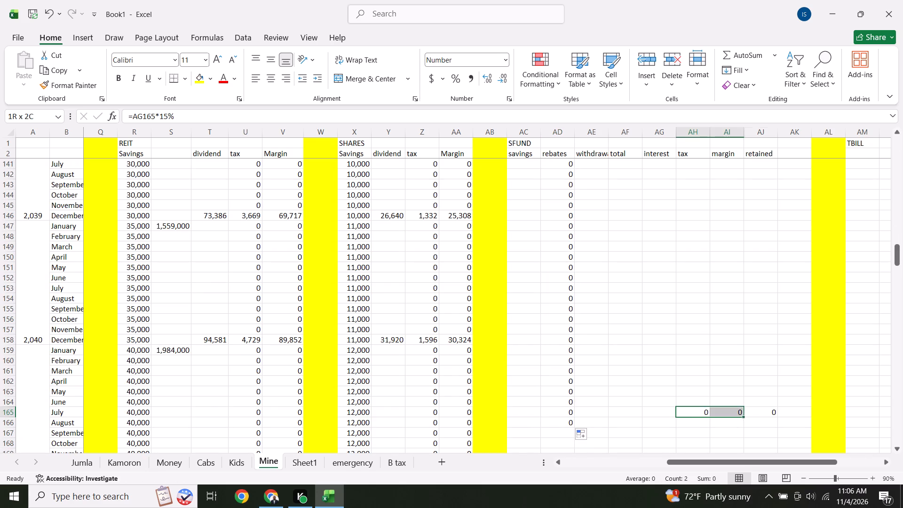
{"action": "left_click_drag", "start_coordinate": [735, 413], "coordinate": [760, 413]}
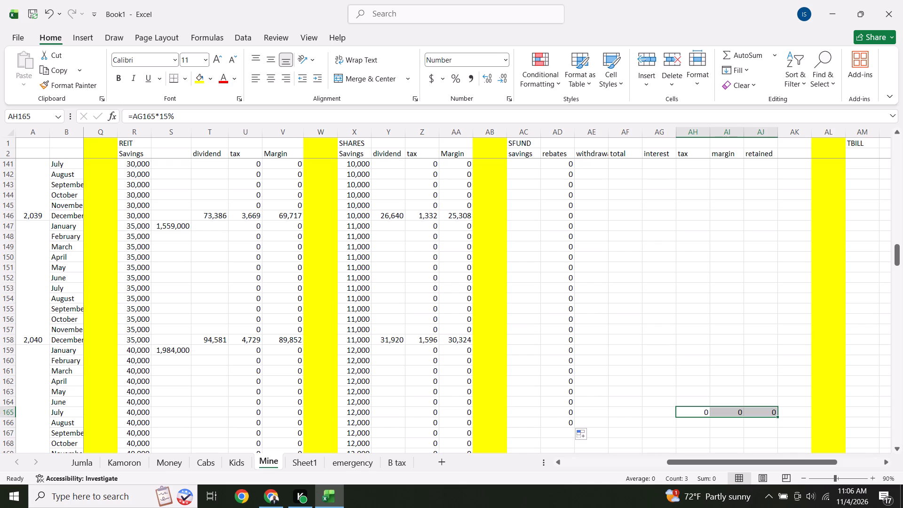
{"action": "left_click_drag", "start_coordinate": [778, 418], "coordinate": [746, 198]}
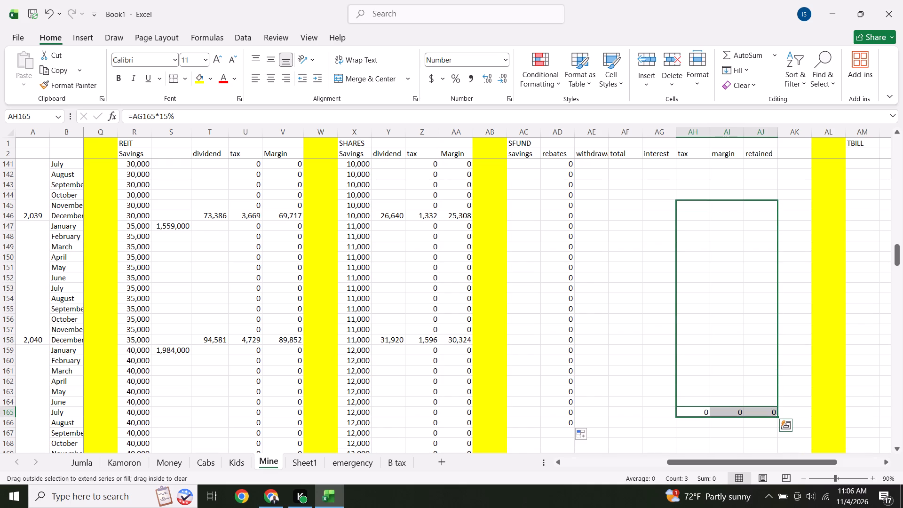
{"action": "left_click_drag", "start_coordinate": [746, 198], "coordinate": [731, 128]}
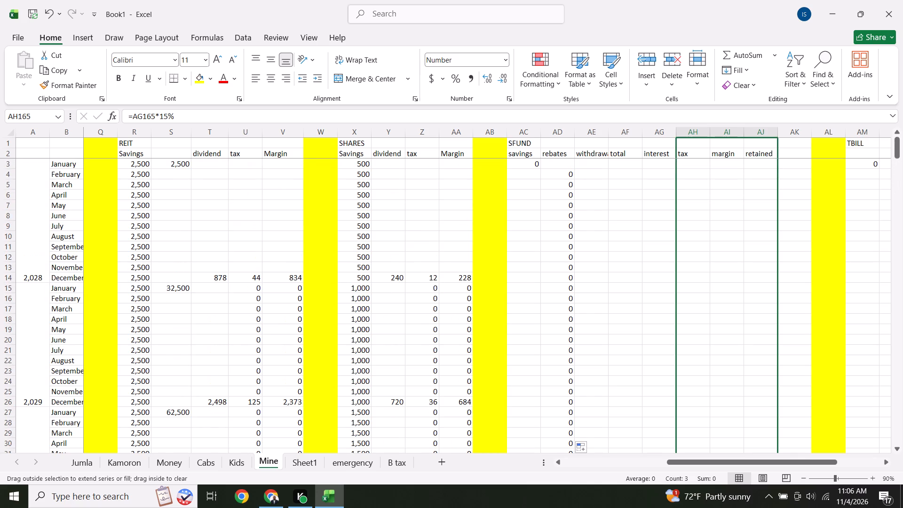
{"action": "left_click_drag", "start_coordinate": [731, 128], "coordinate": [733, 162]}
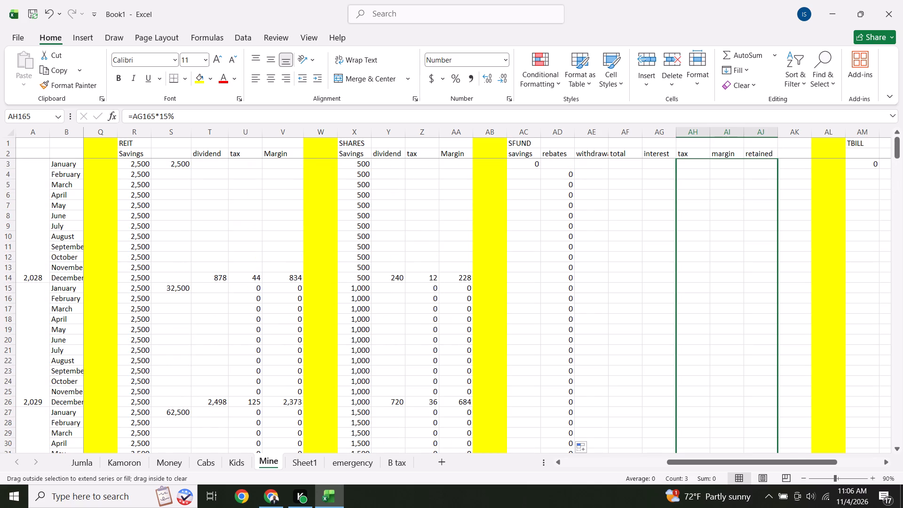
{"action": "left_click_drag", "start_coordinate": [733, 162], "coordinate": [733, 161]}
{"action": "left_click", "coordinate": [733, 161]}
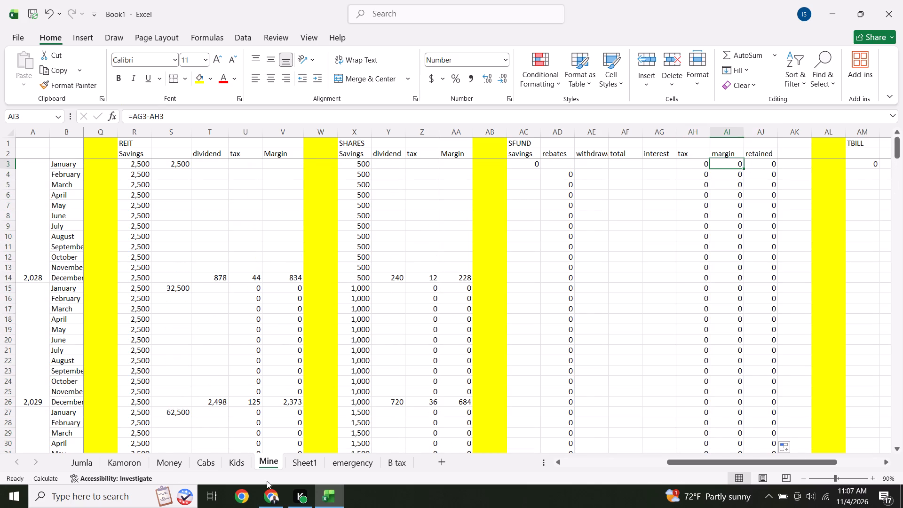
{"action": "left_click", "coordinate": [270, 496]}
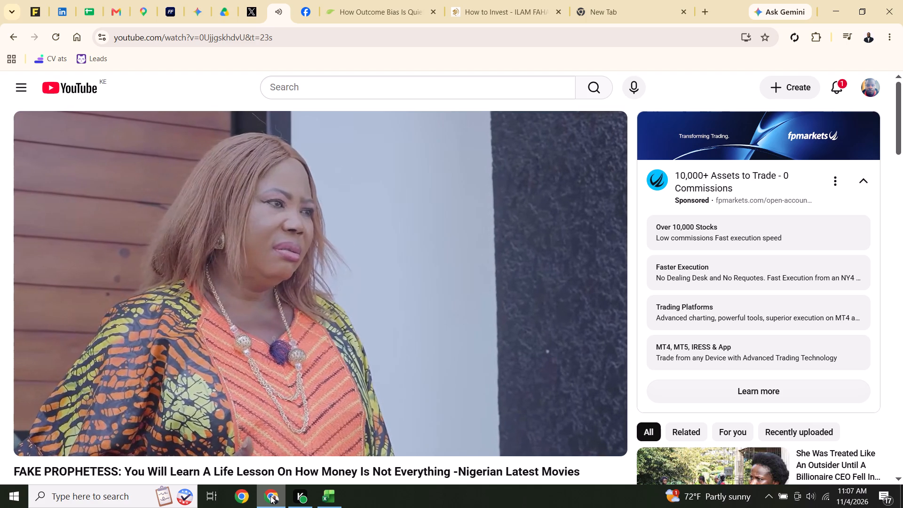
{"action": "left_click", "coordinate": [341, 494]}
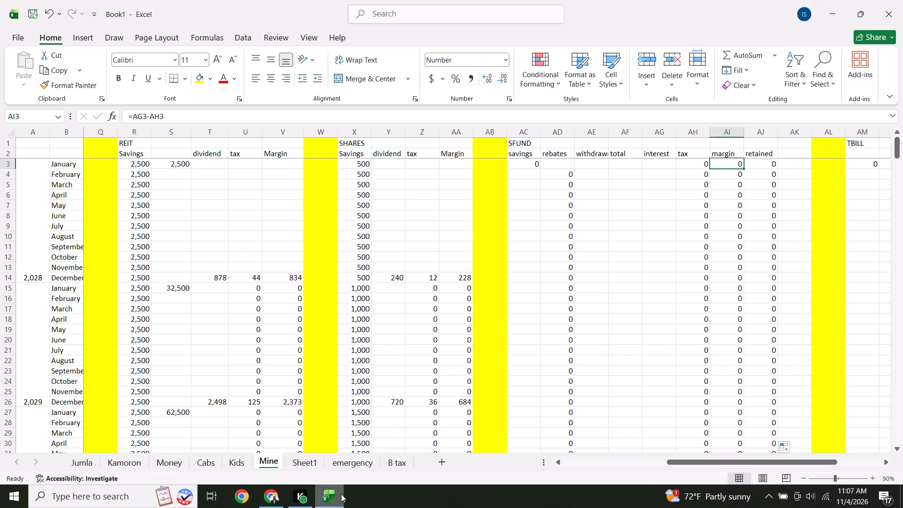
Fill the SFUND savings formula =H3 from cell AC3 down to cell AC28.
{"action": "left_click", "coordinate": [534, 162]}
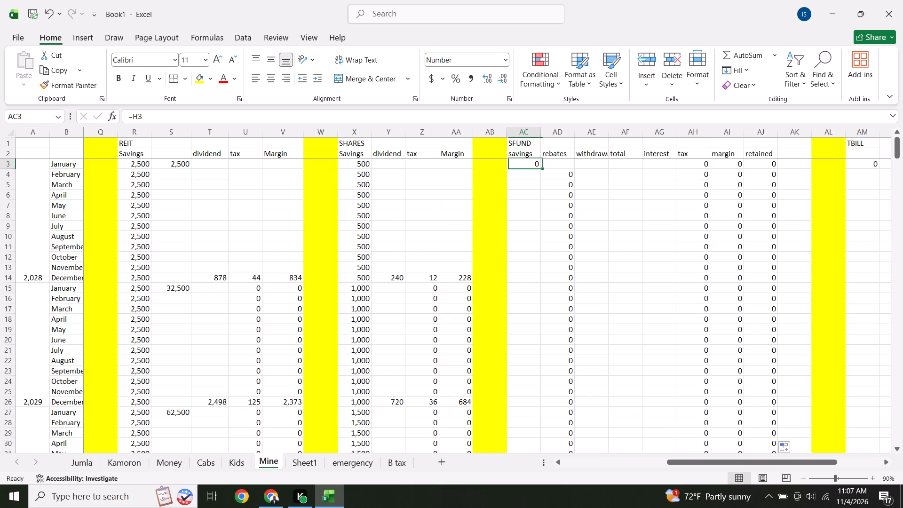
{"action": "left_click_drag", "start_coordinate": [540, 168], "coordinate": [536, 428]}
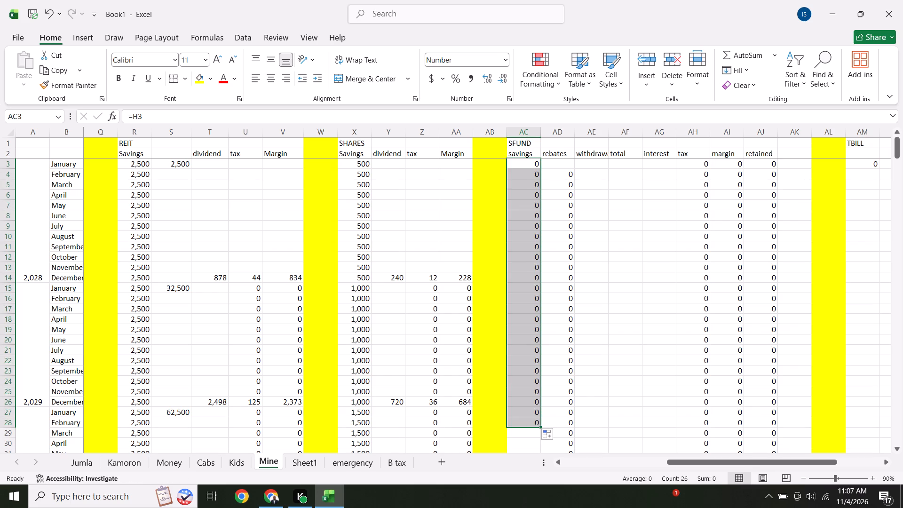
{"action": "left_click", "coordinate": [596, 201]}
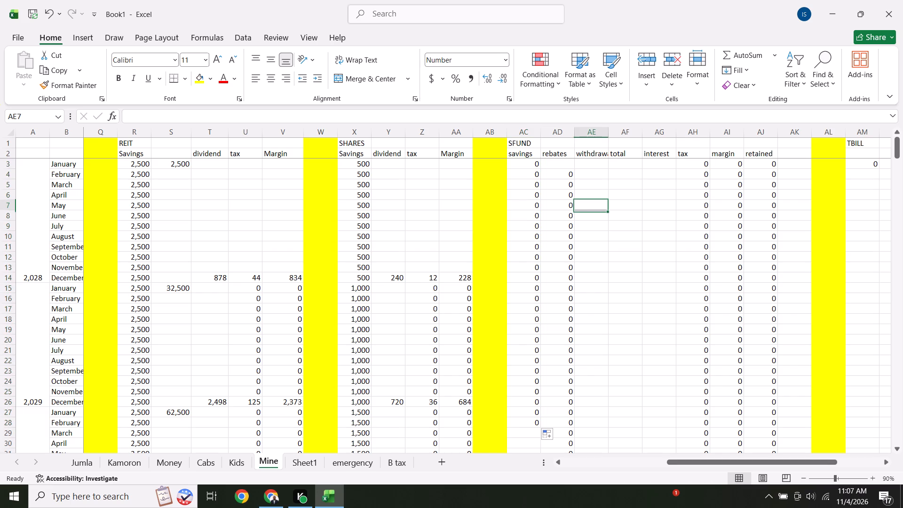
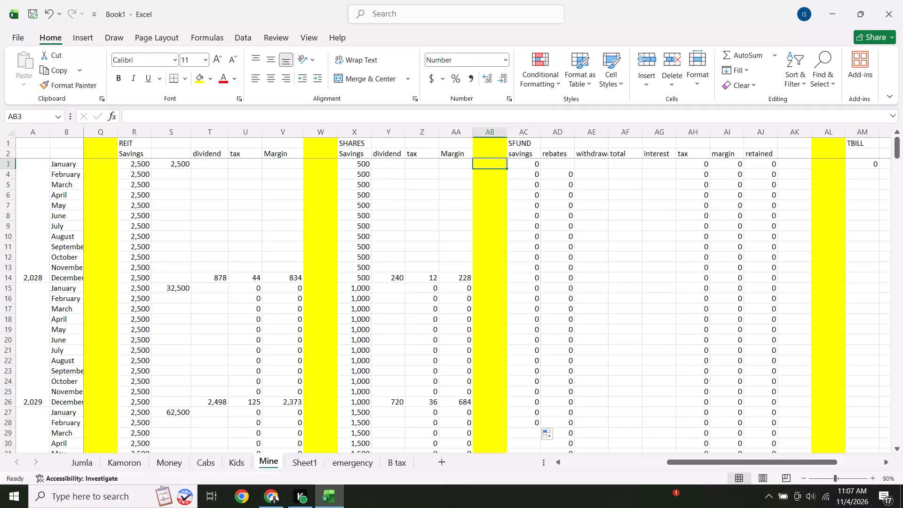
Enter 250000 as the January SFUNDS amount in cell H3.
{"action": "key", "text": "Left"}
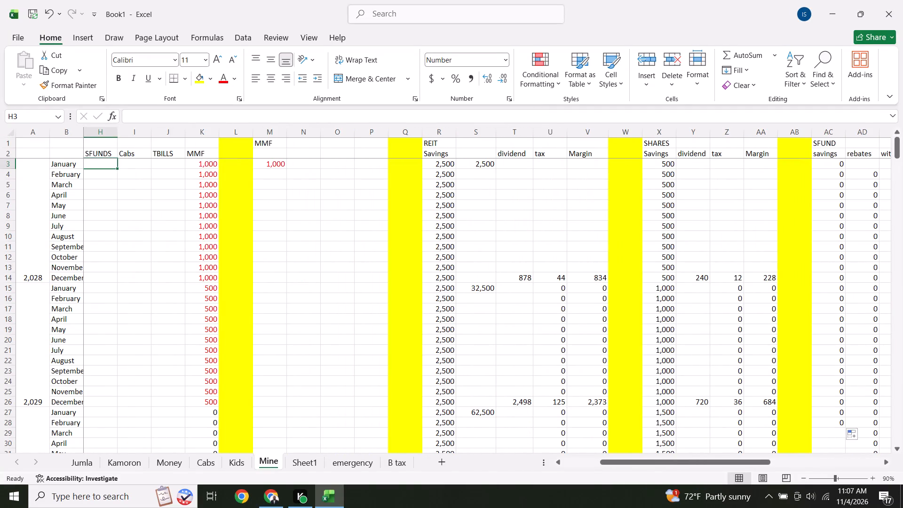
{"action": "key", "text": "Left"}
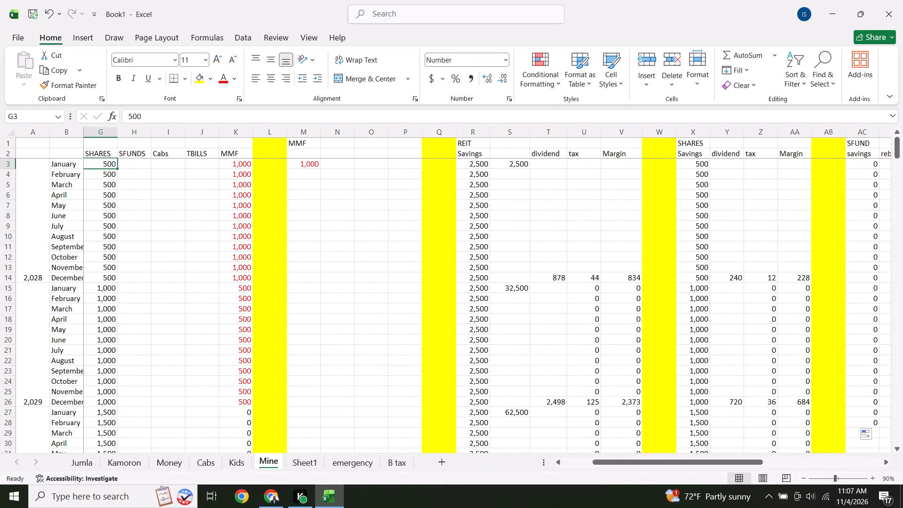
{"action": "key", "text": "Right"}
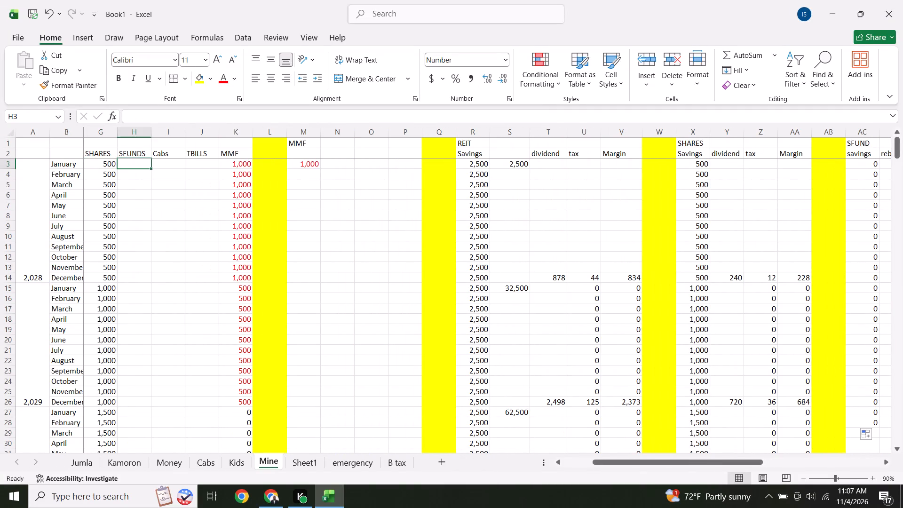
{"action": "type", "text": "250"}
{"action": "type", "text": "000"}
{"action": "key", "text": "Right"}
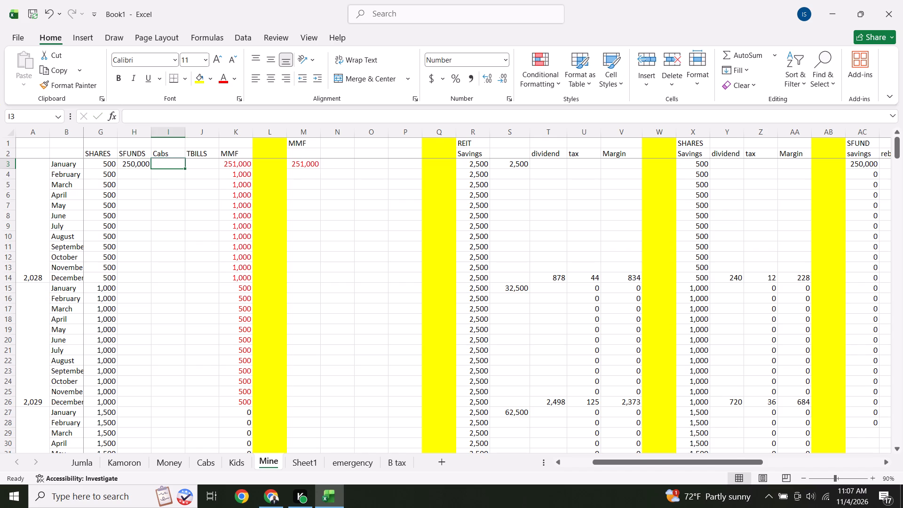
Enter 50000 as the TBILLS amount for January, February and March in cells J3 to J5.
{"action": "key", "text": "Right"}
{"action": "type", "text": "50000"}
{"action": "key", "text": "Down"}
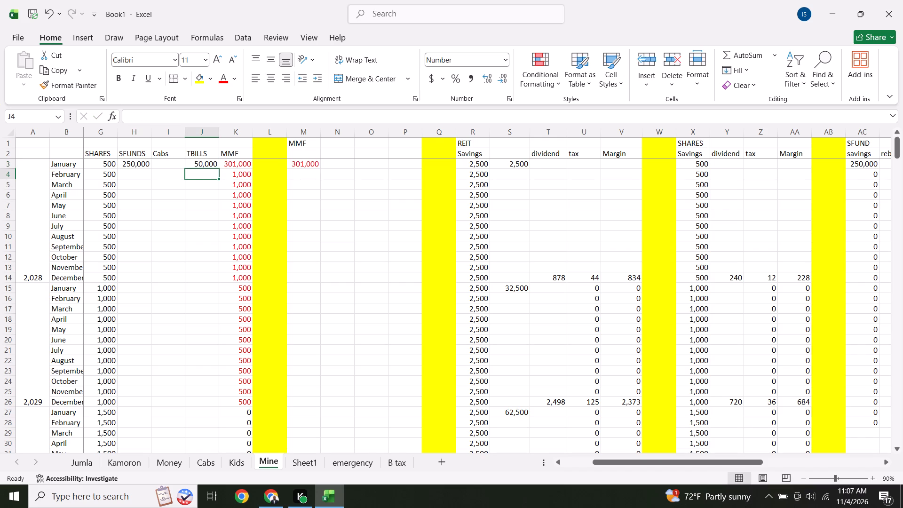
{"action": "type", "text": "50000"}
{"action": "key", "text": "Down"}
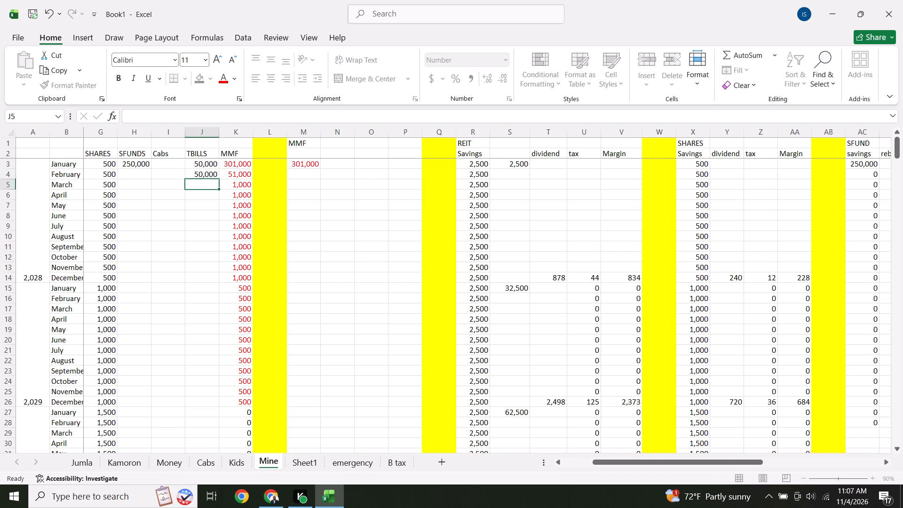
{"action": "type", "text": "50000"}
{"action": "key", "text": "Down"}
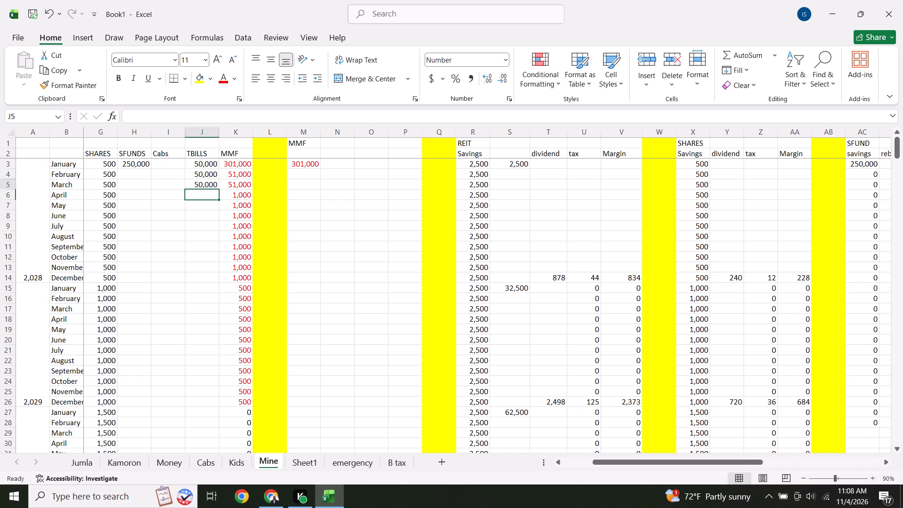
Fill the TBILL formula =J3 from cell AM3 down to cell AM23.
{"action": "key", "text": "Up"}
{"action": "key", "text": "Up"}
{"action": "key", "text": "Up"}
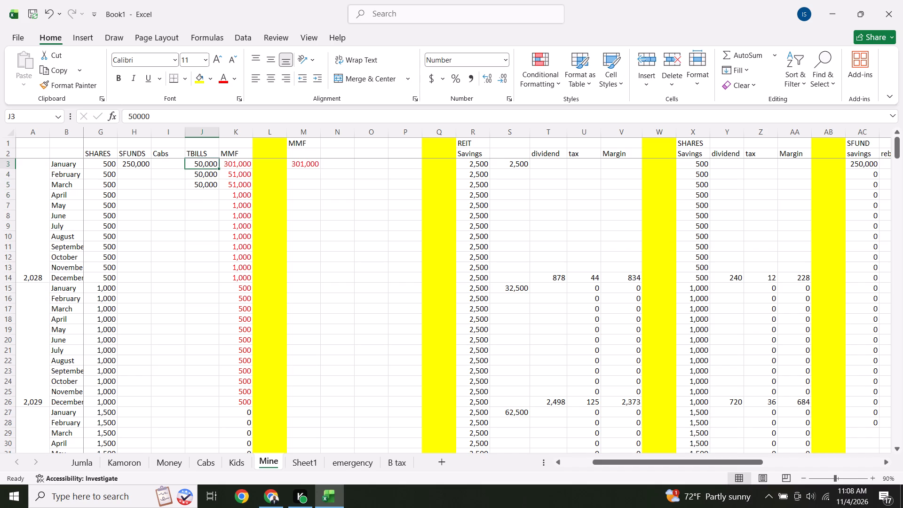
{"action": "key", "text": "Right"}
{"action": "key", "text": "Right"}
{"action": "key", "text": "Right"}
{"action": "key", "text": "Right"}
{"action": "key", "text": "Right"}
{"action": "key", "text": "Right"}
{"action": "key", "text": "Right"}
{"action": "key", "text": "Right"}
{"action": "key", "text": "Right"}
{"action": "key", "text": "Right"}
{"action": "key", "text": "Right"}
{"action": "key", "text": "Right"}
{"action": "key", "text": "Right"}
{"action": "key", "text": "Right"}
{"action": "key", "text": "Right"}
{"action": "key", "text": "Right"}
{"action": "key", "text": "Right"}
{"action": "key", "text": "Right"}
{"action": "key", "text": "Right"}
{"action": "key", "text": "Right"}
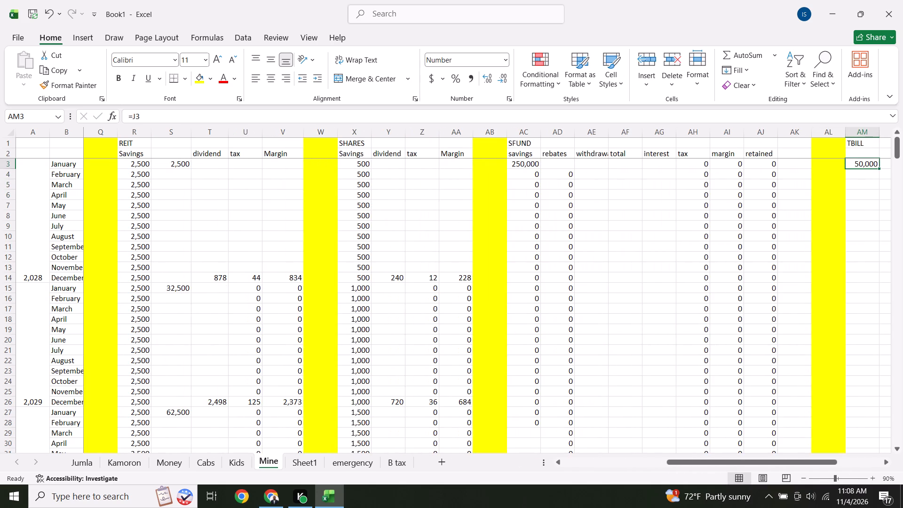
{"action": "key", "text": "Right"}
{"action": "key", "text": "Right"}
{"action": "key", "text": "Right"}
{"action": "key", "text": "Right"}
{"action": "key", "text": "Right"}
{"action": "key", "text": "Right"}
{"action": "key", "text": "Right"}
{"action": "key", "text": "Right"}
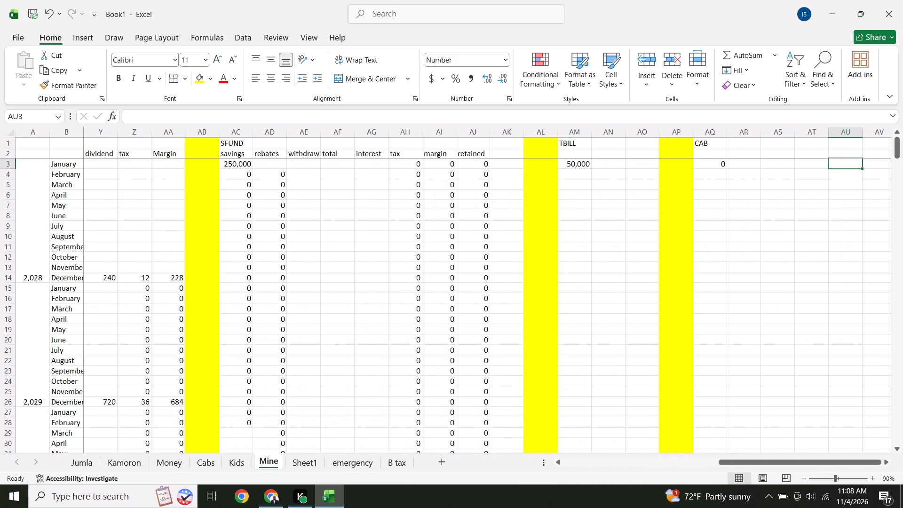
{"action": "left_click", "coordinate": [586, 165]}
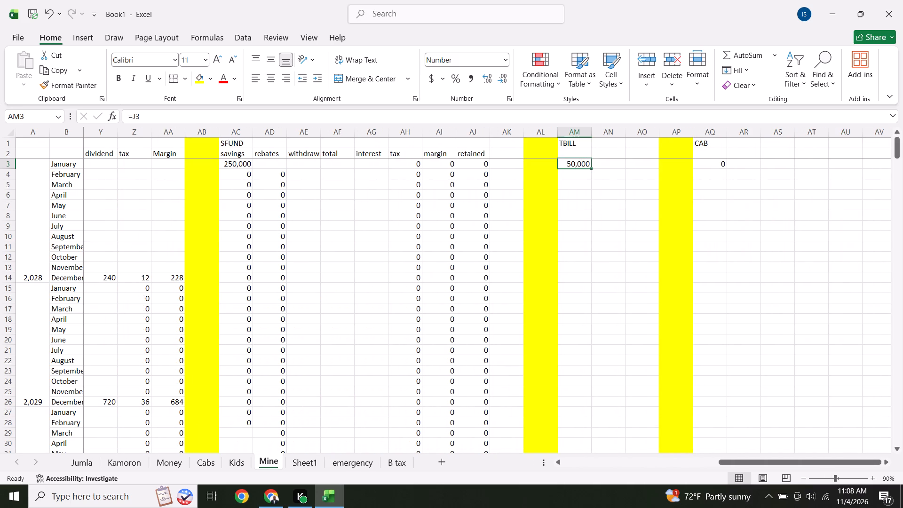
{"action": "left_click_drag", "start_coordinate": [593, 169], "coordinate": [581, 373]}
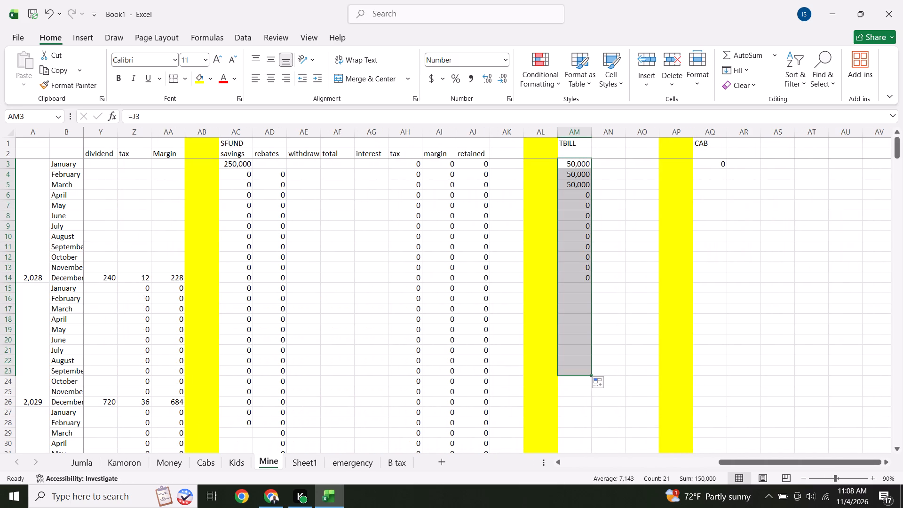
Fill the CAB formula =I3 from cell AQ3 down to cell AQ23.
{"action": "left_click", "coordinate": [722, 167]}
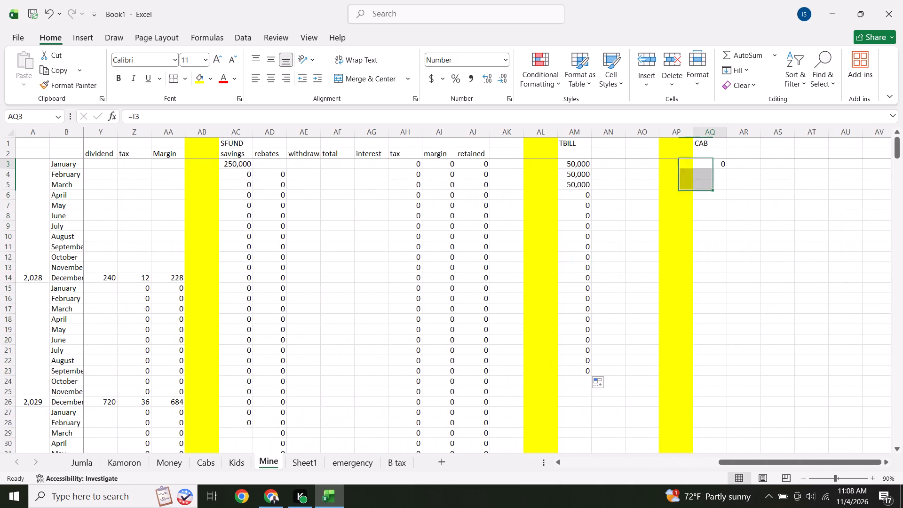
{"action": "left_click_drag", "start_coordinate": [728, 170], "coordinate": [720, 377]}
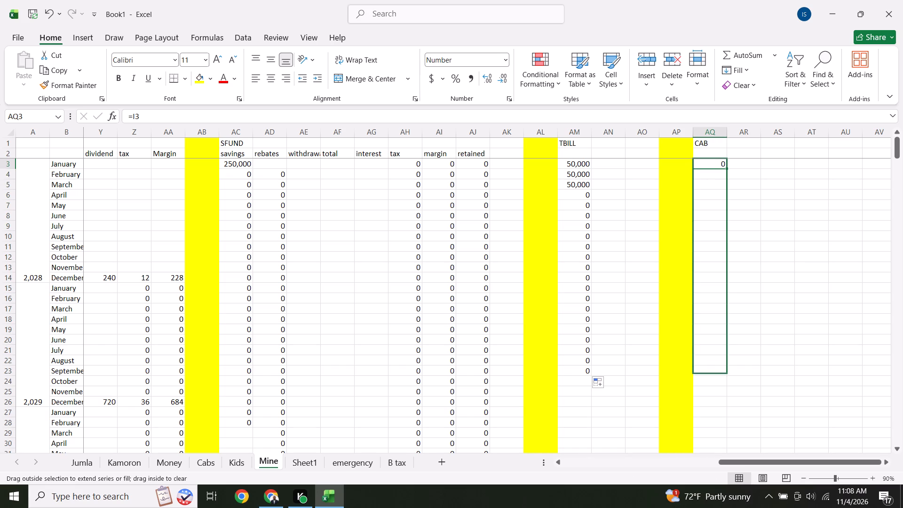
{"action": "left_click_drag", "start_coordinate": [720, 377], "coordinate": [720, 380]}
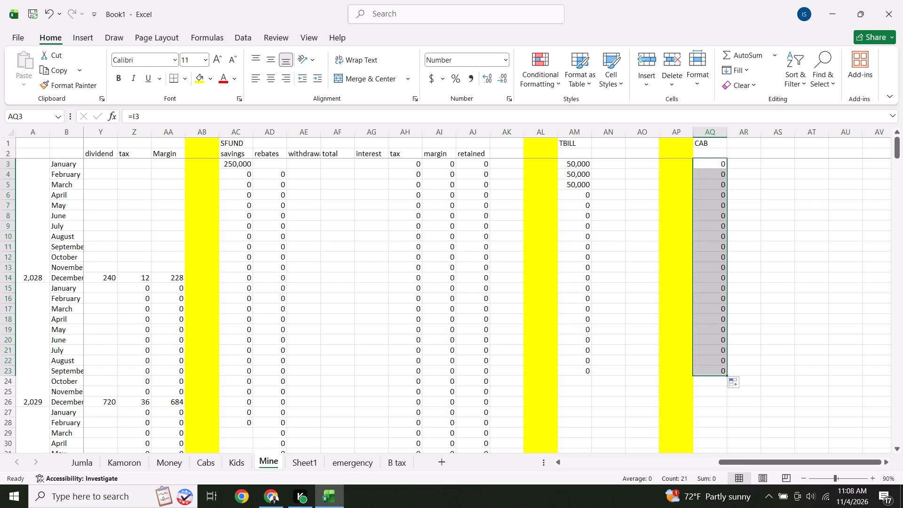
Enter the SFUND total formula =AC3+AD3-AE3 in cell AF3, adding savings and rebates and subtracting the withdrawal.
{"action": "left_click", "coordinate": [339, 162]}
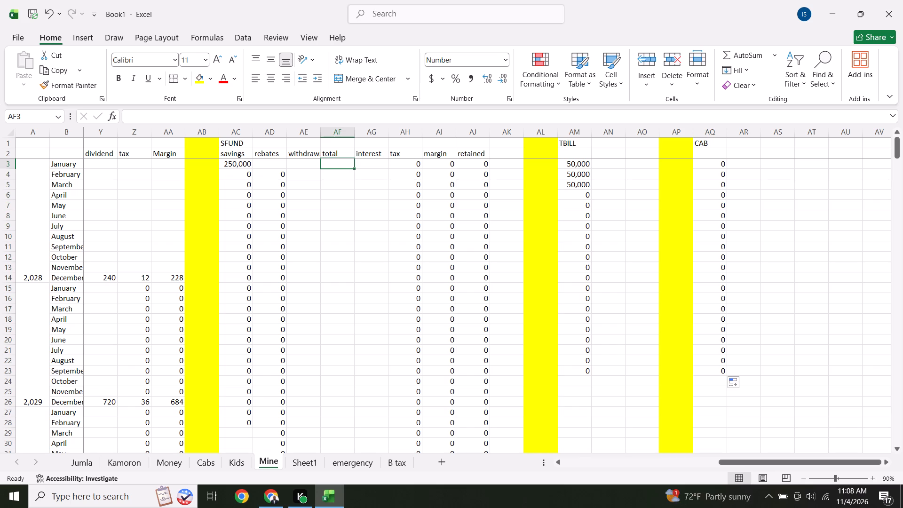
{"action": "key", "text": "equal"}
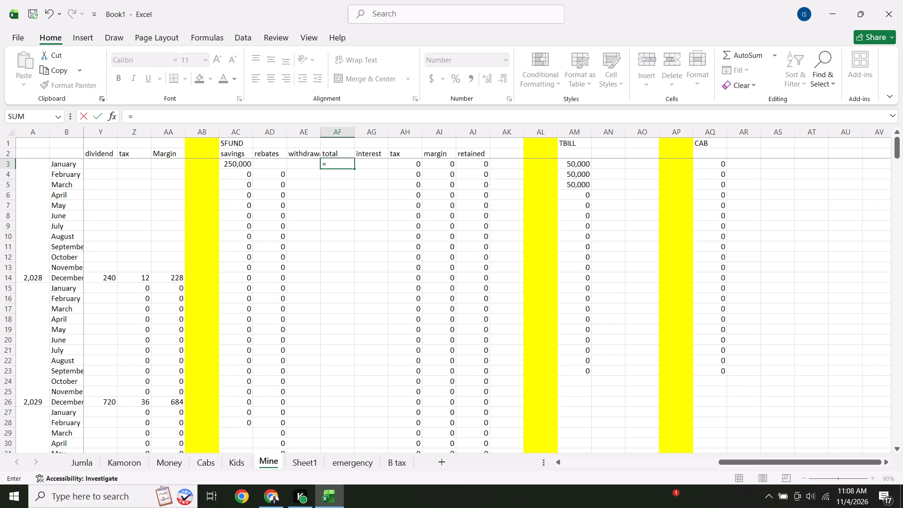
{"action": "left_click", "coordinate": [235, 166]}
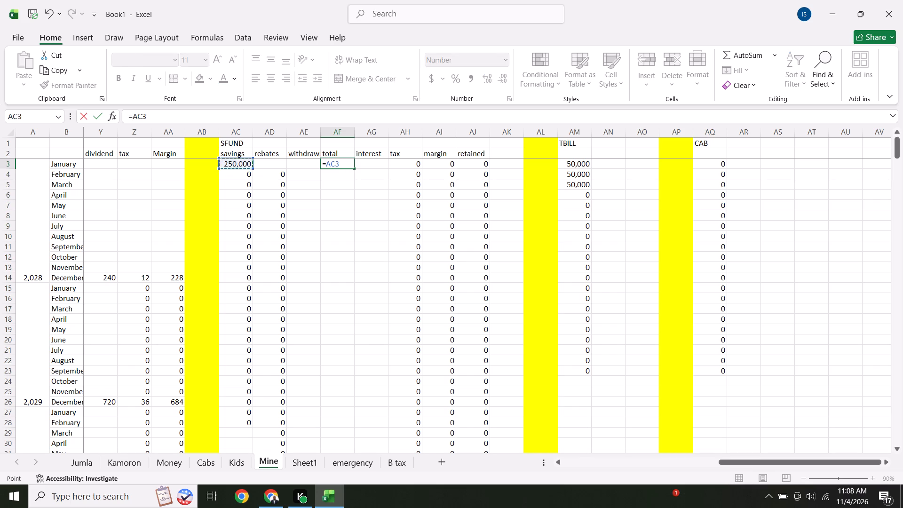
{"action": "key", "text": "plus"}
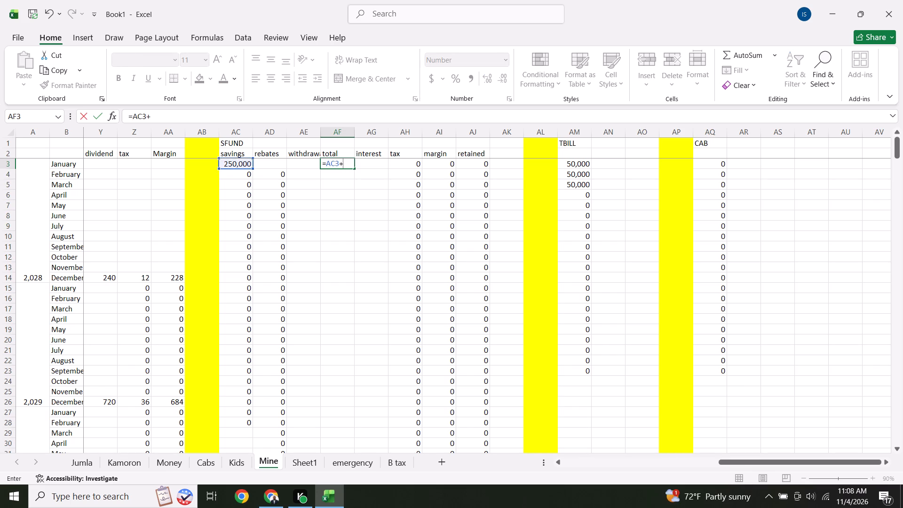
{"action": "left_click", "coordinate": [275, 164]}
{"action": "key", "text": "minus"}
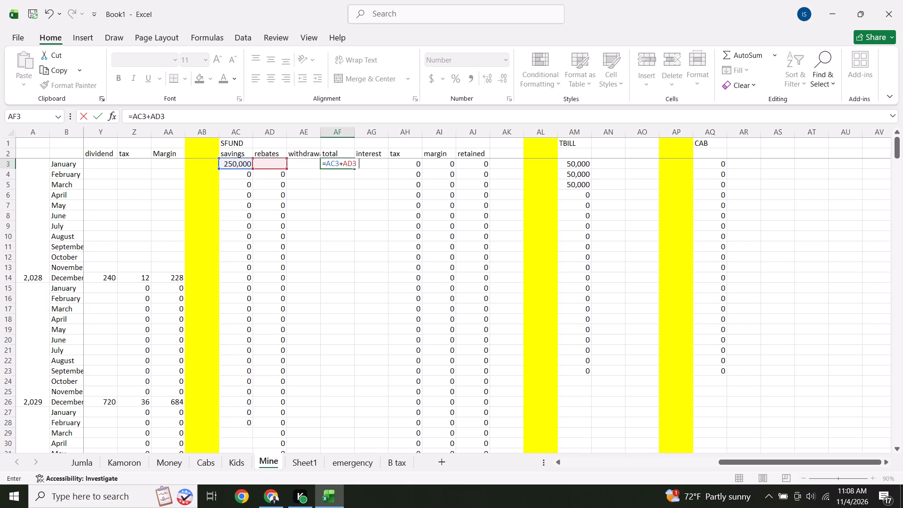
{"action": "left_click", "coordinate": [303, 169]}
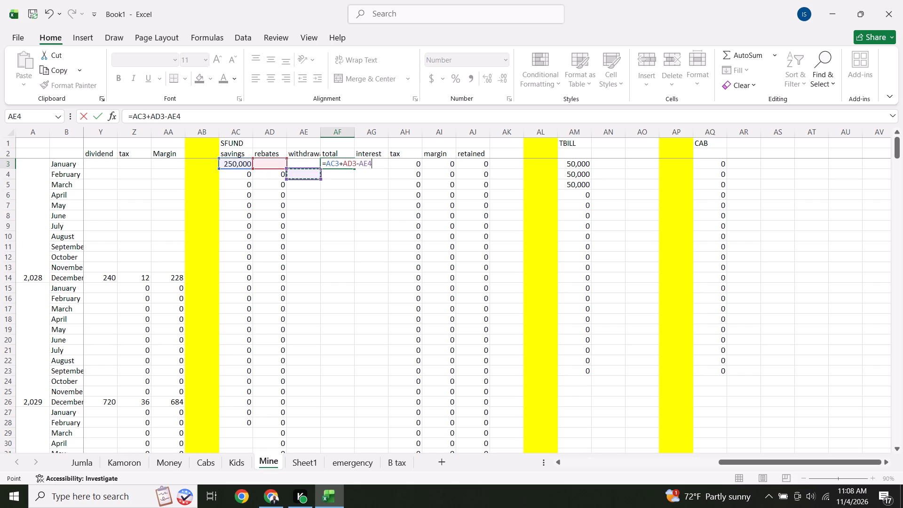
{"action": "left_click", "coordinate": [305, 164]}
{"action": "key", "text": "Return"}
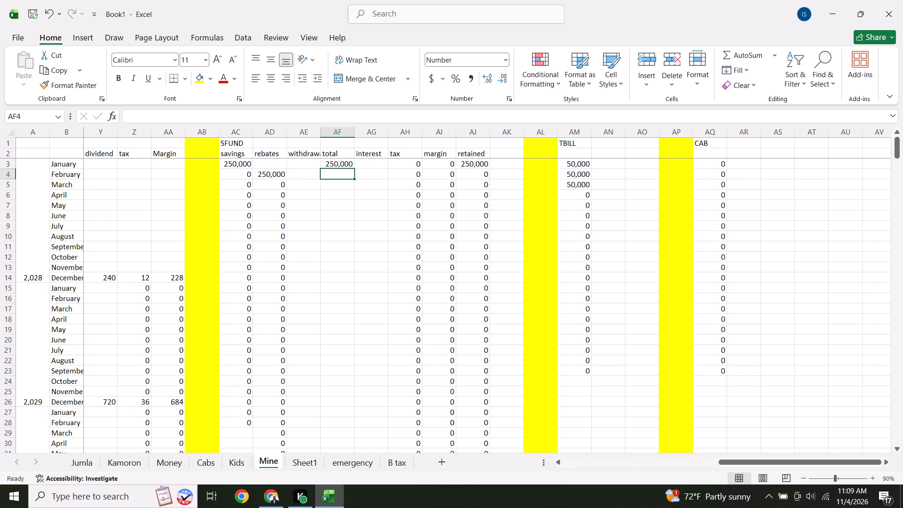
Write the March SFUND interest formula =(AF3*3.9)+(AF4*2.6)+(AF5*1.3%) in cell AG5, based on the January to March totals.
{"action": "left_click", "coordinate": [368, 164]}
{"action": "left_click", "coordinate": [366, 175]}
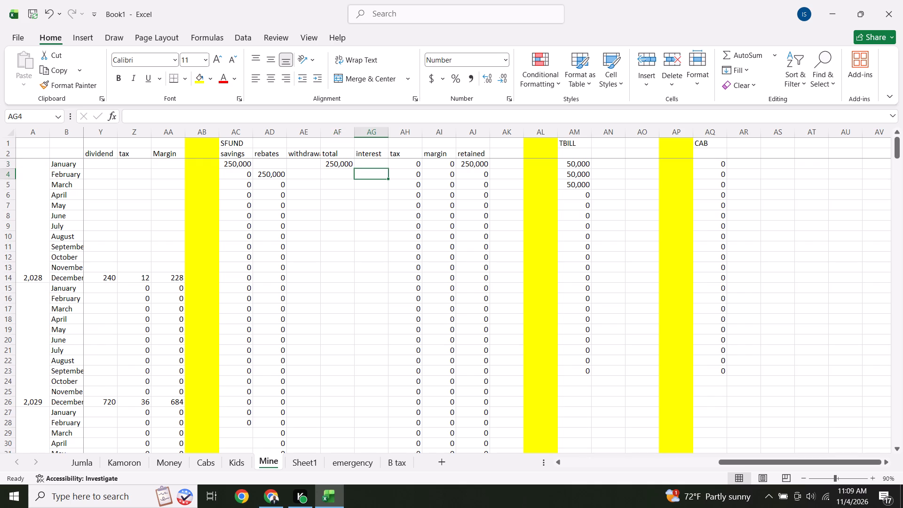
{"action": "left_click", "coordinate": [366, 182]}
{"action": "key", "text": "equal"}
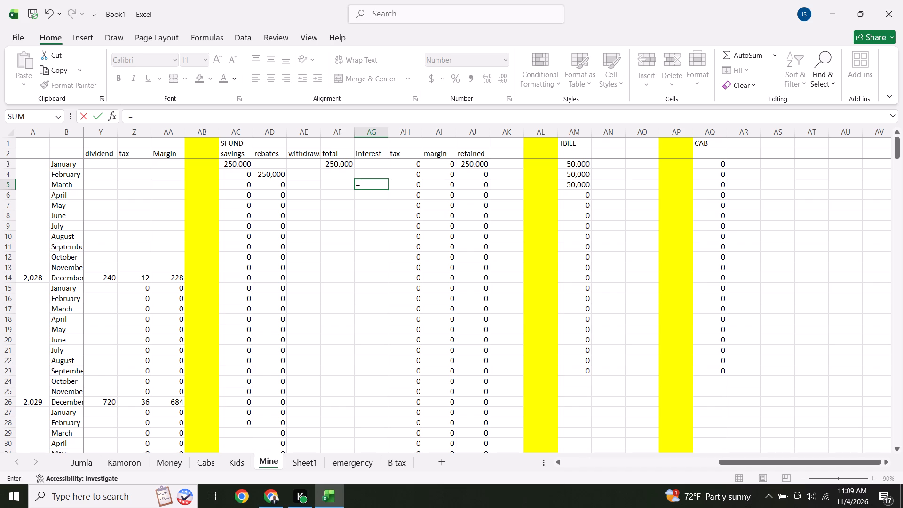
{"action": "key", "text": "shift+parenleft"}
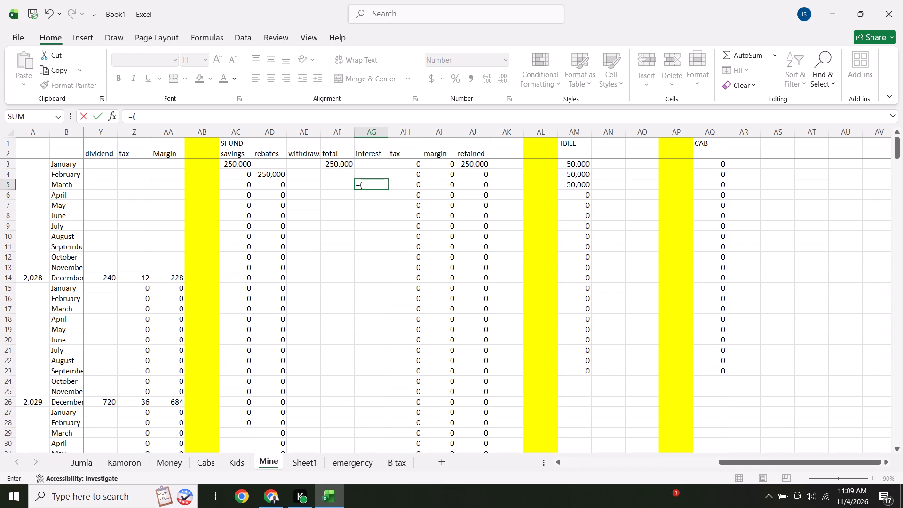
{"action": "left_click", "coordinate": [338, 167]}
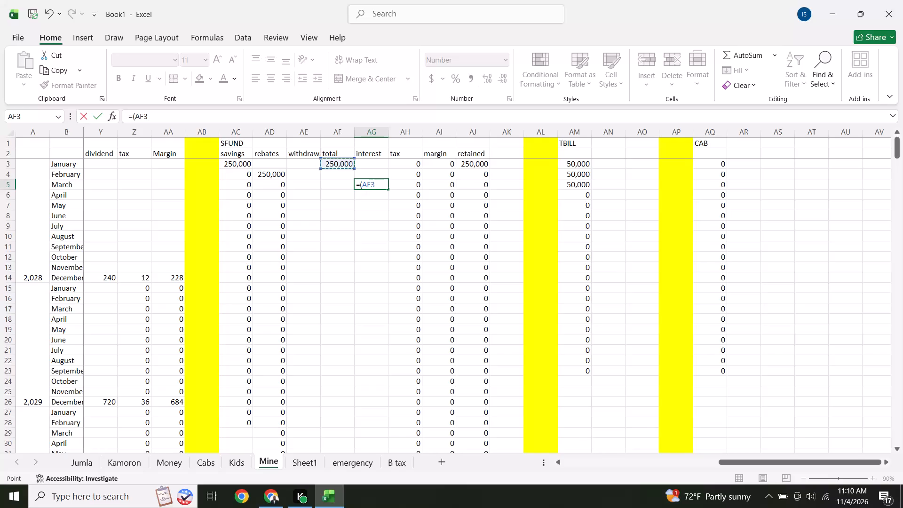
{"action": "key", "text": "shift+asterisk"}
{"action": "key", "text": "3"}
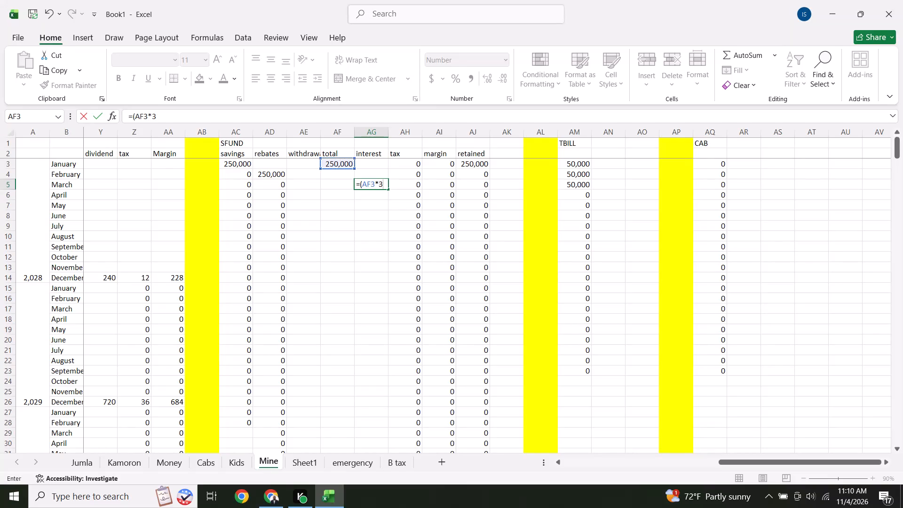
{"action": "key", "text": "period"}
{"action": "key", "text": "9"}
{"action": "key", "text": "shift+parenright"}
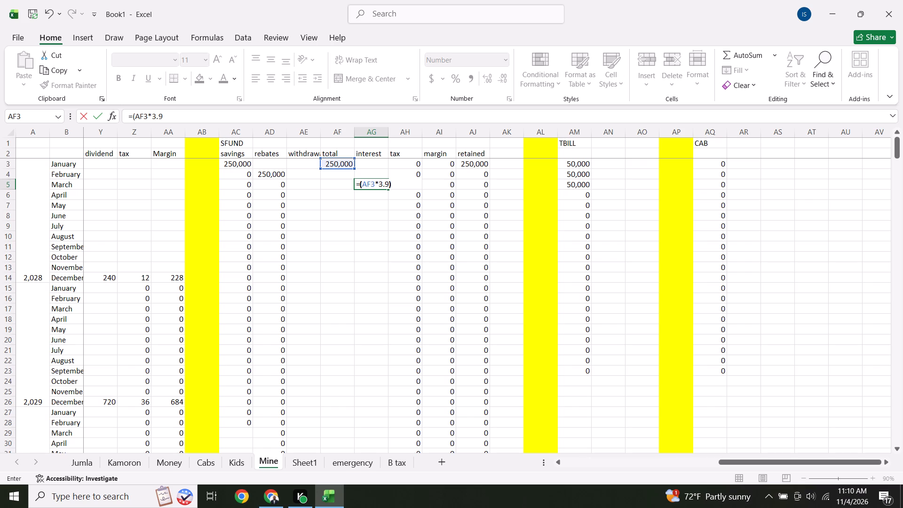
{"action": "type", "text": "+("}
{"action": "left_click", "coordinate": [337, 173]}
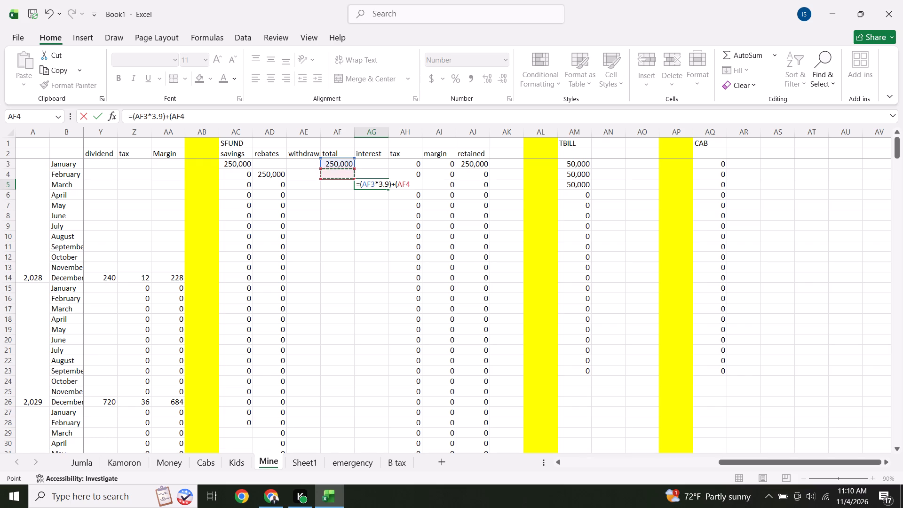
{"action": "type", "text": "*2.6"}
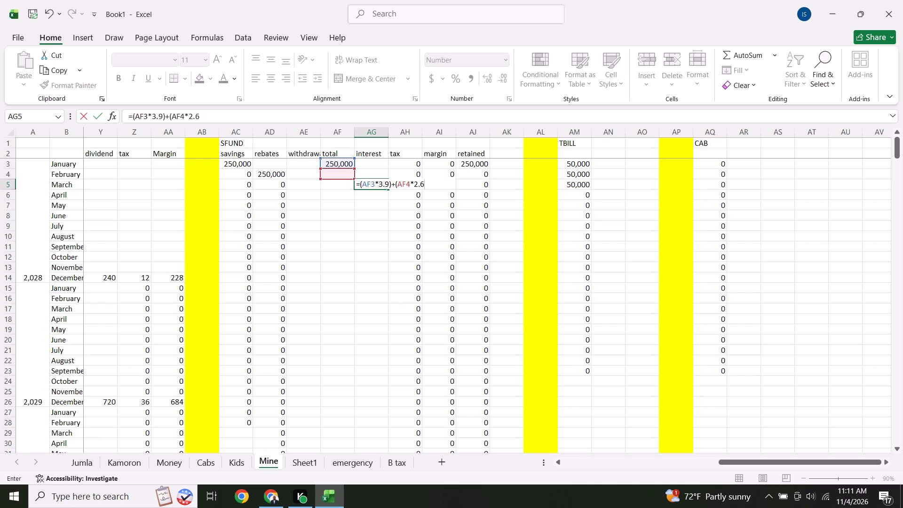
{"action": "key", "text": "shift+parenright"}
{"action": "type", "text": "+("}
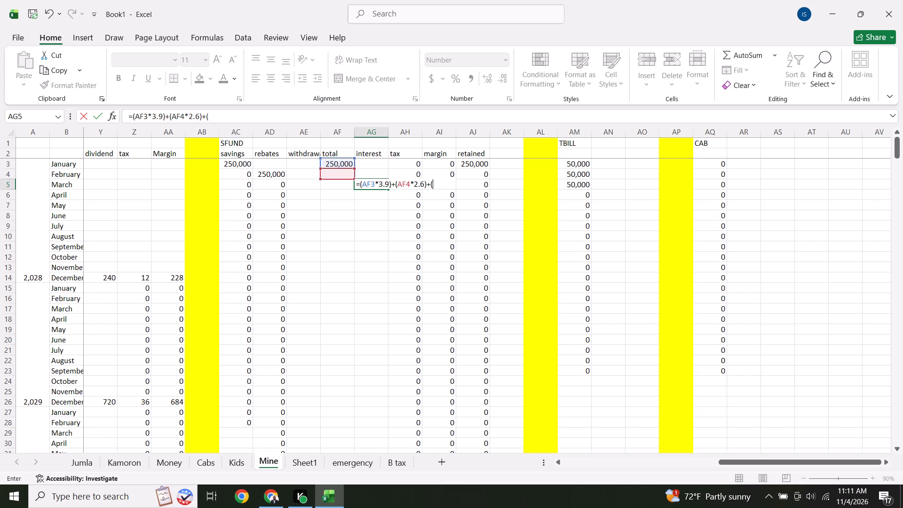
{"action": "left_click", "coordinate": [341, 185]}
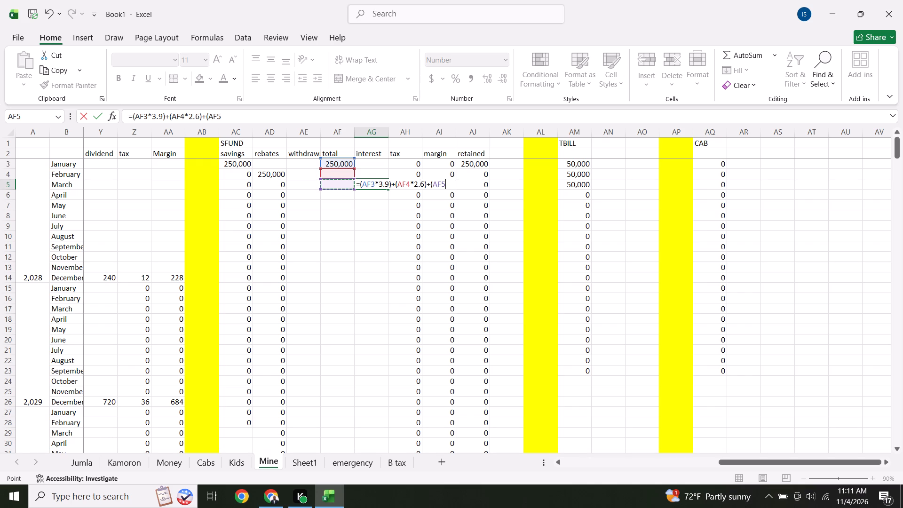
{"action": "key", "text": "shift+asterisk"}
{"action": "type", "text": "1.3"}
{"action": "key", "text": "shift+percent"}
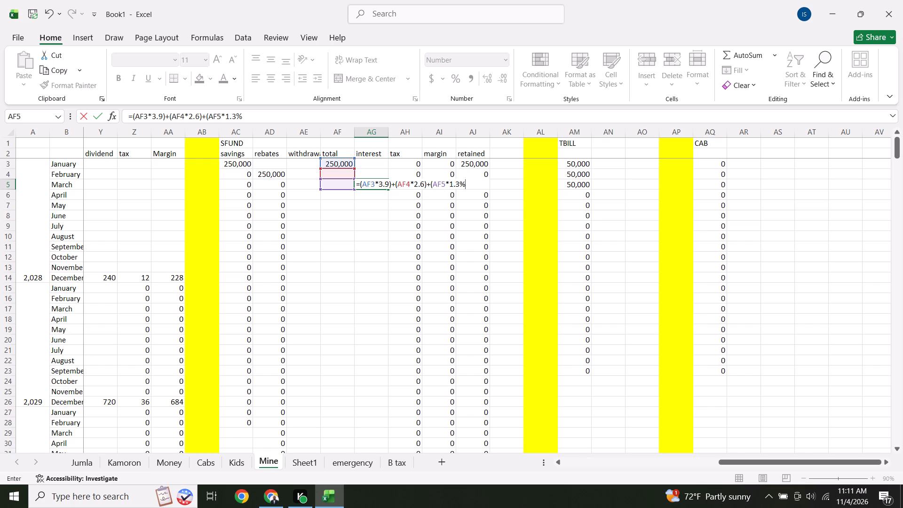
{"action": "key", "text": "shift+parenright"}
Turn the 2.6 and 3.9 multipliers in the AG5 interest formula into 2.6% and 3.9%, and commit the formula.
{"action": "left_click", "coordinate": [201, 117]}
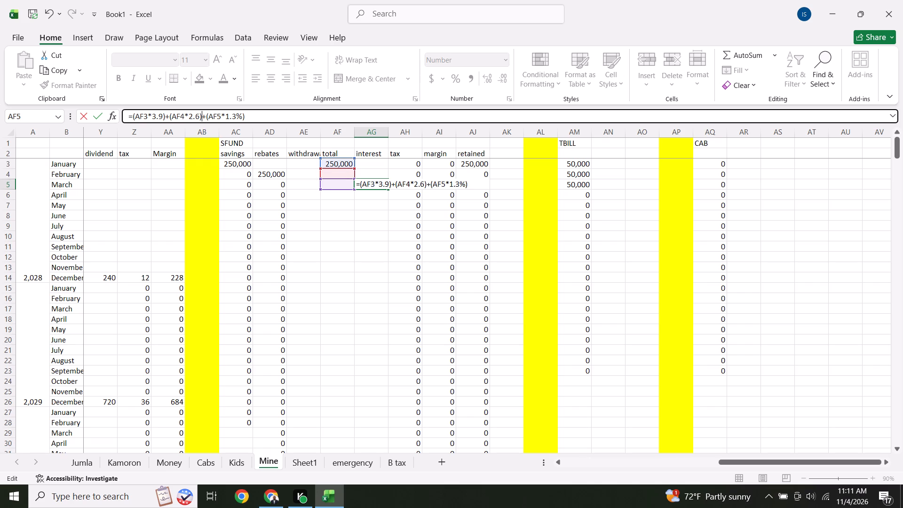
{"action": "left_click", "coordinate": [199, 114]}
{"action": "key", "text": "shift+percent"}
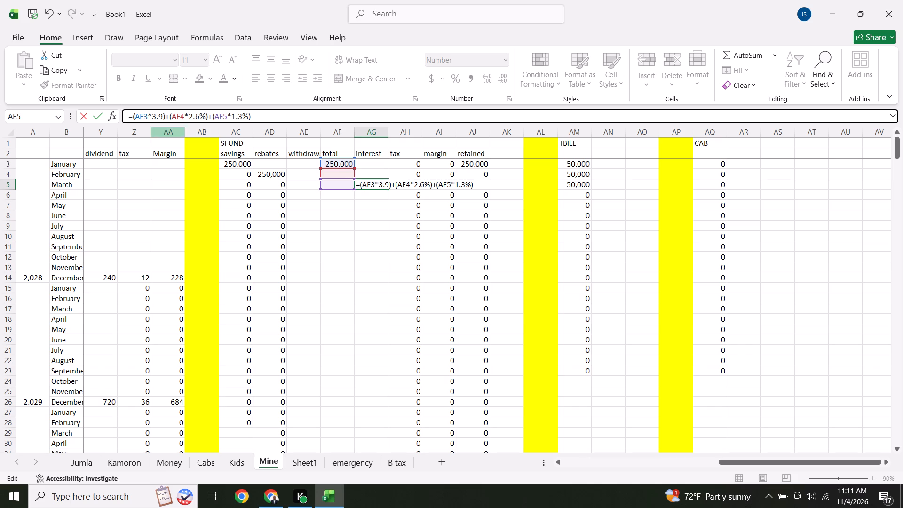
{"action": "left_click", "coordinate": [161, 115]}
{"action": "key", "text": "shift+percent"}
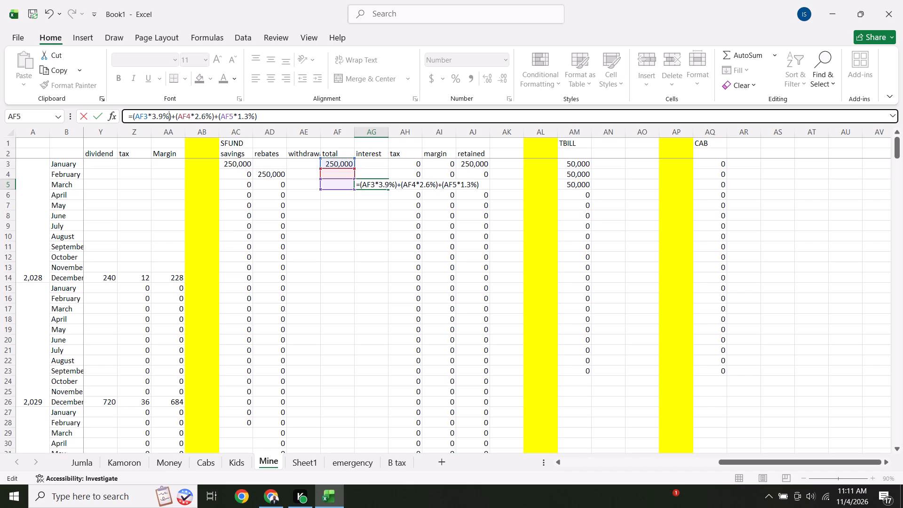
{"action": "key", "text": "Return"}
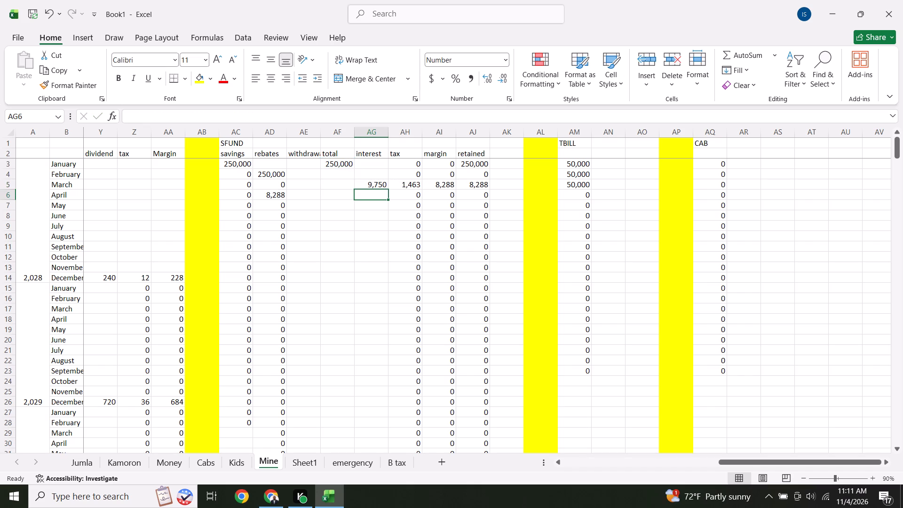
Fill the SFUND total formula from AF3 down to AF6, covering January to April.
{"action": "left_click", "coordinate": [345, 164]}
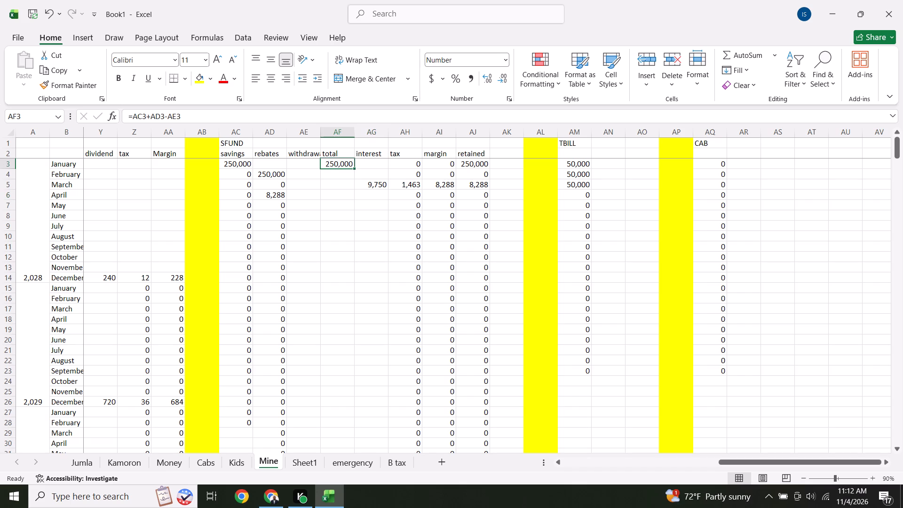
{"action": "left_click_drag", "start_coordinate": [354, 168], "coordinate": [356, 196]}
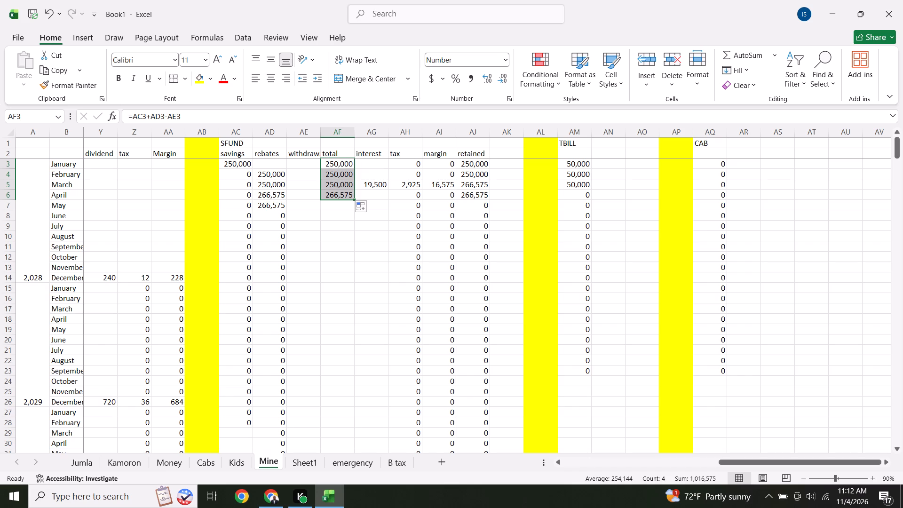
{"action": "left_click", "coordinate": [322, 227]}
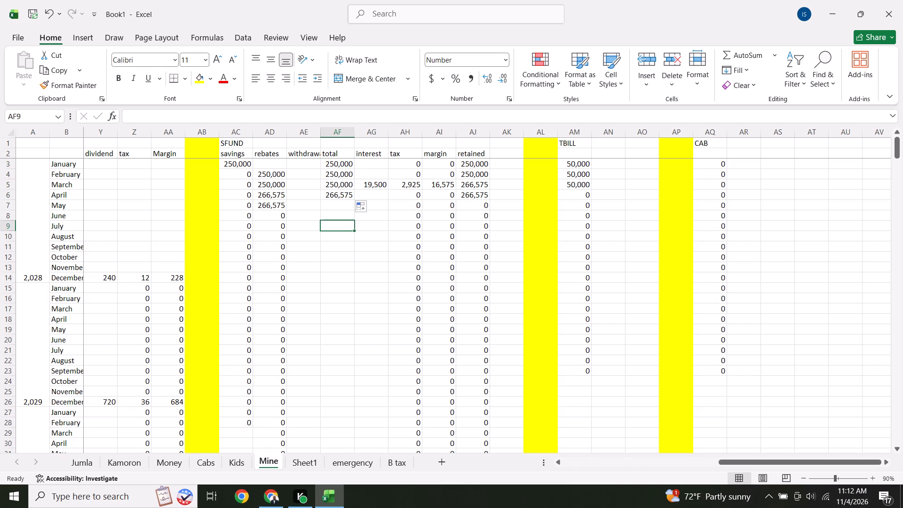
Clear the SFUND rebates for January to March in cells AD3 to AD5.
{"action": "left_click_drag", "start_coordinate": [272, 186], "coordinate": [275, 162]}
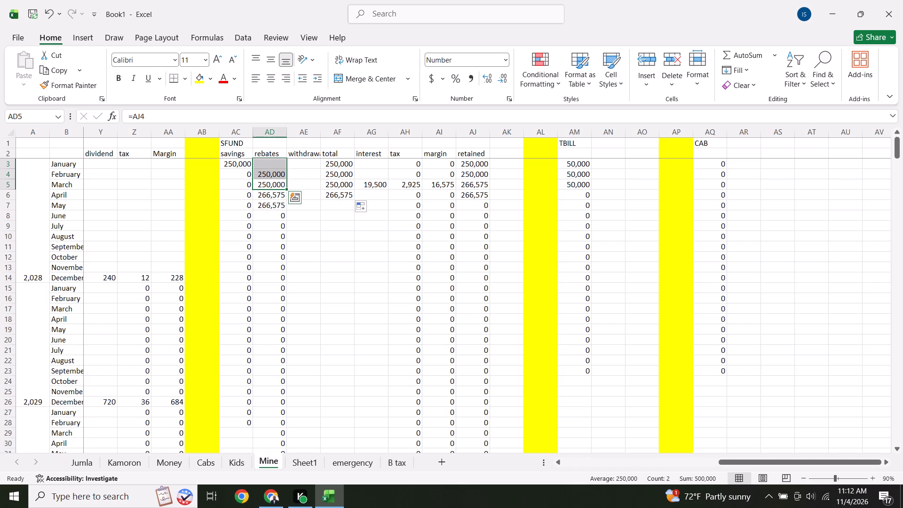
{"action": "key", "text": "Delete"}
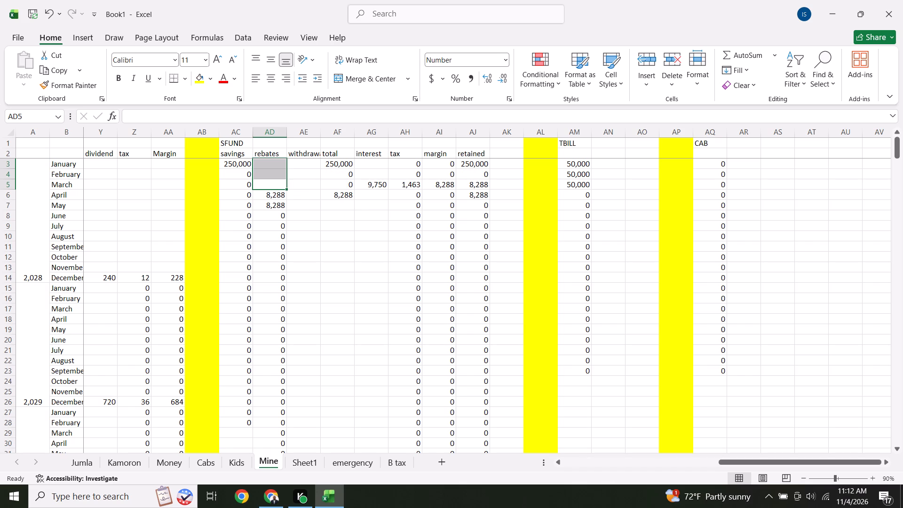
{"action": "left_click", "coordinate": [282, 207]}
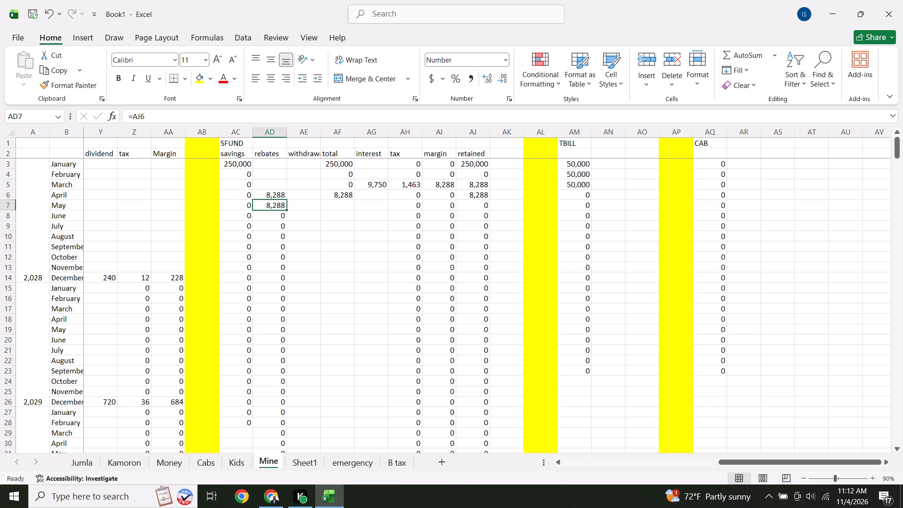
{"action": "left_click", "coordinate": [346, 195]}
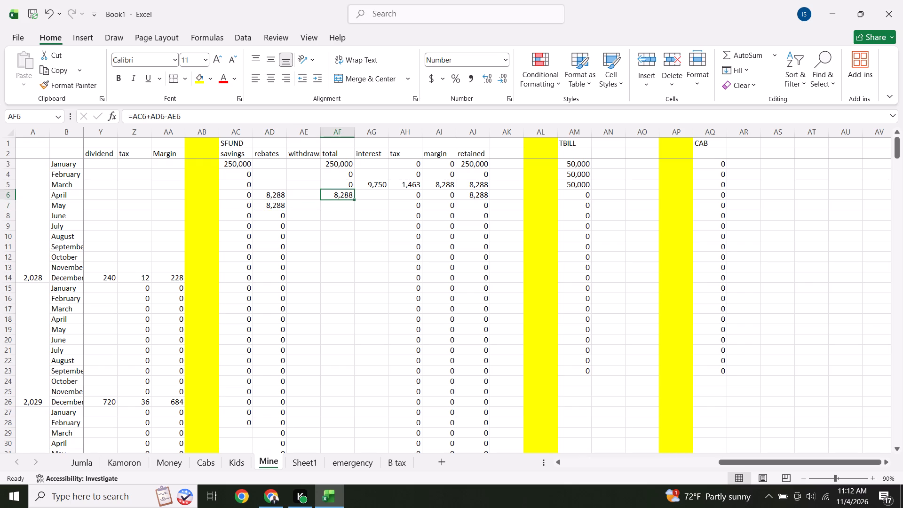
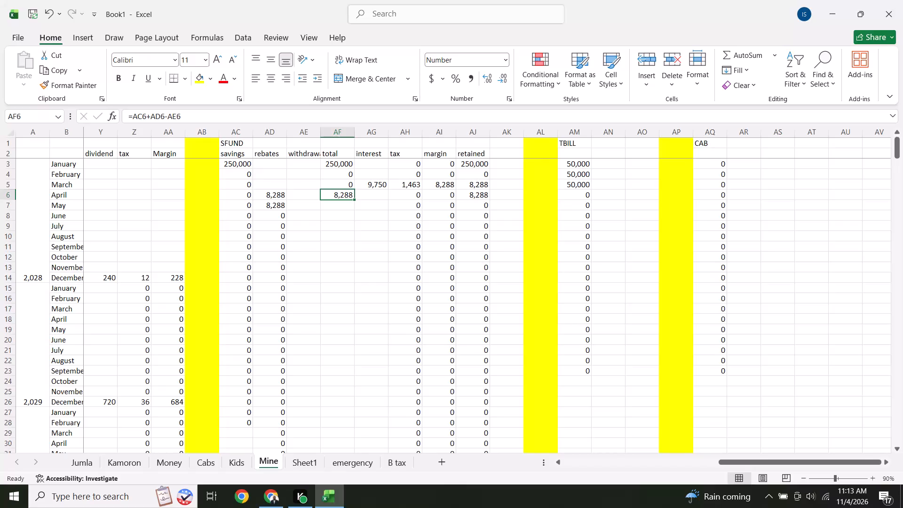
Switch to Chrome, look at THE PLAN's Capital sheet in Google Sheets, and open the Kamoron spreadsheet's Capitalmkt sheet.
{"action": "left_click", "coordinate": [265, 498]}
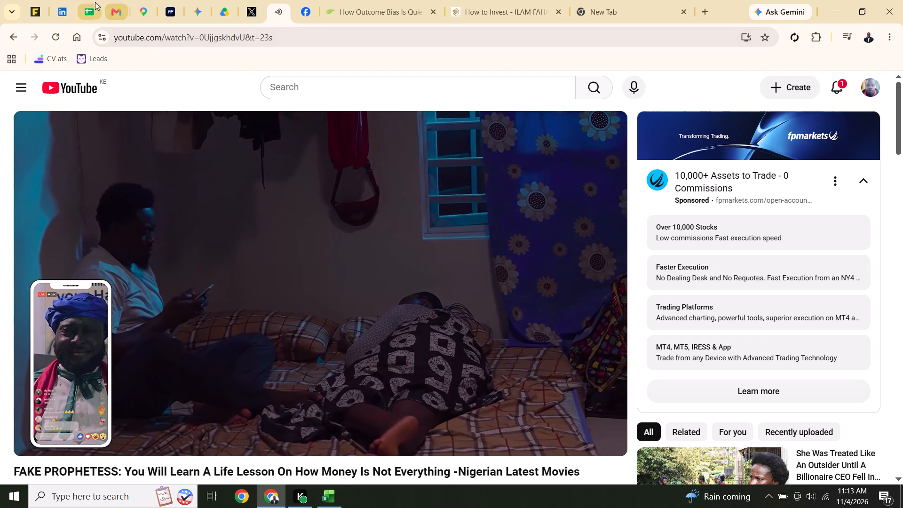
{"action": "left_click", "coordinate": [85, 6]}
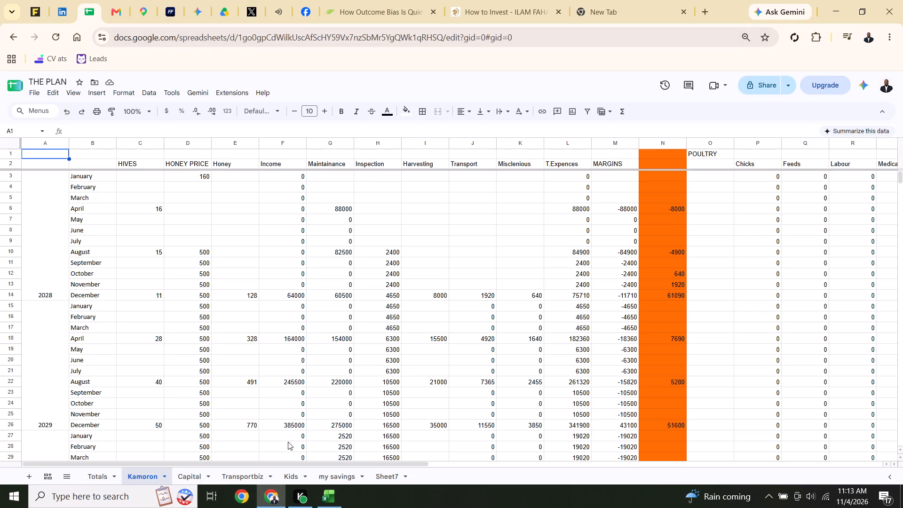
{"action": "left_click", "coordinate": [189, 472]}
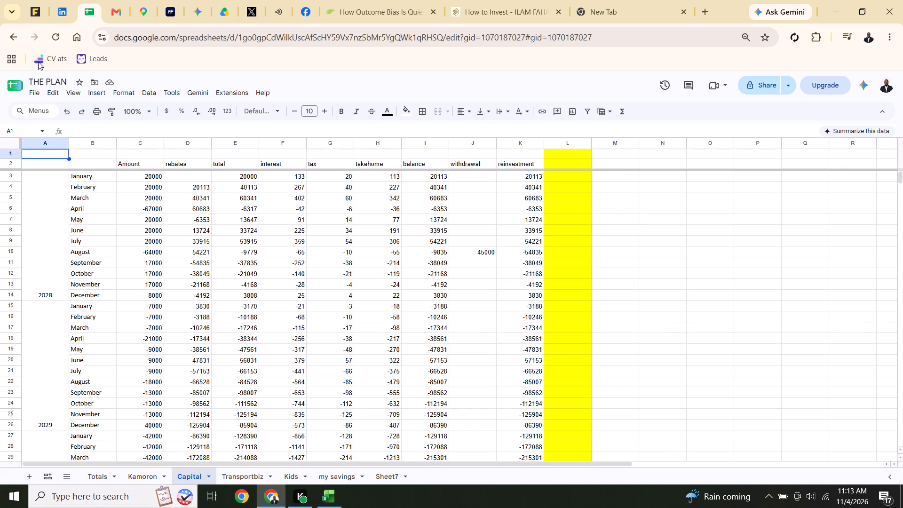
{"action": "left_click", "coordinate": [19, 81]}
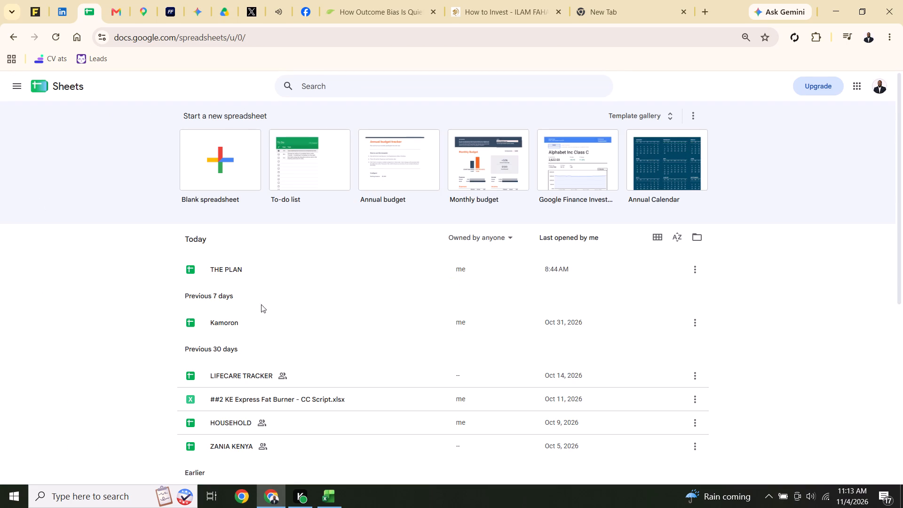
{"action": "left_click", "coordinate": [230, 321]}
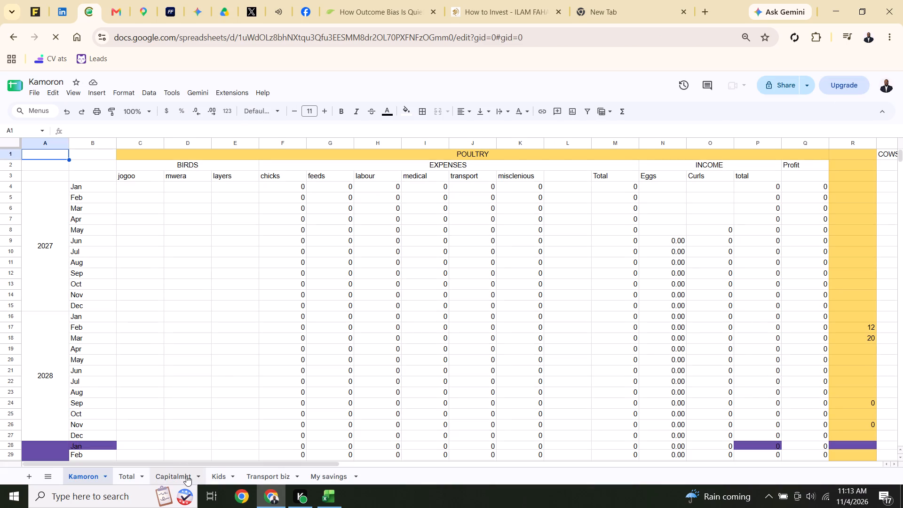
{"action": "left_click", "coordinate": [173, 478]}
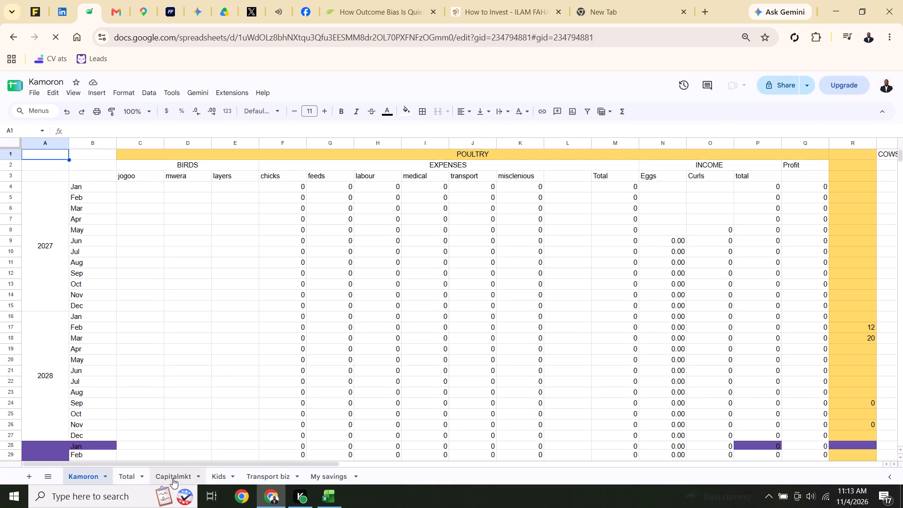
Examine the quarterly layout of the FIXED INCOME FUND MANSA X section and the rebates formula in cell W7.
{"action": "left_click", "coordinate": [554, 151]}
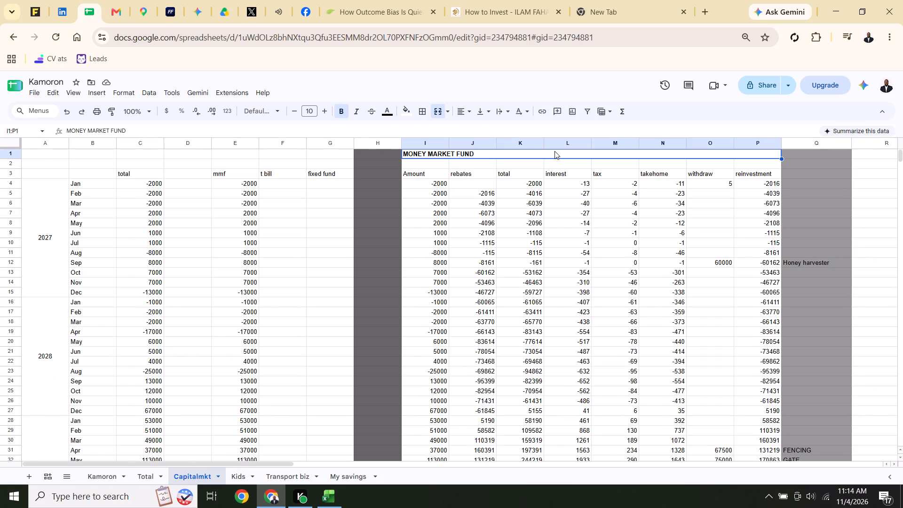
{"action": "key", "text": "Right"}
{"action": "key", "text": "Right"}
{"action": "key", "text": "Right"}
{"action": "key", "text": "Right"}
{"action": "key", "text": "Right"}
{"action": "key", "text": "Right"}
{"action": "key", "text": "Right"}
{"action": "key", "text": "Right"}
{"action": "key", "text": "Right"}
{"action": "key", "text": "Right"}
{"action": "key", "text": "Right"}
{"action": "key", "text": "Right"}
{"action": "key", "text": "Right"}
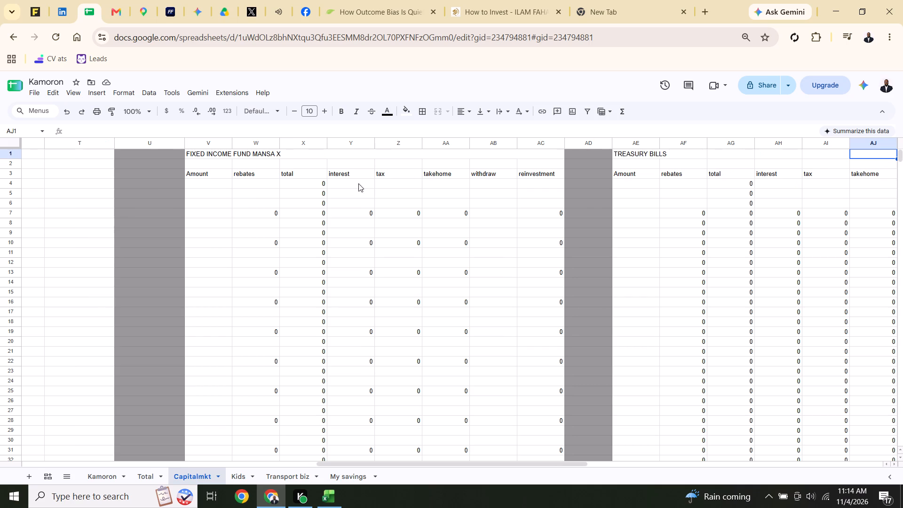
{"action": "left_click", "coordinate": [276, 211]}
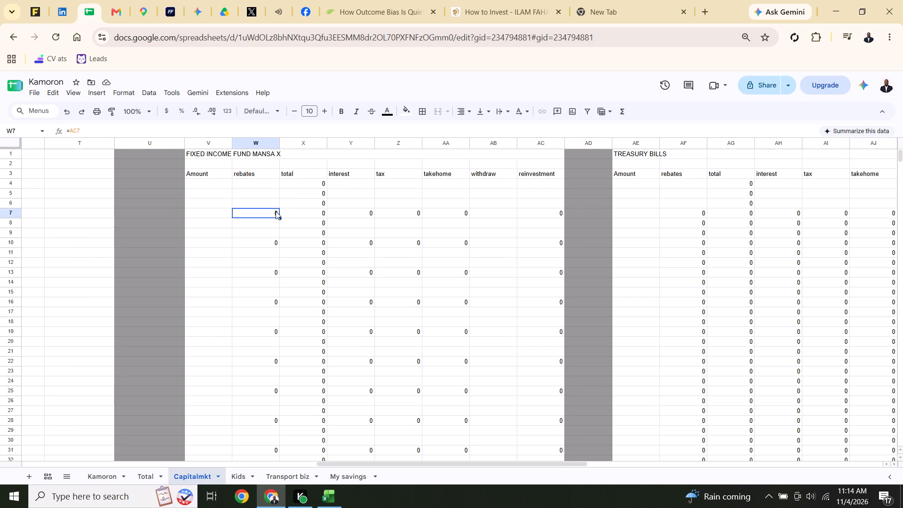
Return to Excel and clear the SFUND rebates on the Mine sheet in cells AD7 to AD28.
{"action": "left_click", "coordinate": [335, 493]}
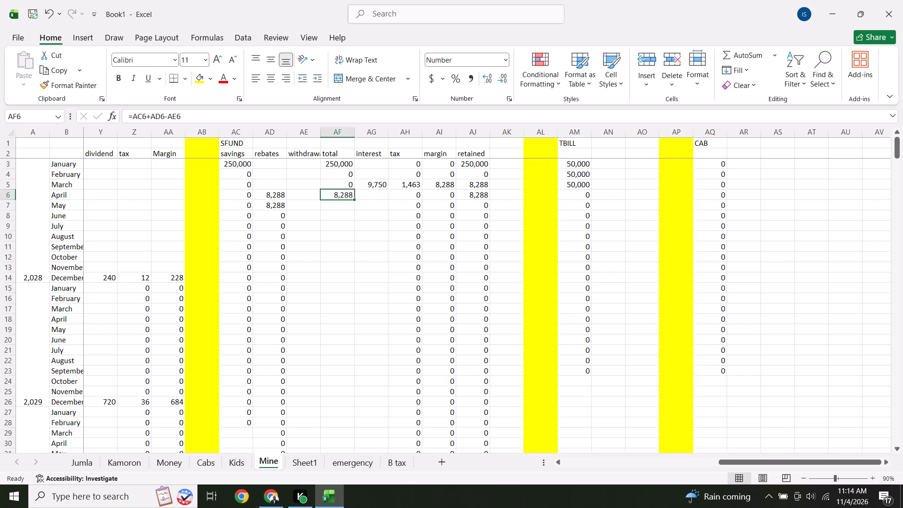
{"action": "left_click_drag", "start_coordinate": [281, 201], "coordinate": [270, 422]}
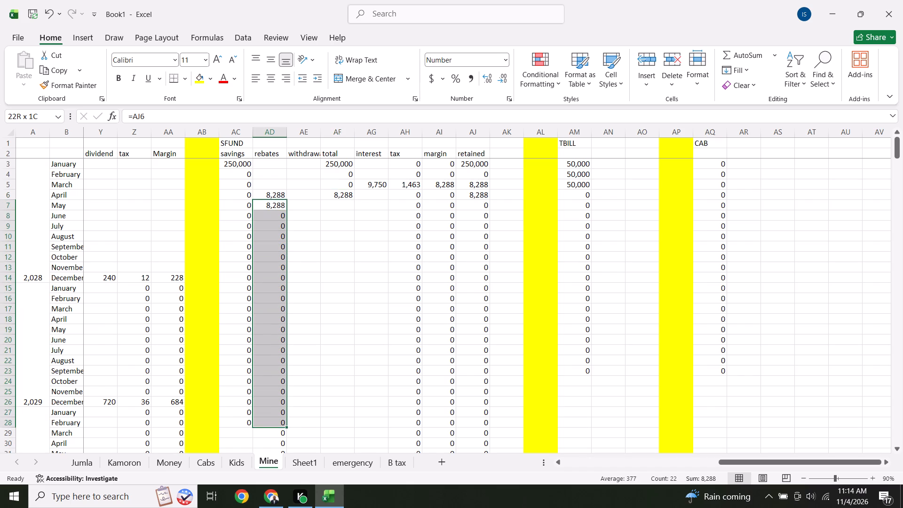
{"action": "left_click_drag", "start_coordinate": [270, 422], "coordinate": [270, 423]}
{"action": "key", "text": "Delete"}
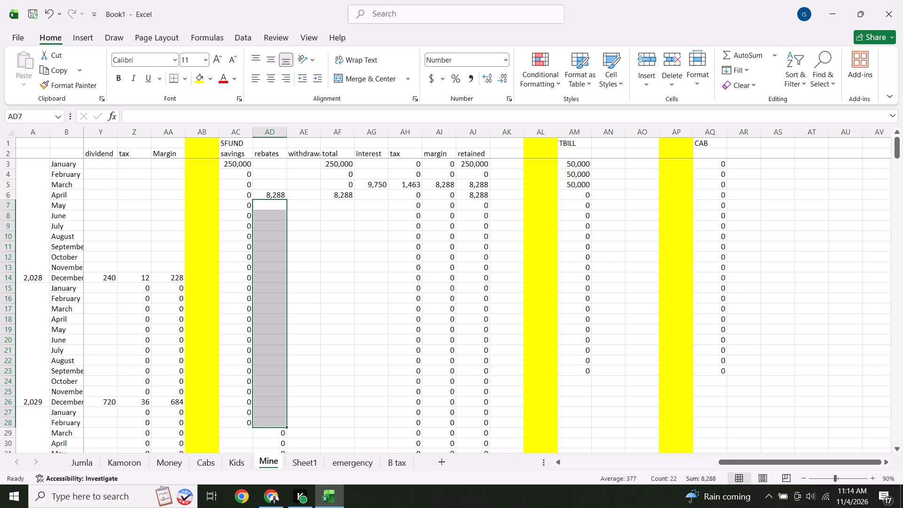
{"action": "left_click", "coordinate": [357, 339]}
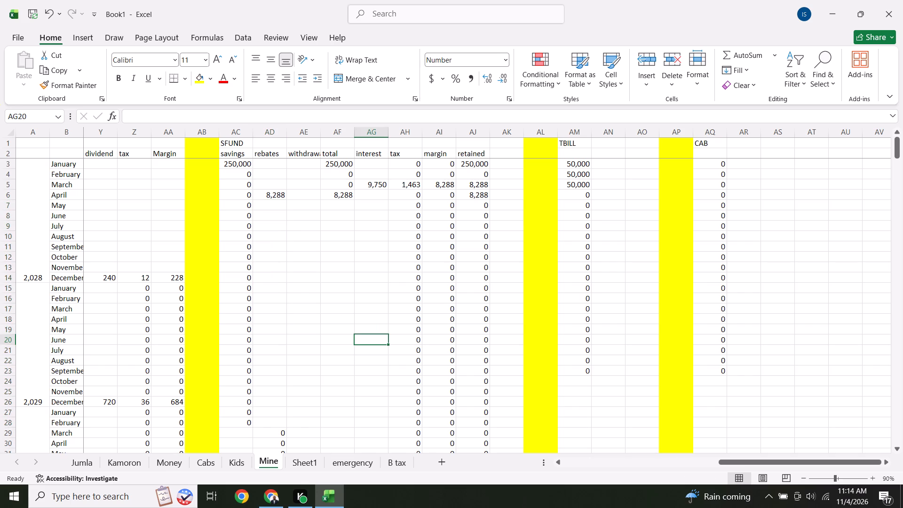
Copy the March SFUND interest formula from AG5 into the June interest cell AG8.
{"action": "left_click", "coordinate": [376, 183]}
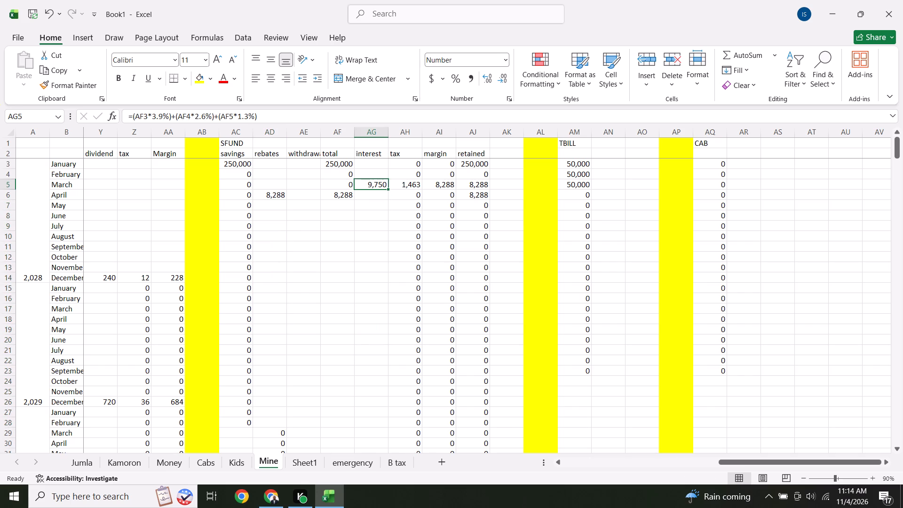
{"action": "right_click", "coordinate": [376, 187]}
{"action": "left_click", "coordinate": [400, 186]}
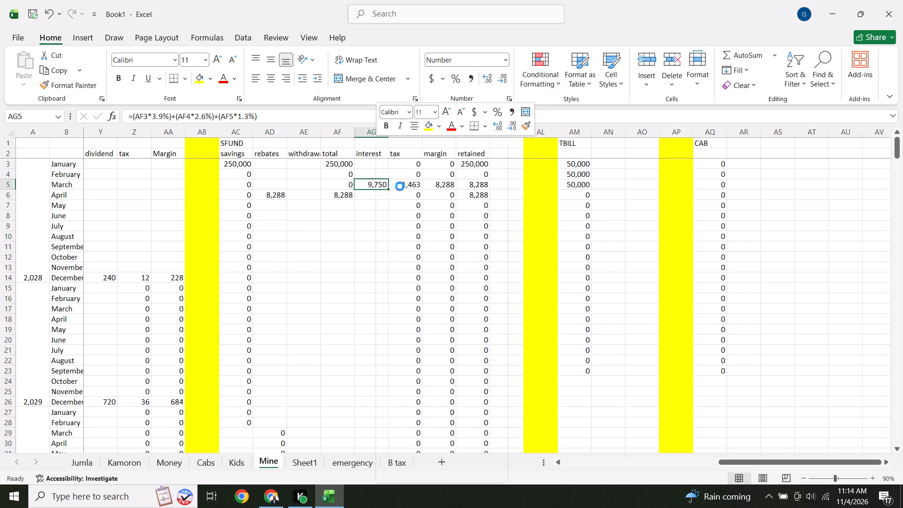
{"action": "left_click", "coordinate": [373, 197]}
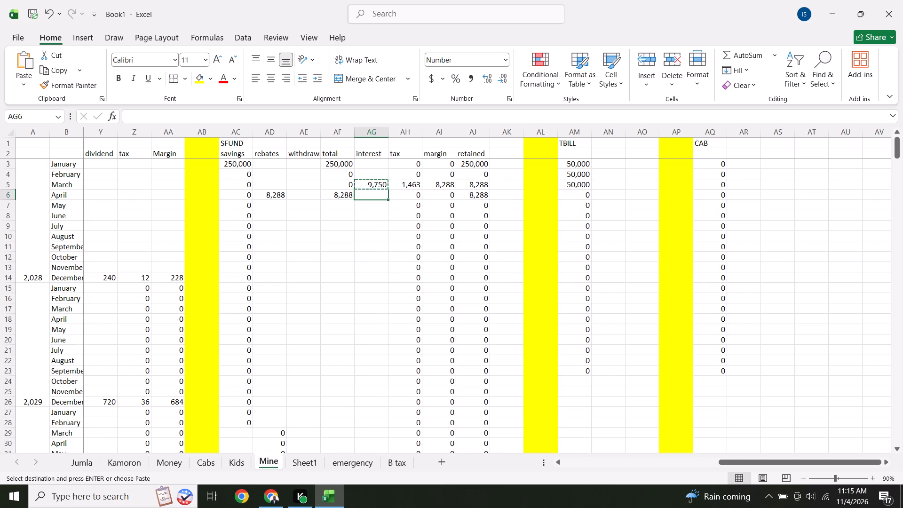
{"action": "left_click", "coordinate": [372, 208]}
{"action": "left_click", "coordinate": [371, 220]}
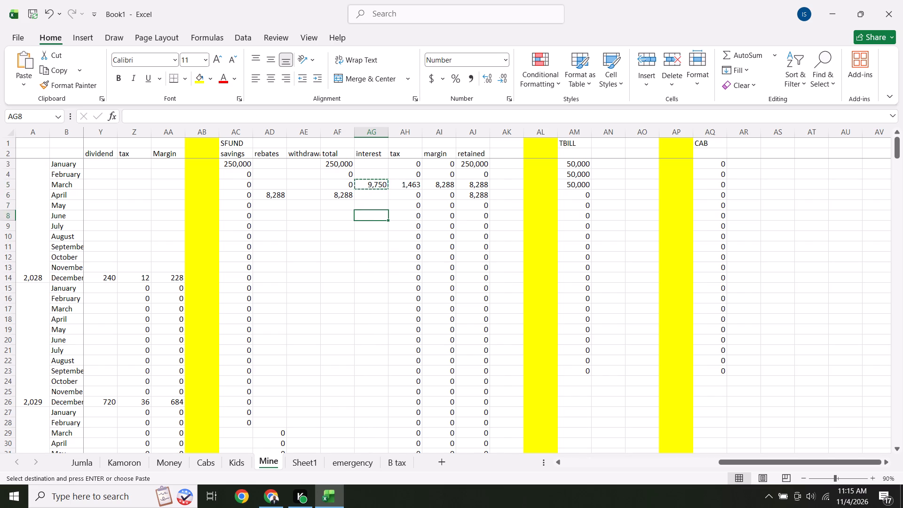
{"action": "right_click", "coordinate": [371, 216]}
{"action": "left_click", "coordinate": [398, 225]}
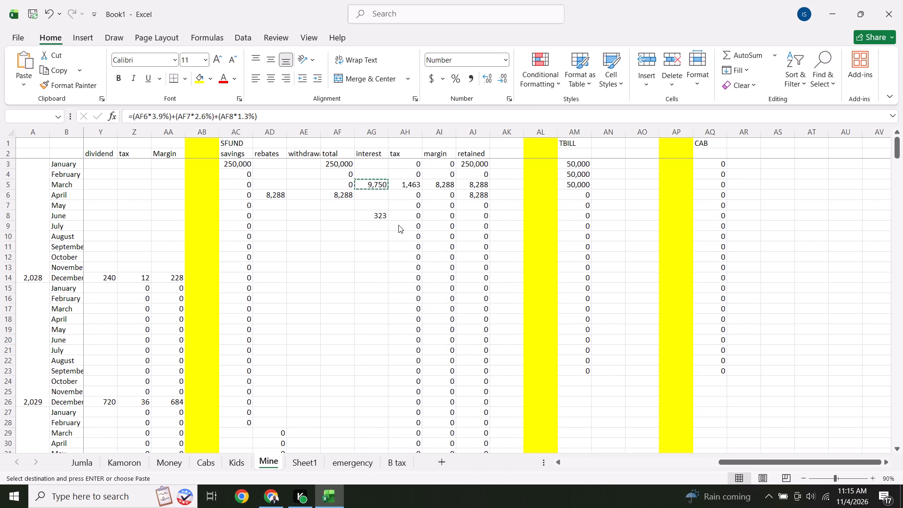
{"action": "left_click", "coordinate": [349, 246]}
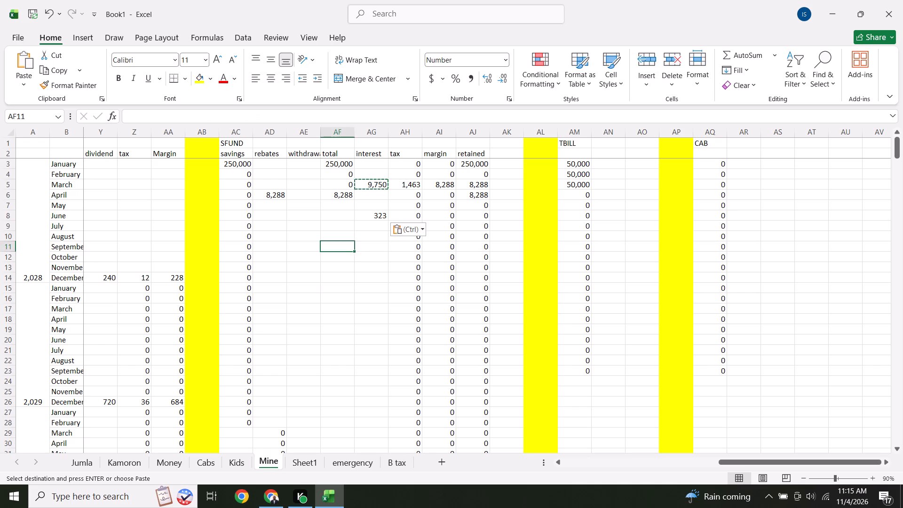
Copy the April to June interest block AG6:AG8 to the blocks starting at AG9 and AG12, covering September and December 2028.
{"action": "left_click_drag", "start_coordinate": [377, 194], "coordinate": [376, 215]}
{"action": "right_click", "coordinate": [376, 215]}
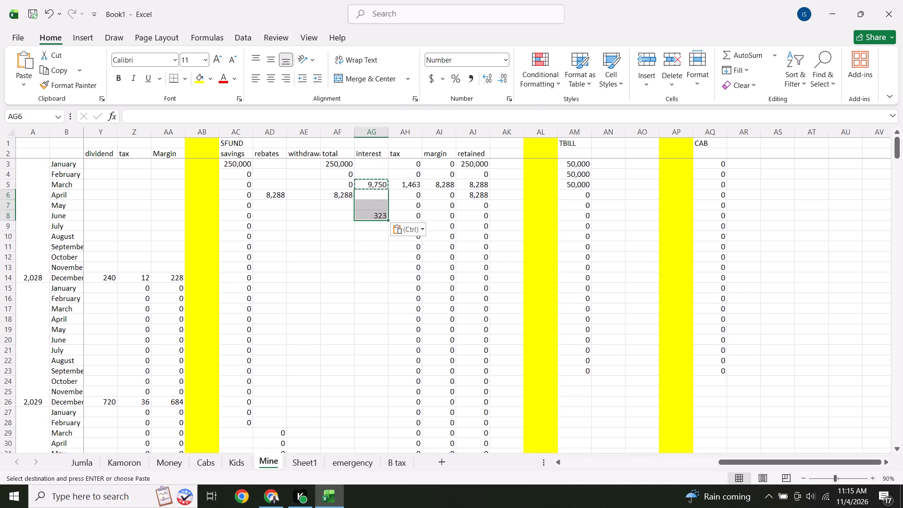
{"action": "left_click", "coordinate": [407, 187]}
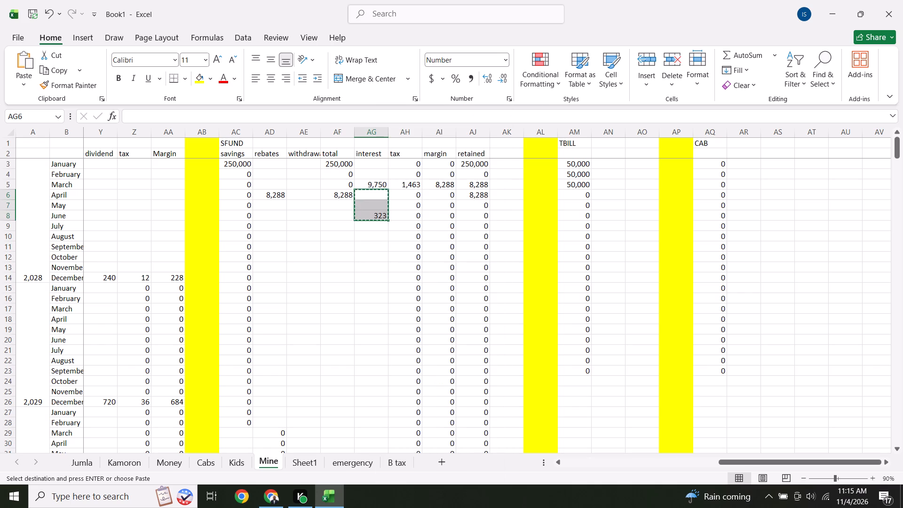
{"action": "left_click", "coordinate": [375, 228]}
{"action": "right_click", "coordinate": [375, 228]}
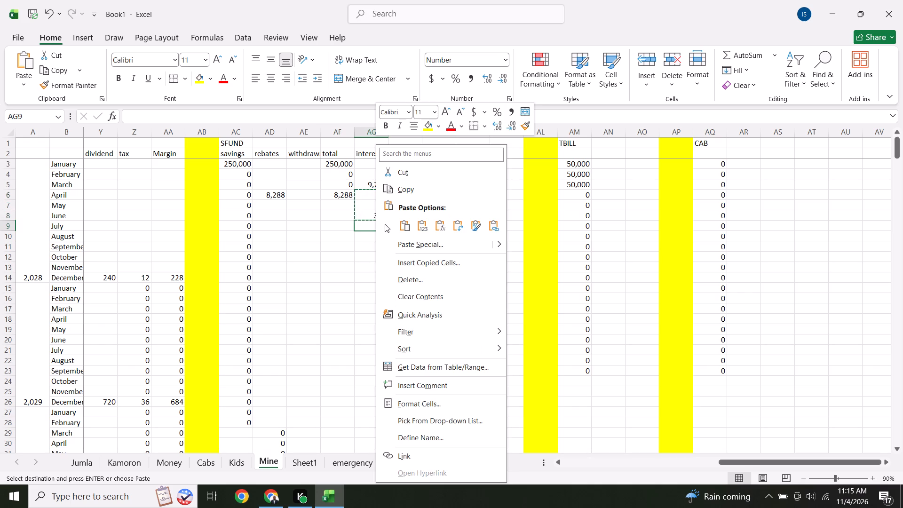
{"action": "left_click", "coordinate": [404, 224]}
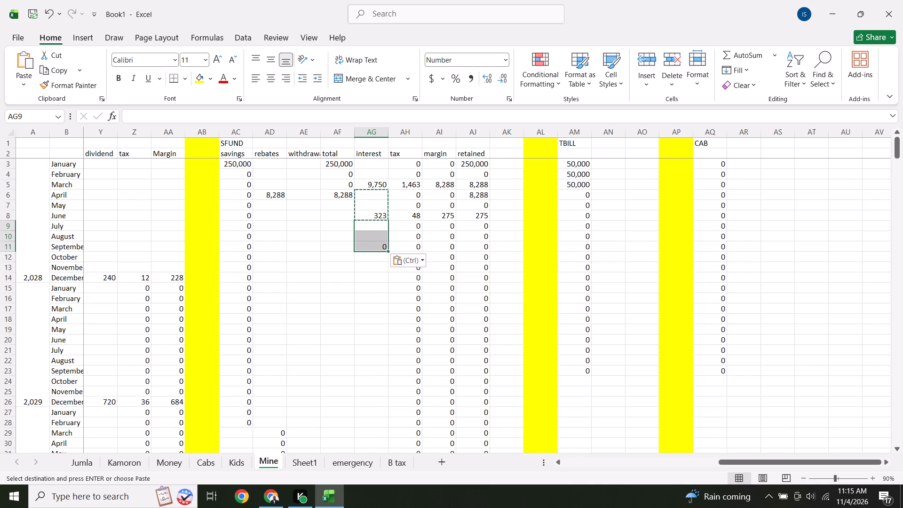
{"action": "left_click", "coordinate": [371, 295]}
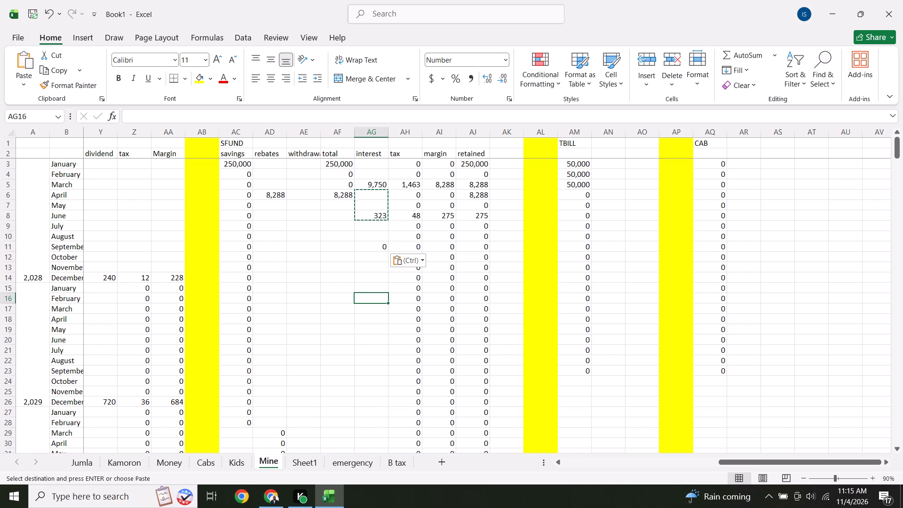
{"action": "left_click", "coordinate": [380, 257]}
{"action": "right_click", "coordinate": [380, 257]}
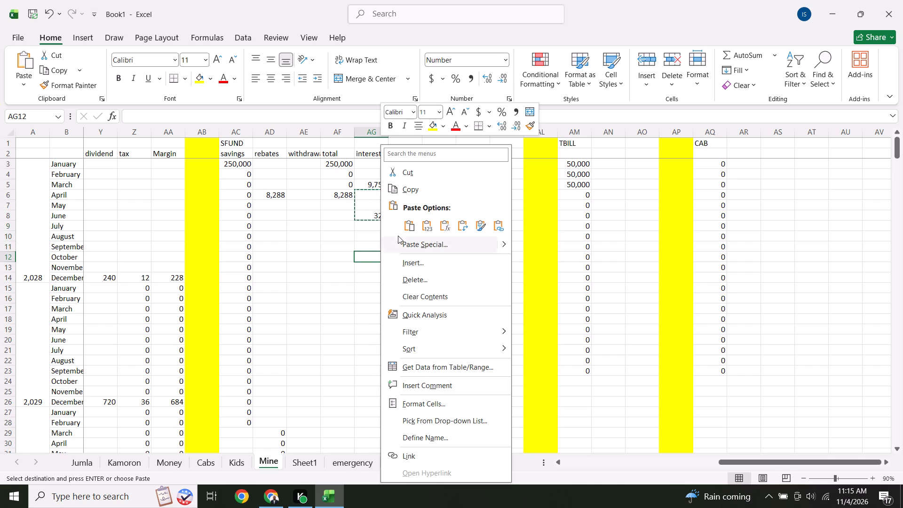
{"action": "left_click", "coordinate": [409, 227]}
{"action": "left_click", "coordinate": [371, 310]}
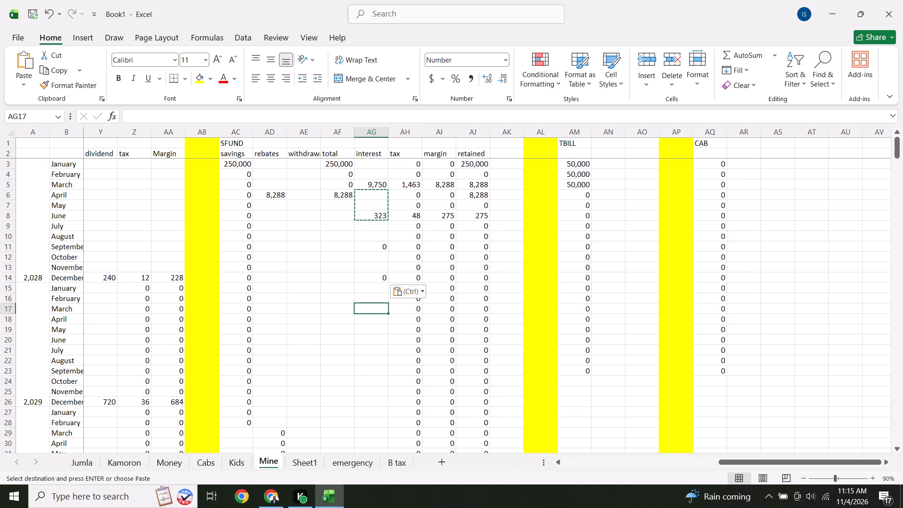
Copy the interest block AG6:AG14 to the cells starting at AG15, extending the quarterly pattern to September 2029.
{"action": "left_click_drag", "start_coordinate": [382, 195], "coordinate": [386, 274]}
{"action": "right_click", "coordinate": [381, 275]}
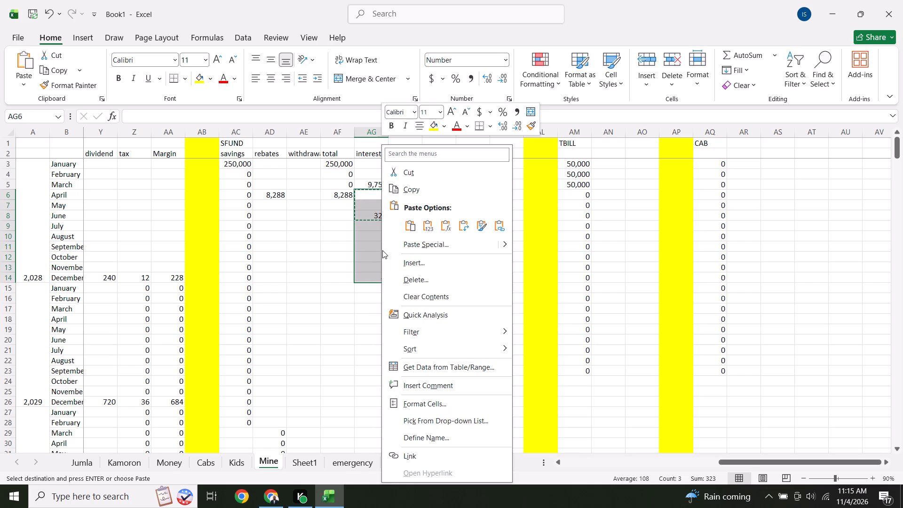
{"action": "left_click", "coordinate": [412, 193]}
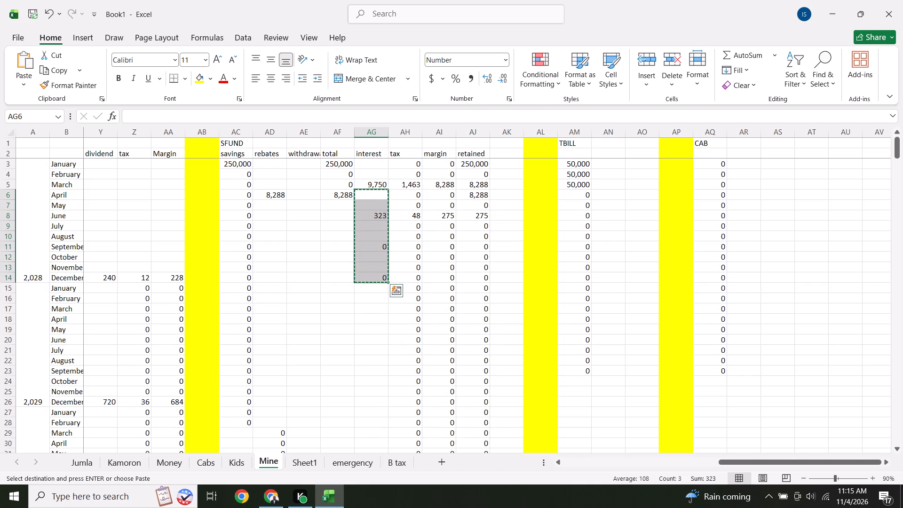
{"action": "left_click", "coordinate": [367, 288]}
{"action": "right_click", "coordinate": [367, 288]}
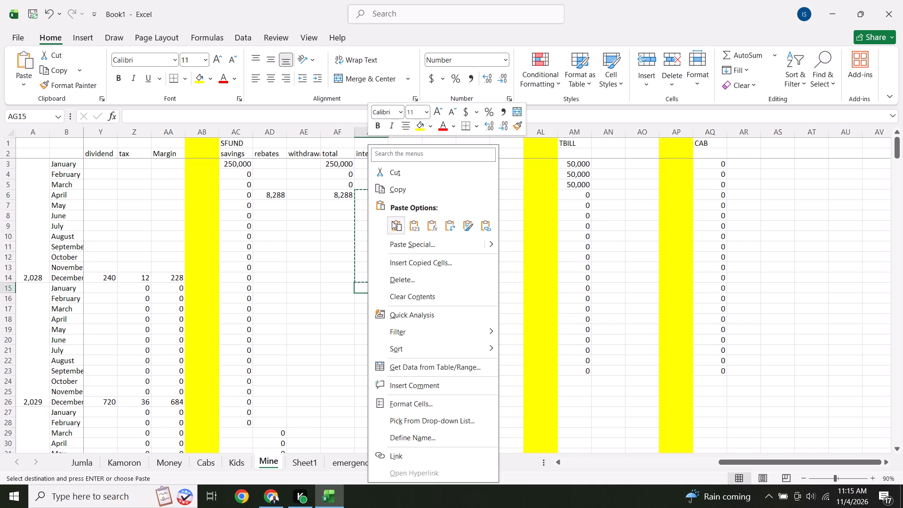
{"action": "left_click", "coordinate": [396, 222]}
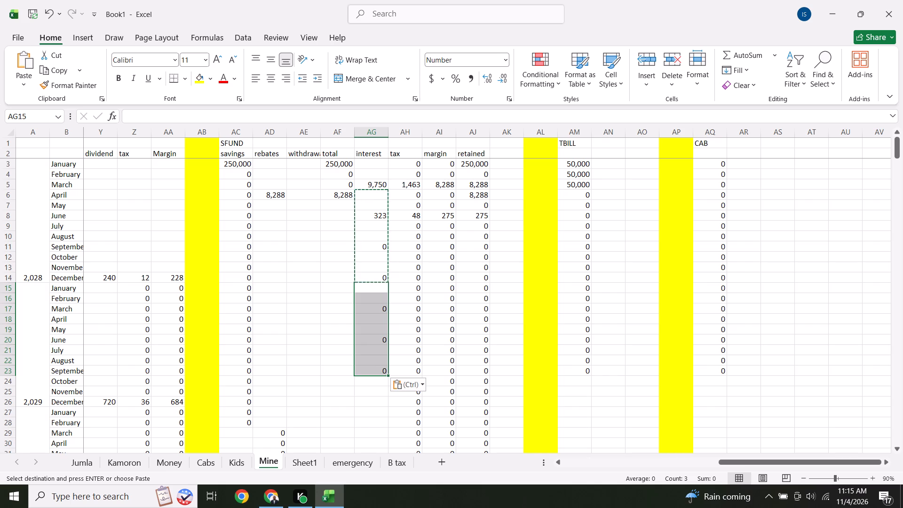
{"action": "left_click", "coordinate": [358, 382]}
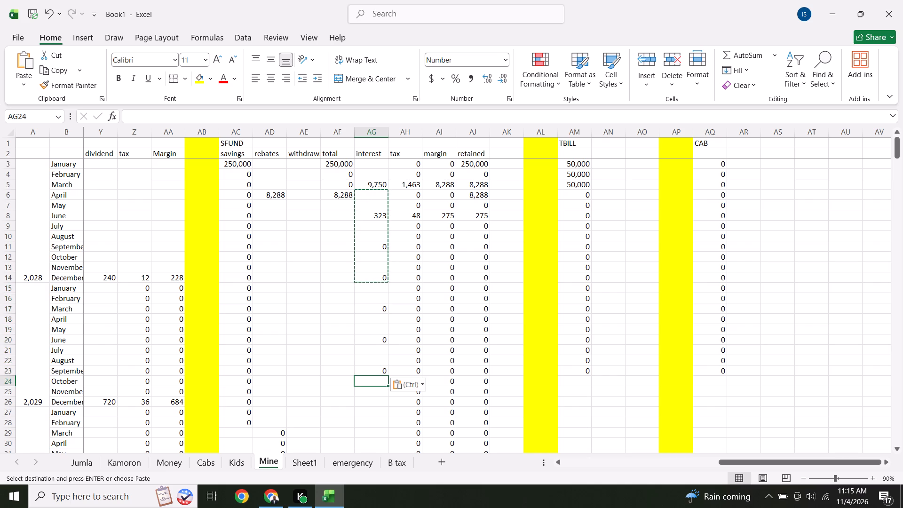
Copy the SFUND interest block AG6:AG23 to the cells starting at AG24, extending the quarterly pattern to March 2031.
{"action": "left_click_drag", "start_coordinate": [376, 370], "coordinate": [374, 214]}
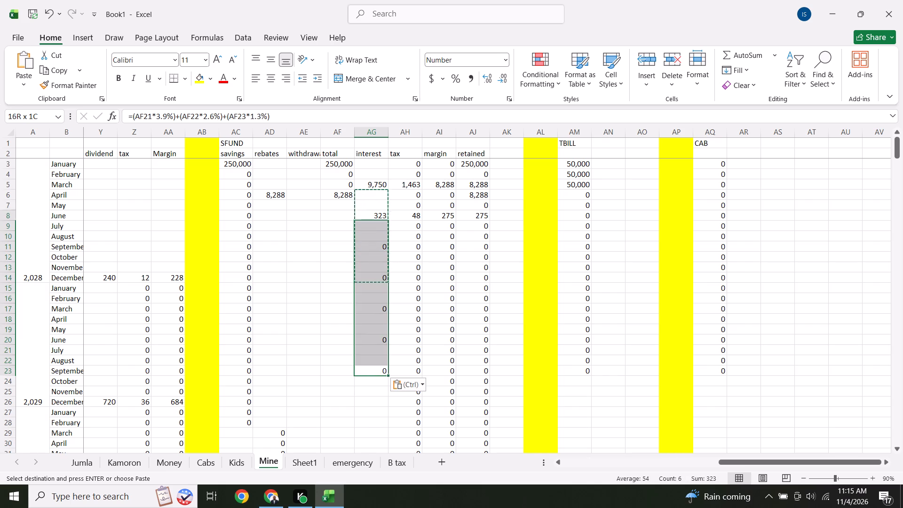
{"action": "left_click_drag", "start_coordinate": [374, 214], "coordinate": [377, 195]}
{"action": "right_click", "coordinate": [377, 195]}
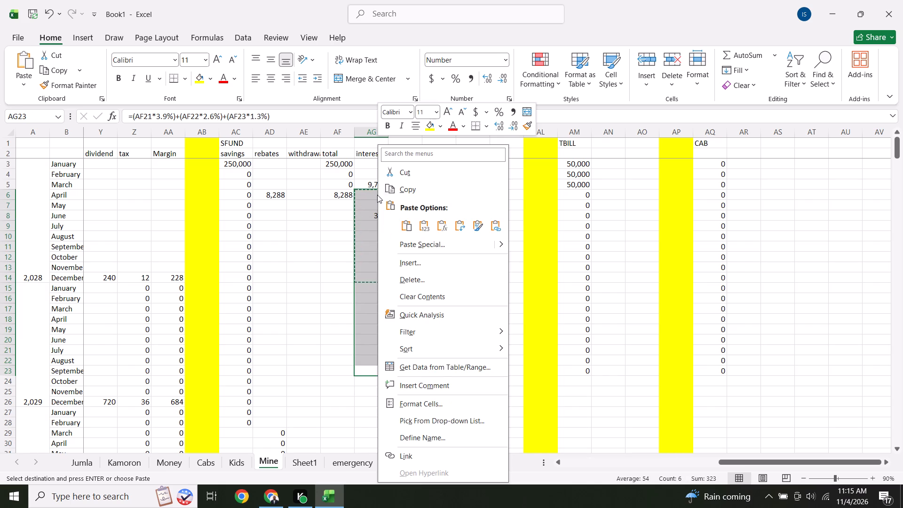
{"action": "left_click", "coordinate": [414, 188]}
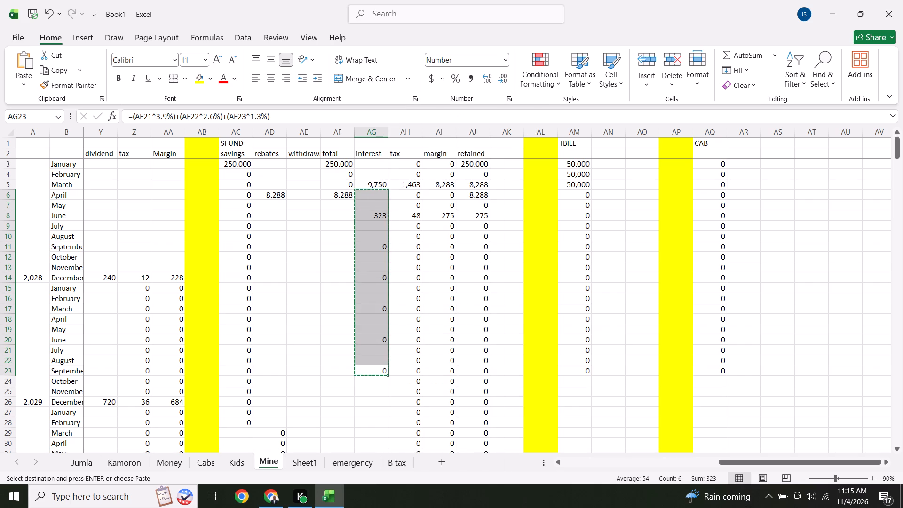
{"action": "left_click", "coordinate": [369, 381]}
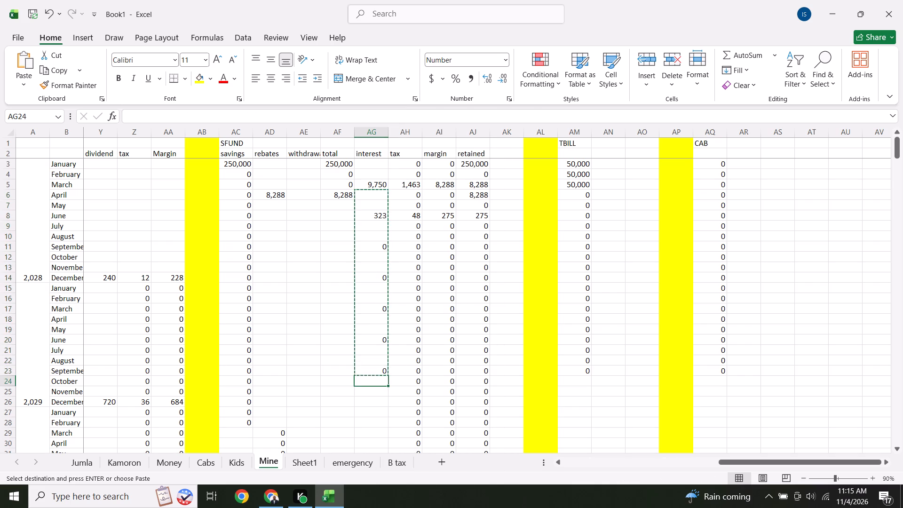
{"action": "right_click", "coordinate": [369, 381]}
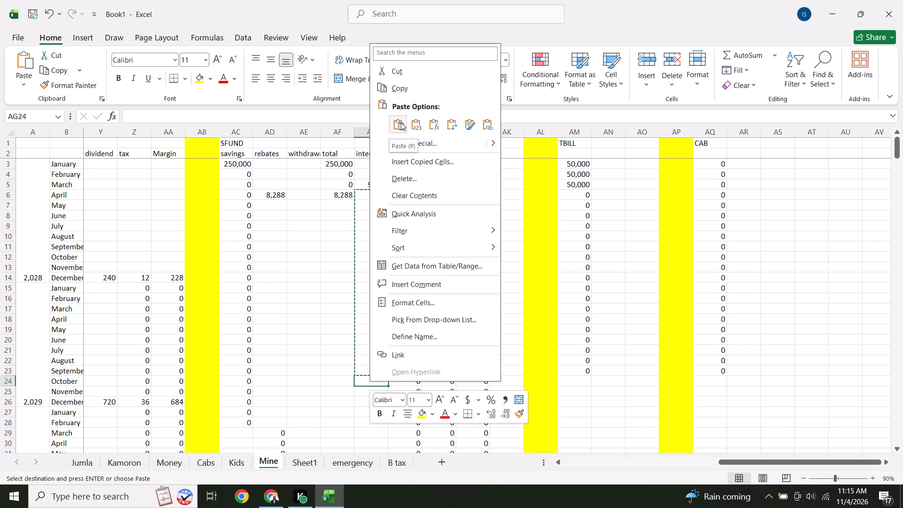
{"action": "left_click", "coordinate": [401, 122]}
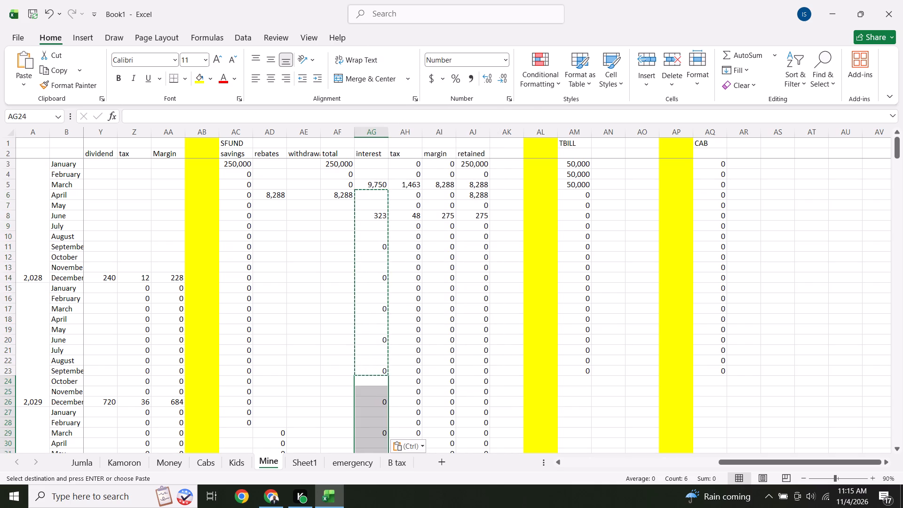
Copy the interest block AG6:AG41 to the cells starting at AG42, extending the quarterly pattern to March 2034.
{"action": "left_click", "coordinate": [896, 450]}
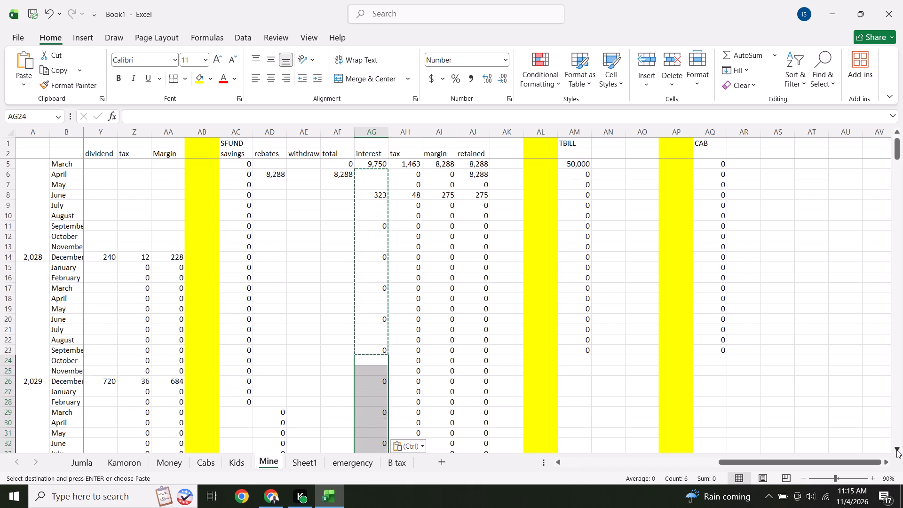
{"action": "left_click", "coordinate": [896, 450]}
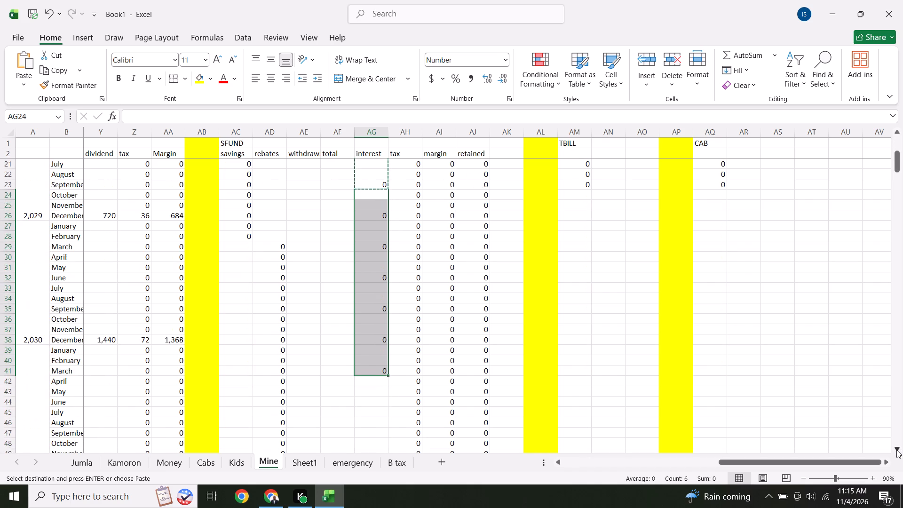
{"action": "left_click", "coordinate": [326, 420]}
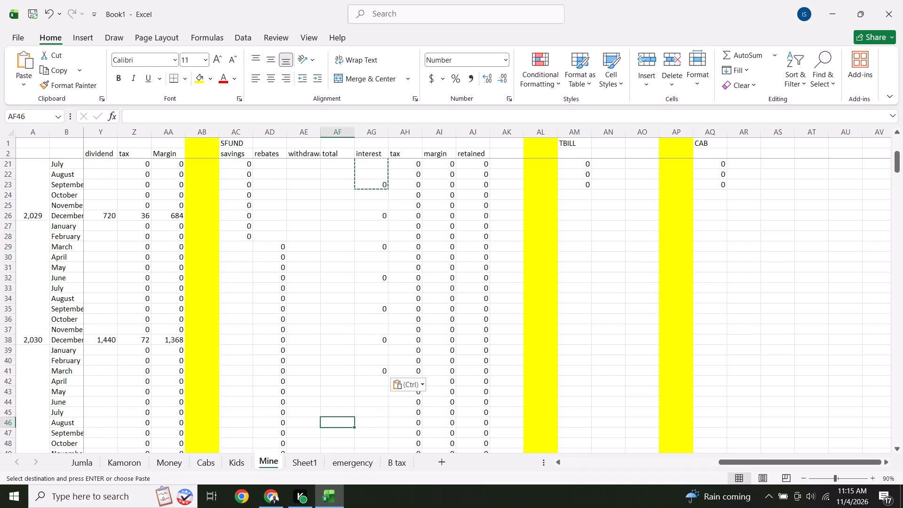
{"action": "left_click_drag", "start_coordinate": [365, 372], "coordinate": [375, 122]}
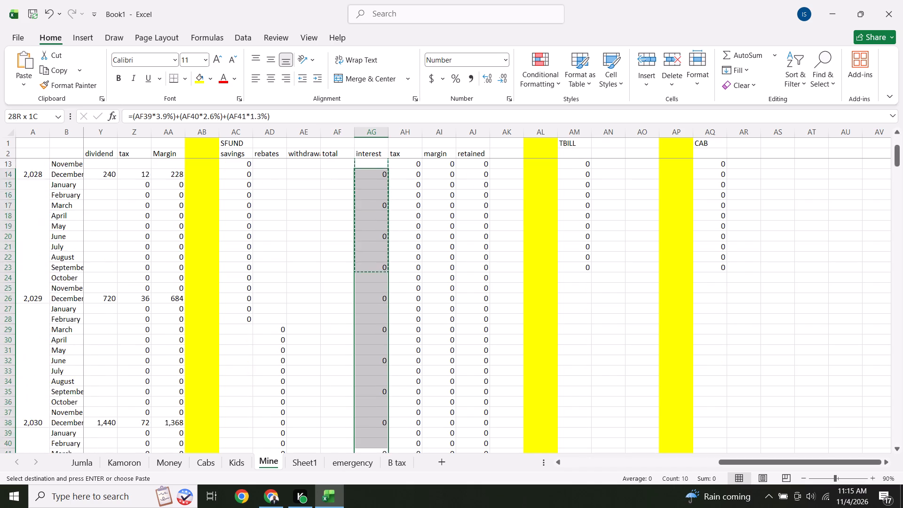
{"action": "left_click_drag", "start_coordinate": [375, 122], "coordinate": [370, 226]}
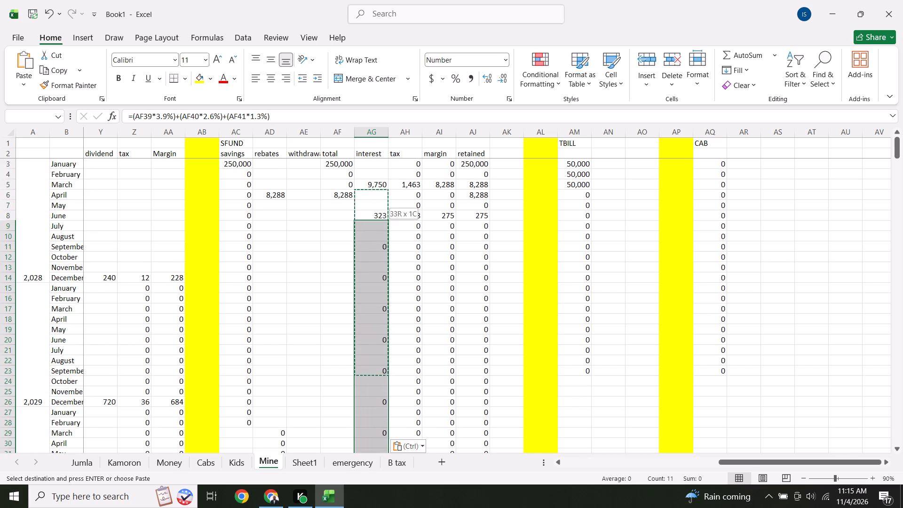
{"action": "left_click_drag", "start_coordinate": [370, 226], "coordinate": [371, 194]}
{"action": "right_click", "coordinate": [371, 194]}
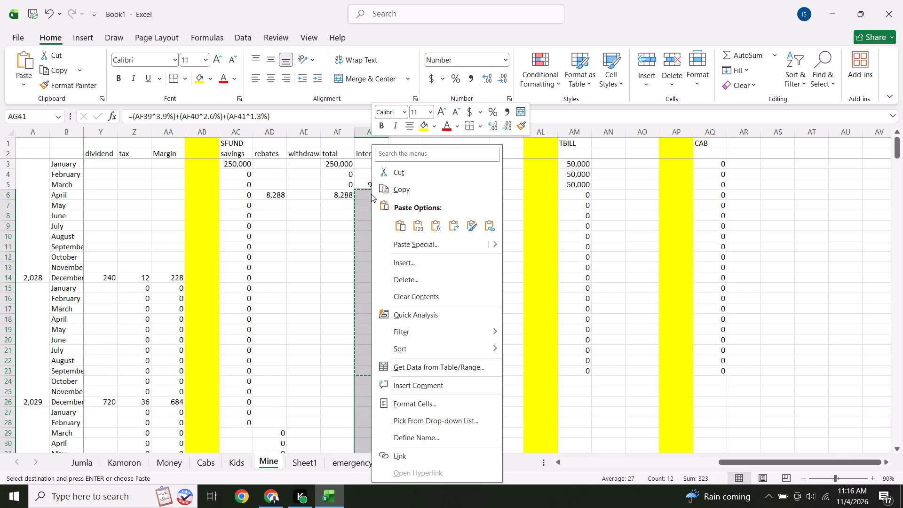
{"action": "left_click", "coordinate": [398, 192]}
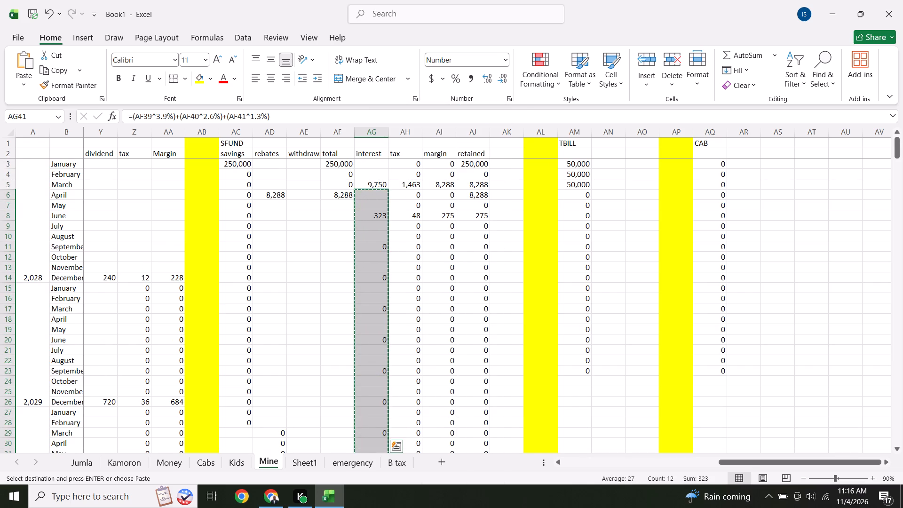
{"action": "key", "text": "Down"}
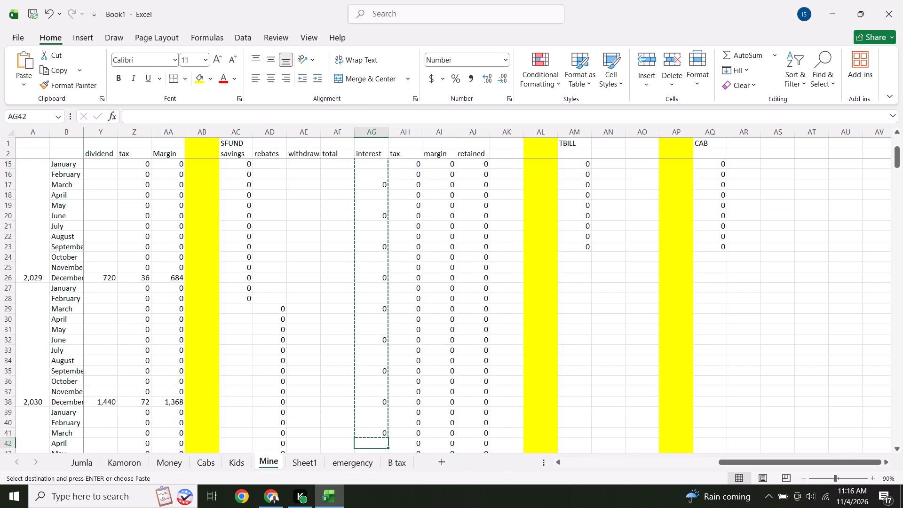
{"action": "right_click", "coordinate": [374, 444]}
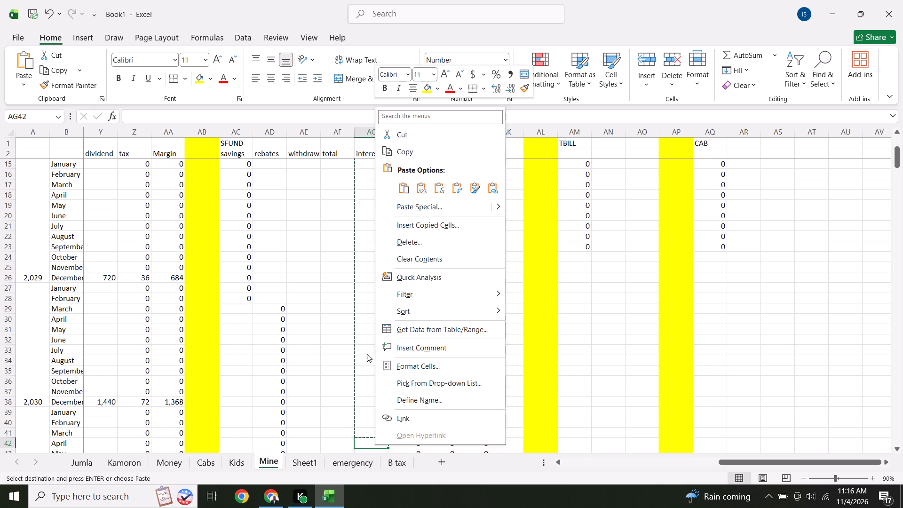
{"action": "left_click", "coordinate": [407, 180]}
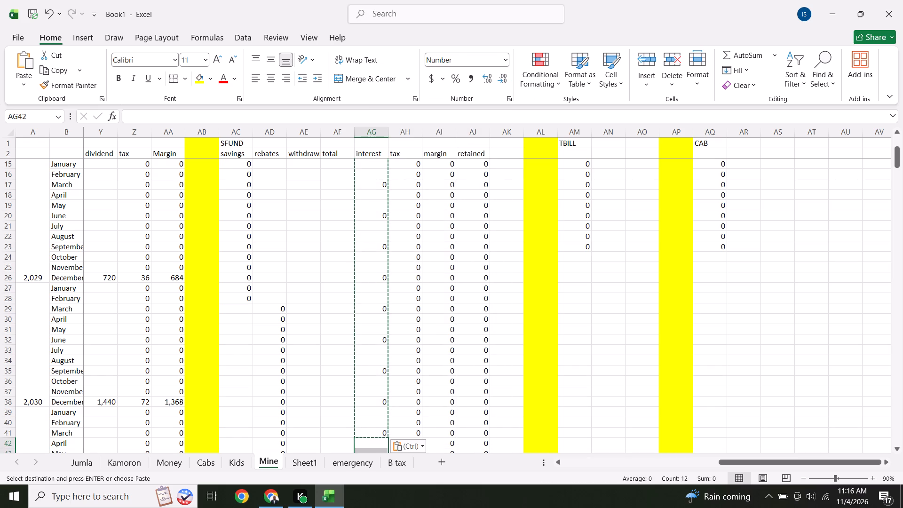
Paste the same copied interest block again starting at AG78, extending the quarterly pattern to March 2037.
{"action": "key", "text": "Down"}
{"action": "key", "text": "Down"}
{"action": "key", "text": "Down"}
{"action": "key", "text": "Down"}
{"action": "key", "text": "Down"}
{"action": "key", "text": "Down"}
{"action": "key", "text": "Down"}
{"action": "key", "text": "Down"}
{"action": "key", "text": "Down"}
{"action": "key", "text": "Down"}
{"action": "key", "text": "Down"}
{"action": "key", "text": "Down"}
{"action": "key", "text": "Down"}
{"action": "key", "text": "Down"}
{"action": "key", "text": "Down"}
{"action": "key", "text": "Down"}
{"action": "key", "text": "Down"}
{"action": "key", "text": "Down"}
{"action": "key", "text": "Down"}
{"action": "key", "text": "Down"}
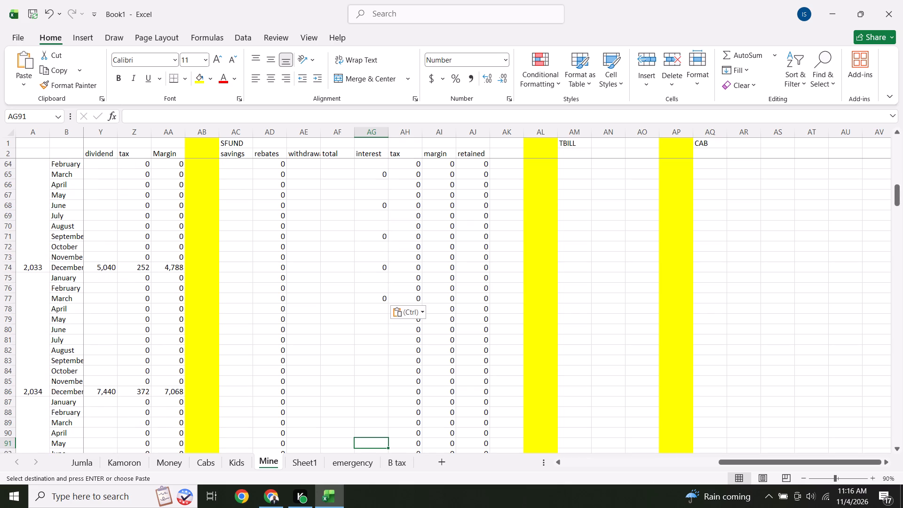
{"action": "left_click", "coordinate": [373, 310]}
{"action": "right_click", "coordinate": [373, 310]}
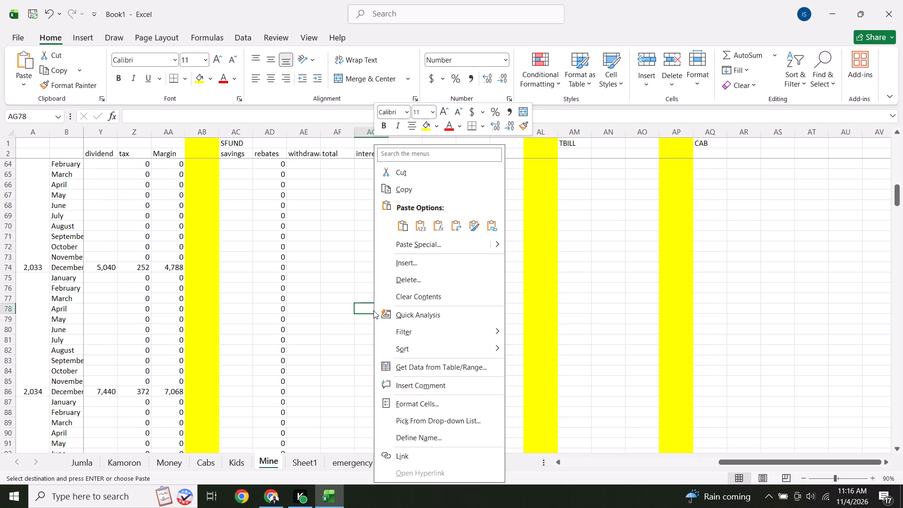
{"action": "left_click", "coordinate": [410, 220]}
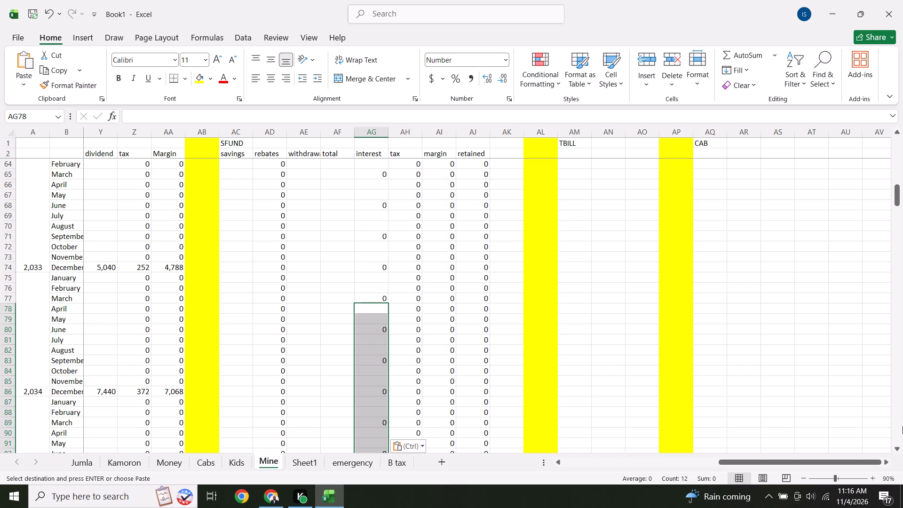
Copy the interest block AG6:AG113 to the cells starting at AG114, extending the quarterly pattern to March 2046.
{"action": "left_click", "coordinate": [898, 447]}
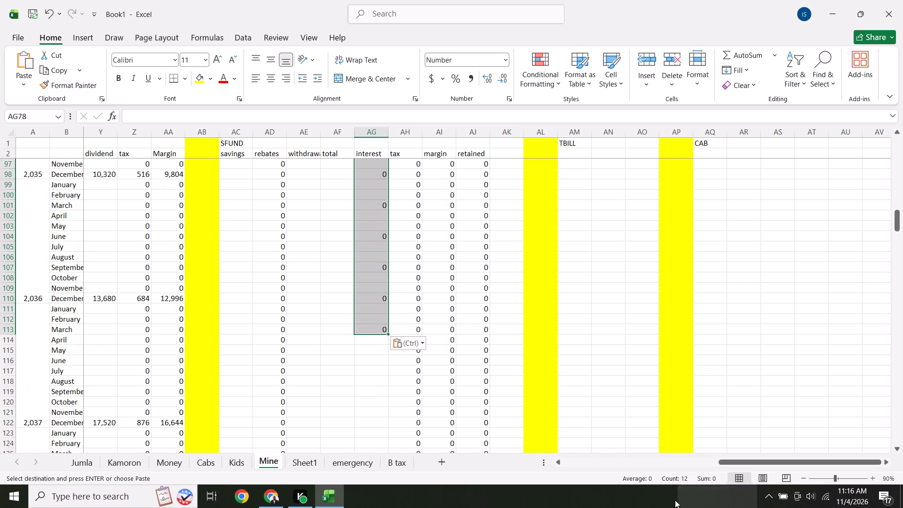
{"action": "left_click", "coordinate": [357, 362]}
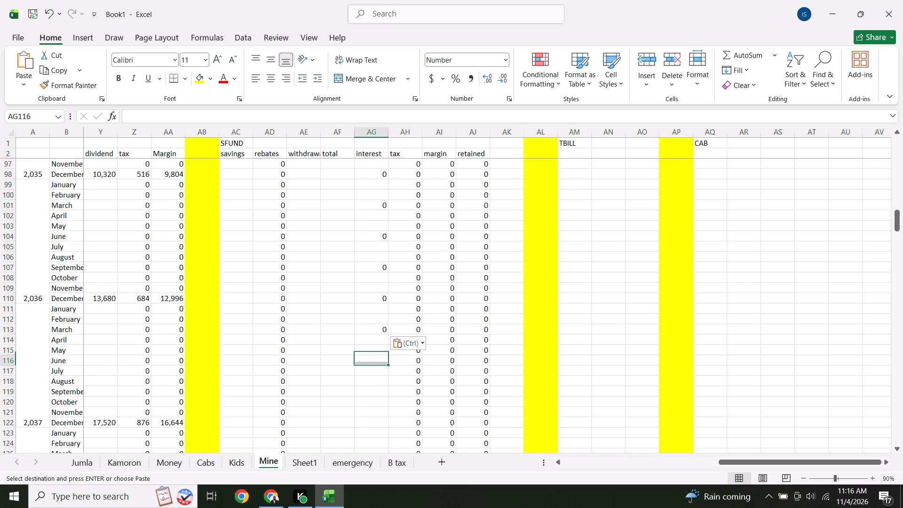
{"action": "left_click_drag", "start_coordinate": [375, 330], "coordinate": [374, 137]}
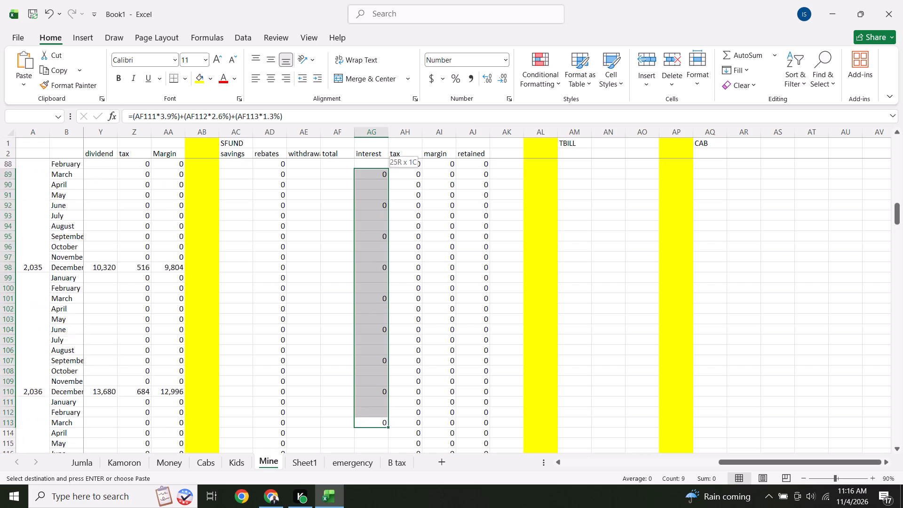
{"action": "left_click_drag", "start_coordinate": [374, 137], "coordinate": [376, 117]}
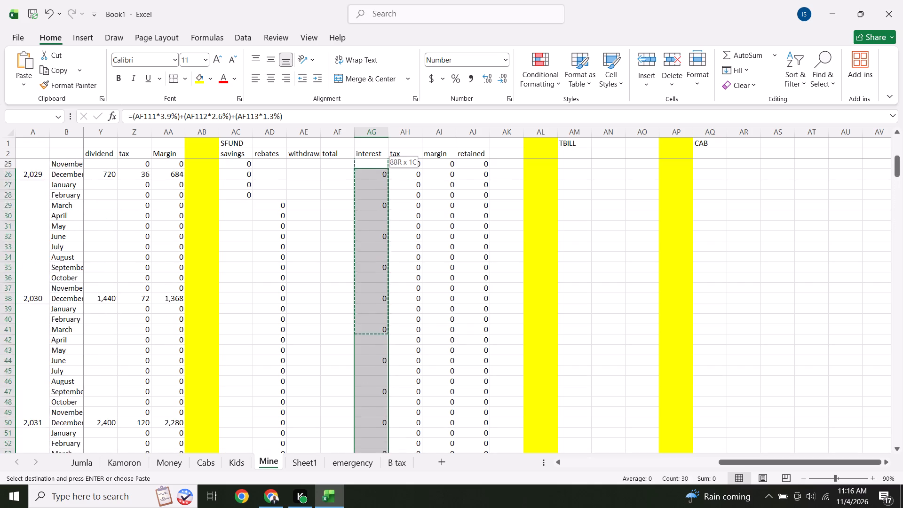
{"action": "left_click_drag", "start_coordinate": [376, 117], "coordinate": [367, 205]}
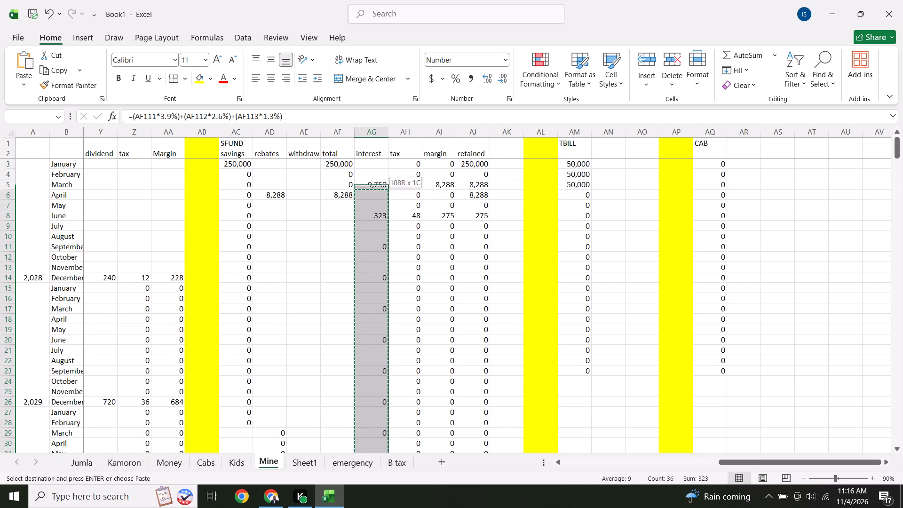
{"action": "left_click_drag", "start_coordinate": [367, 205], "coordinate": [371, 192]}
{"action": "right_click", "coordinate": [371, 192]}
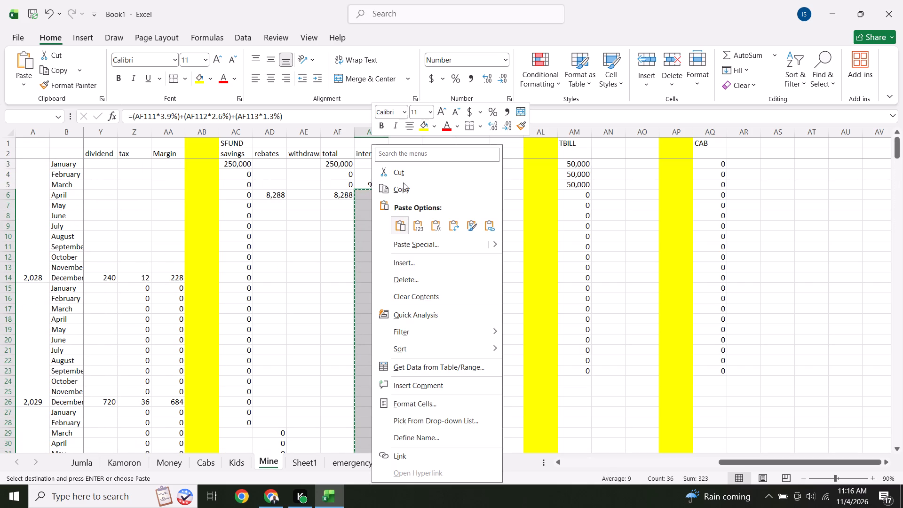
{"action": "left_click", "coordinate": [404, 189]}
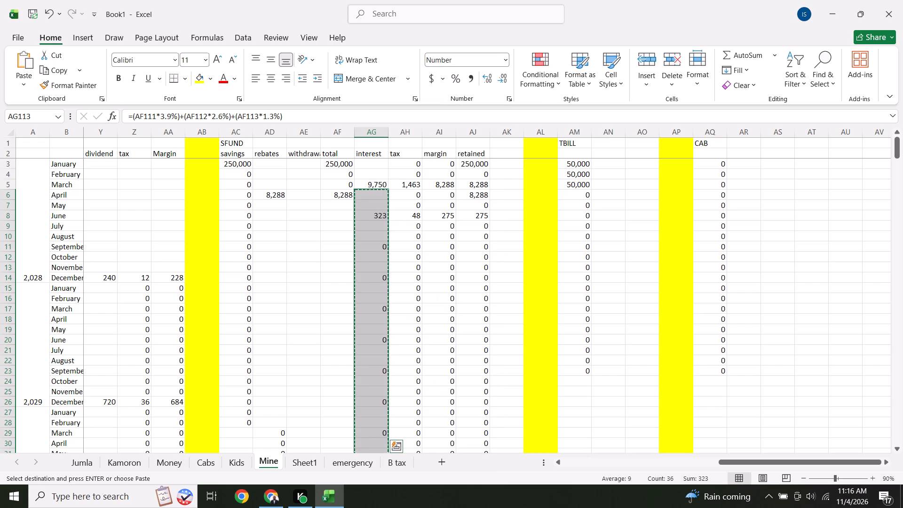
{"action": "key", "text": "Down"}
{"action": "key", "text": "Down"}
{"action": "key", "text": "Down"}
{"action": "key", "text": "Down"}
{"action": "key", "text": "Down"}
{"action": "key", "text": "Down"}
{"action": "key", "text": "Down"}
{"action": "key", "text": "Down"}
{"action": "key", "text": "Down"}
{"action": "key", "text": "Down"}
{"action": "key", "text": "Down"}
{"action": "key", "text": "Down"}
{"action": "key", "text": "Down"}
{"action": "key", "text": "Down"}
{"action": "key", "text": "Down"}
{"action": "key", "text": "Down"}
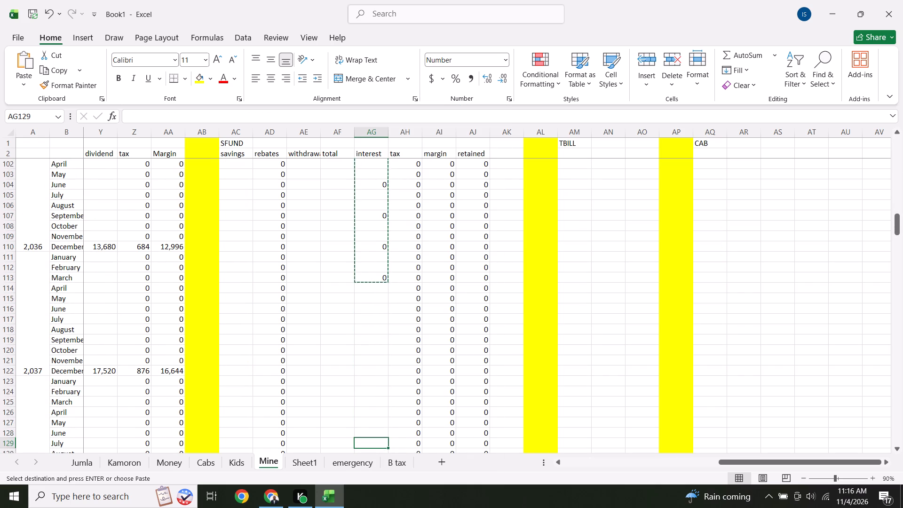
{"action": "left_click", "coordinate": [375, 287]}
{"action": "right_click", "coordinate": [375, 287]}
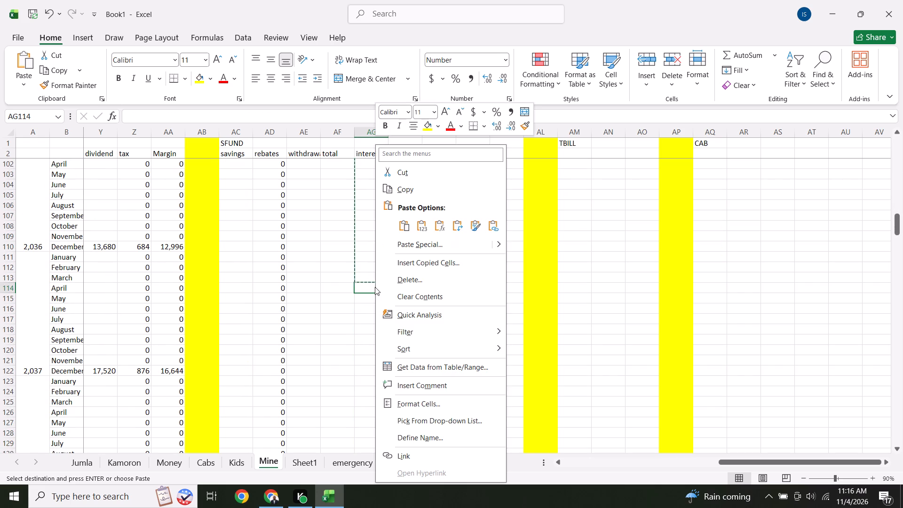
{"action": "left_click", "coordinate": [405, 228]}
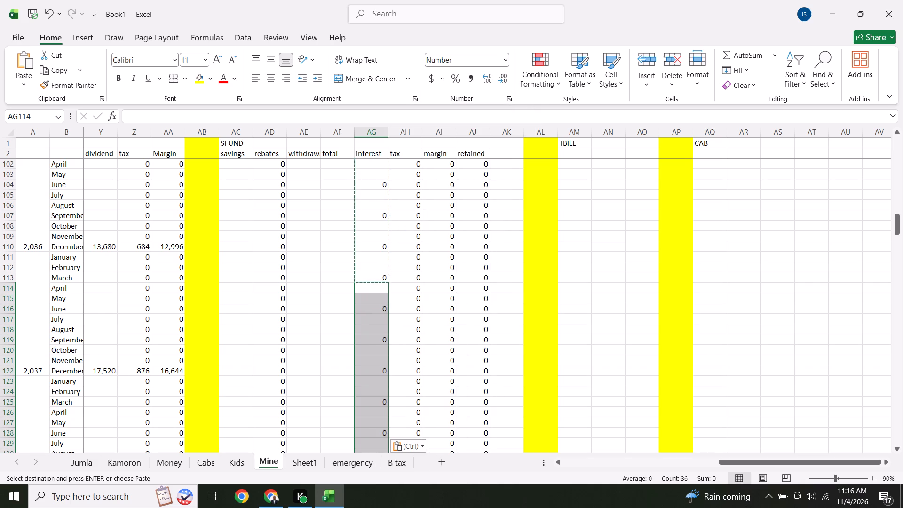
Paste the same copied interest block again starting at AG222, continuing the quarterly pattern from April 2046.
{"action": "left_click", "coordinate": [896, 450]}
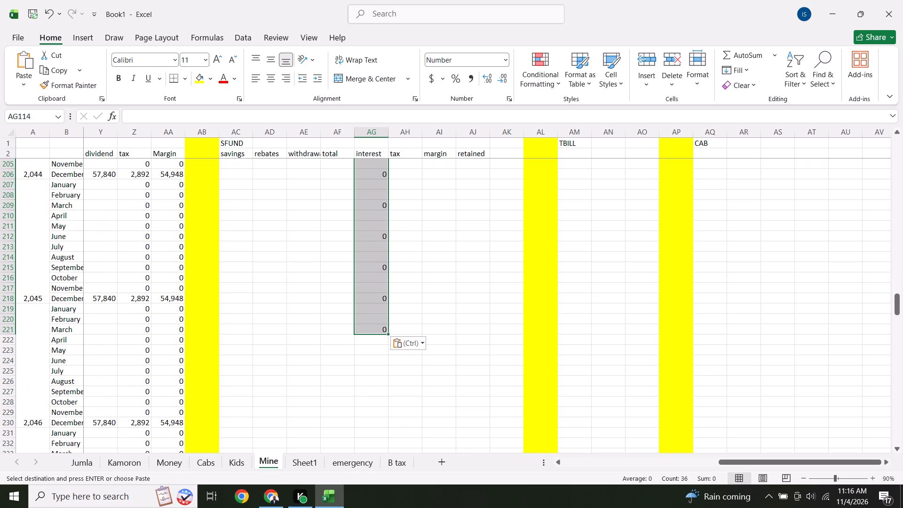
{"action": "left_click", "coordinate": [379, 341]}
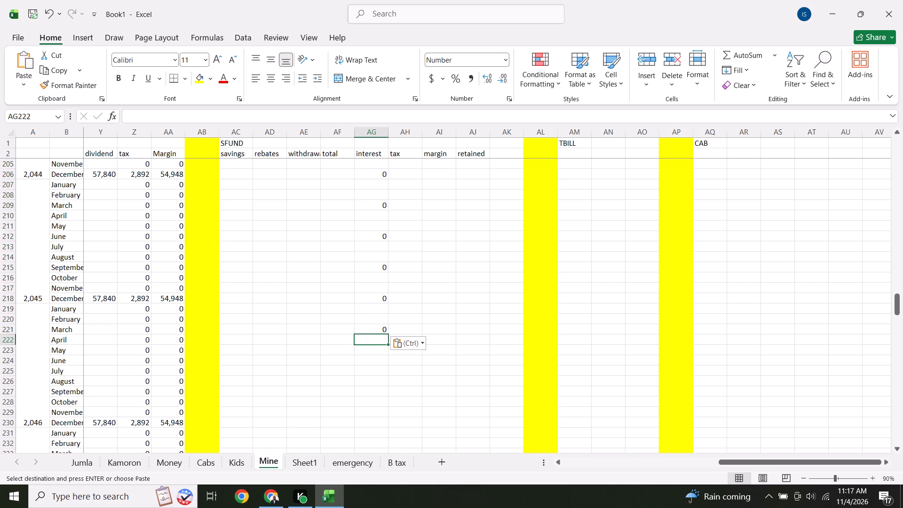
{"action": "right_click", "coordinate": [379, 341]}
{"action": "left_click", "coordinate": [409, 81]}
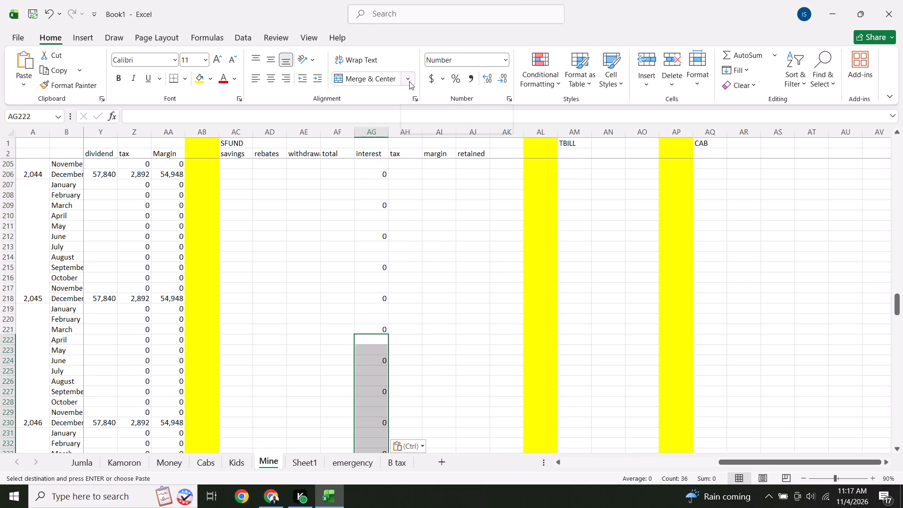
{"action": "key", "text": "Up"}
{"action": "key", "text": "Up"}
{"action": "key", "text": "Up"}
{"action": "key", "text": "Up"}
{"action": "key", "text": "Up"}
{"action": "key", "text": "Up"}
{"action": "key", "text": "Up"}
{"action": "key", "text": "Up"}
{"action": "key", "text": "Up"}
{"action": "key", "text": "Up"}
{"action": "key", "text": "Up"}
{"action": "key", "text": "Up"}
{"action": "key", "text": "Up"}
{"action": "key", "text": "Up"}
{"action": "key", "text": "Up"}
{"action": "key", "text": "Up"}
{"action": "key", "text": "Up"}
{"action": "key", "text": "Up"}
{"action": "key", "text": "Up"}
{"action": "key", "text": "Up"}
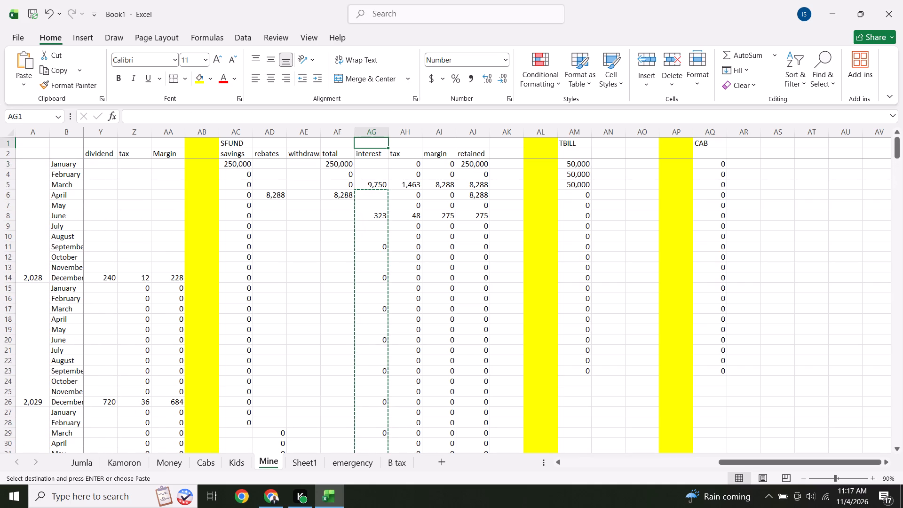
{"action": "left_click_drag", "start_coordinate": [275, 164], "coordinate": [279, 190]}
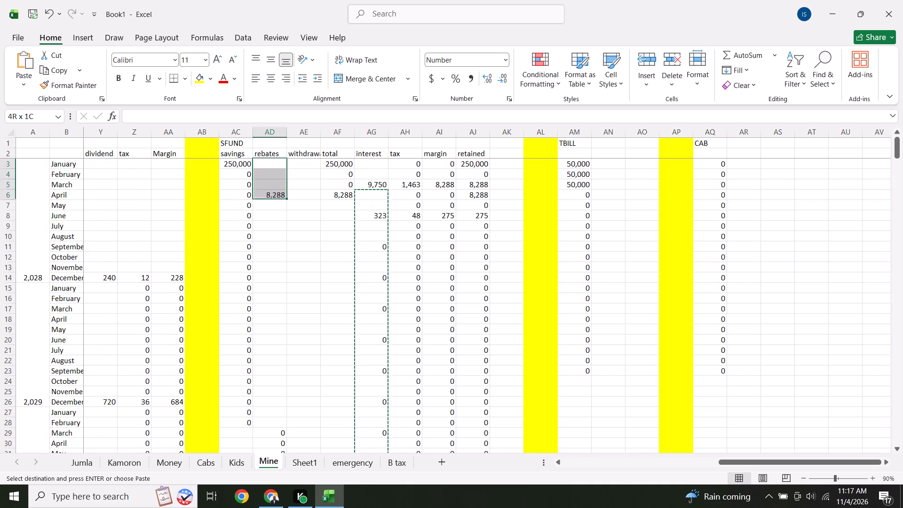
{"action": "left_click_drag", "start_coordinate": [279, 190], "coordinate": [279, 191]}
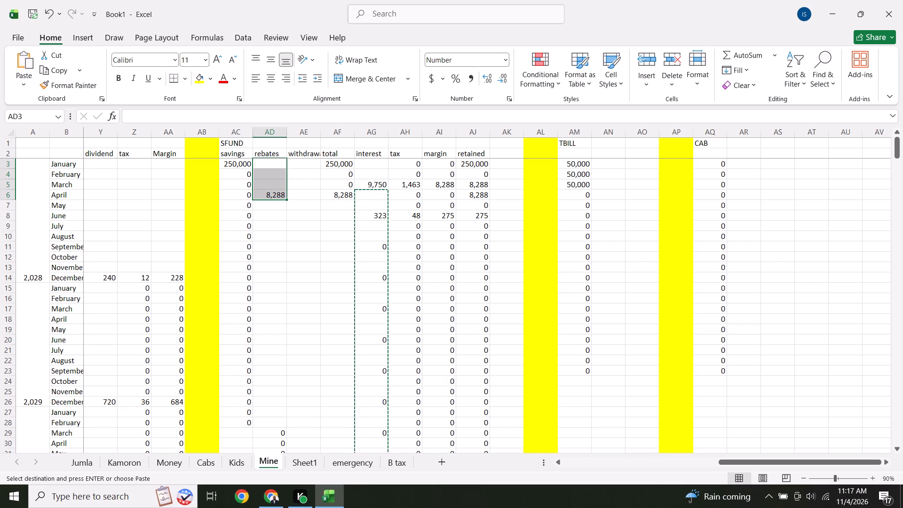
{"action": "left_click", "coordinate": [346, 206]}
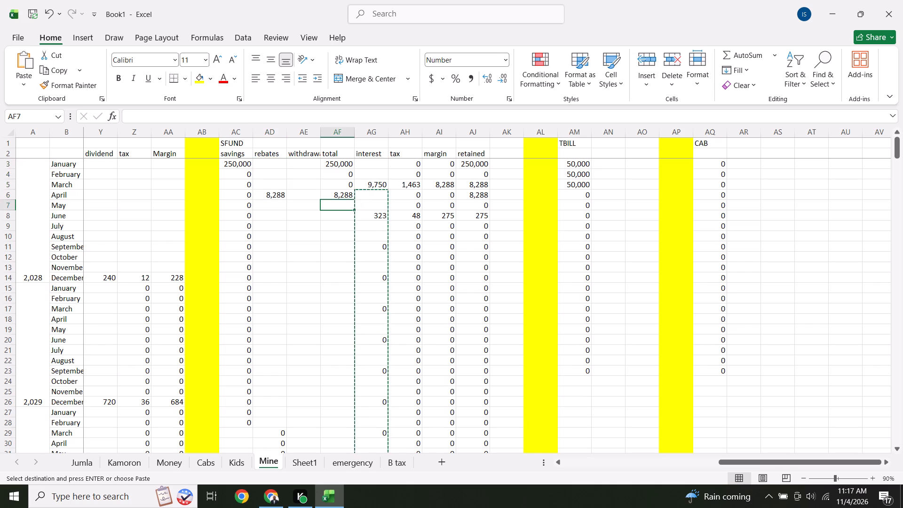
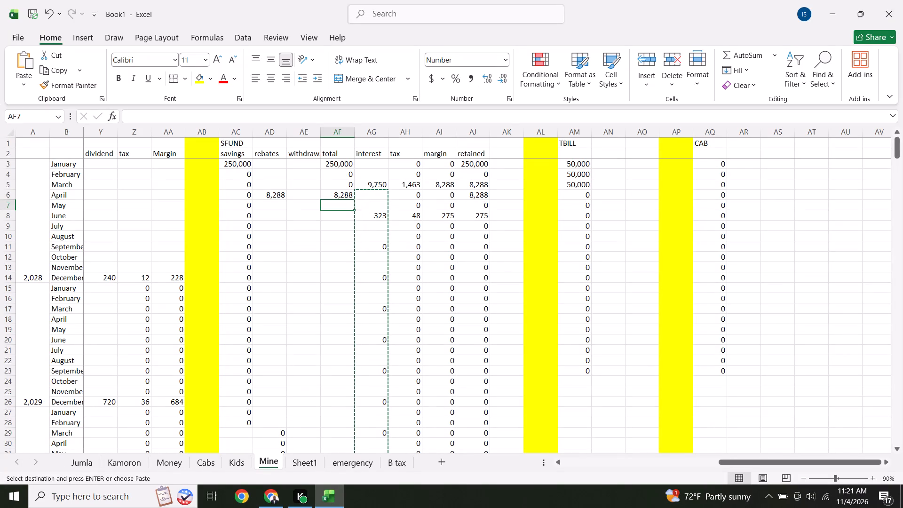
Switch to the Kamoron Google Sheet and check the reinvestment formula in AC7 of Capitalmkt, returning to the Excel workbook.
{"action": "left_click", "coordinate": [271, 507]}
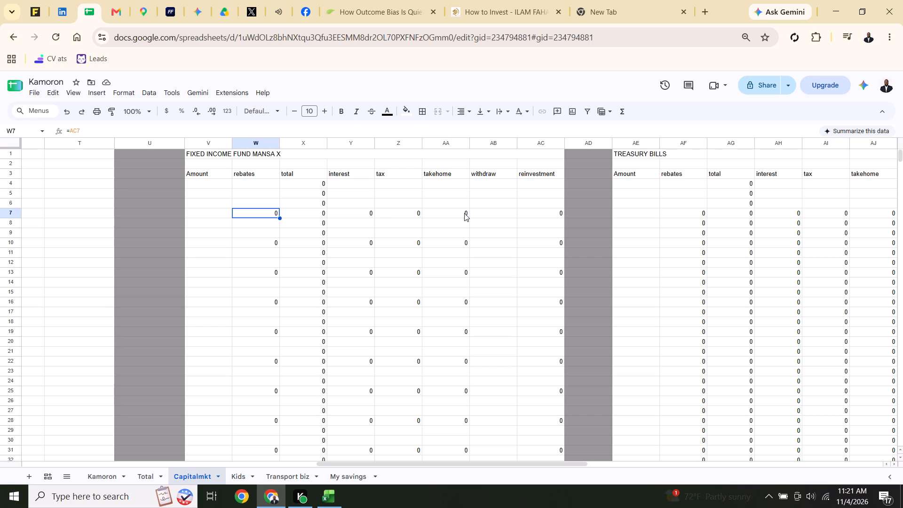
{"action": "left_click", "coordinate": [558, 211]}
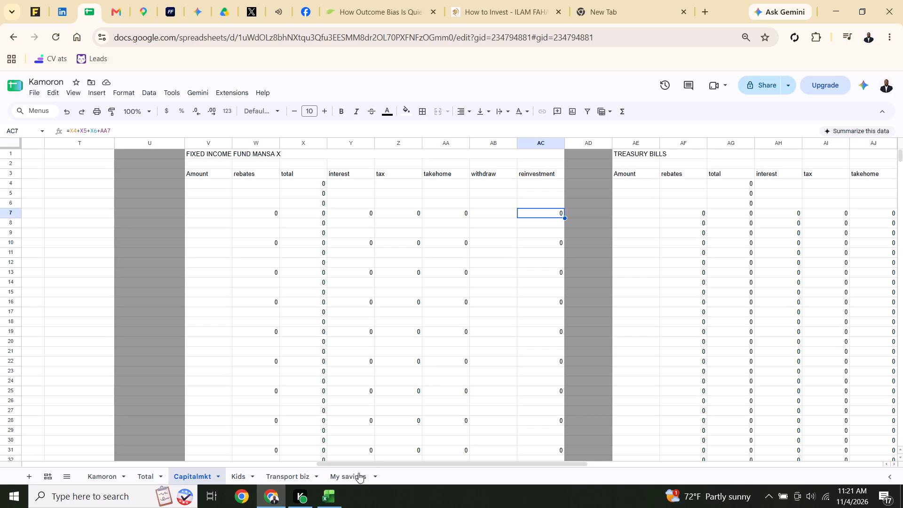
{"action": "left_click", "coordinate": [326, 496]}
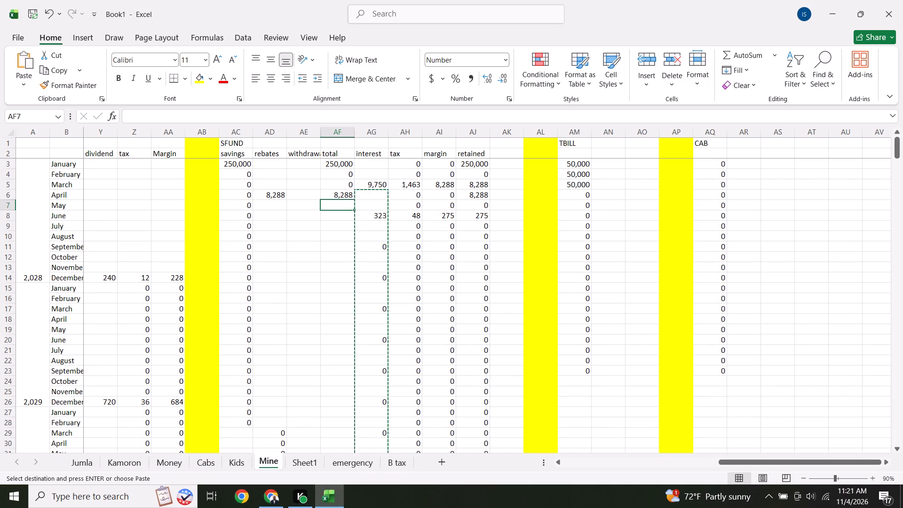
Change the SFUND retained formula for March in AJ5 to =(AI5+AF5+AF4+AF3).
{"action": "left_click", "coordinate": [260, 333]}
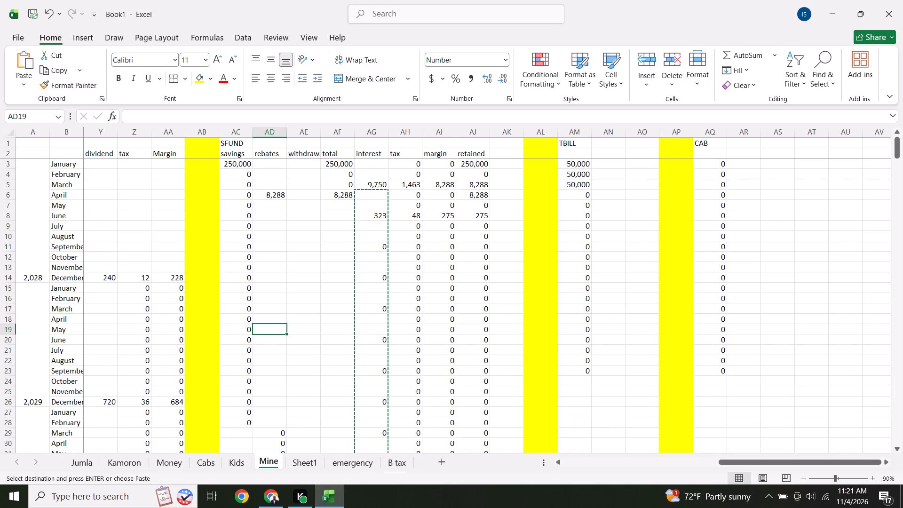
{"action": "left_click", "coordinate": [501, 186]}
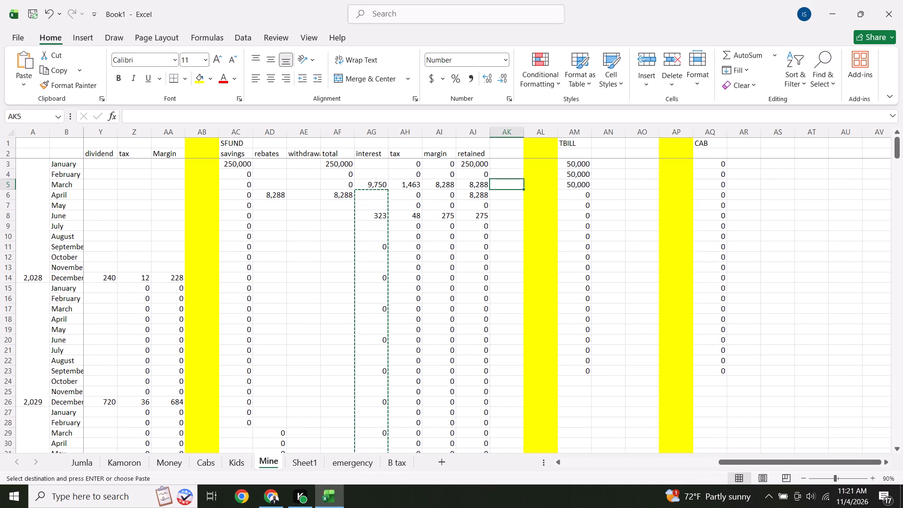
{"action": "left_click", "coordinate": [479, 187]}
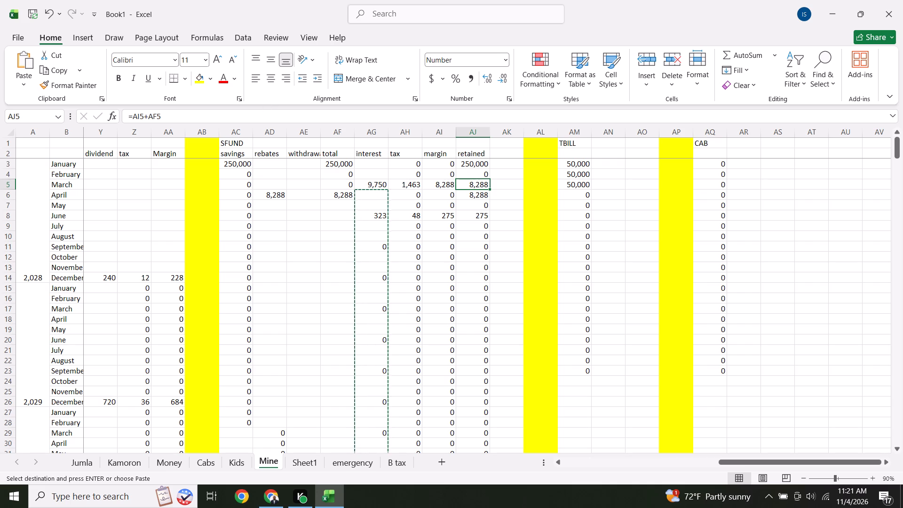
{"action": "left_click", "coordinate": [196, 118]}
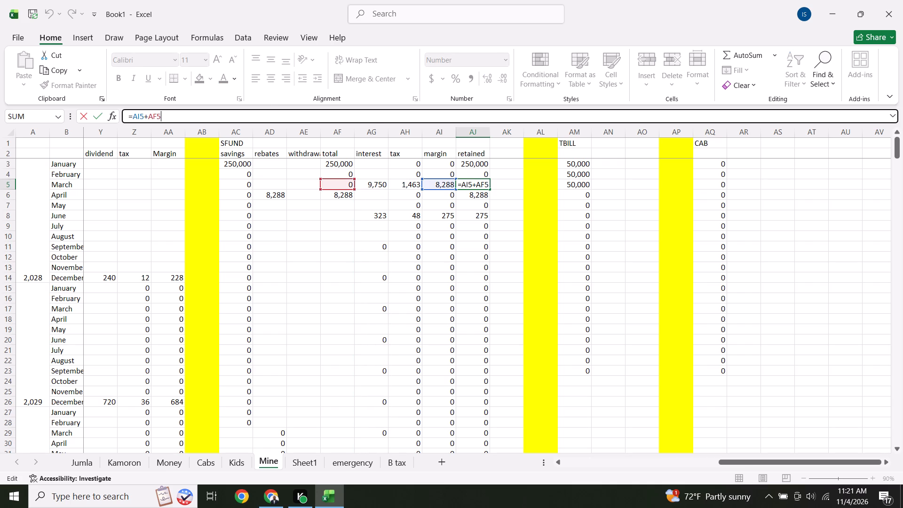
{"action": "key", "text": "shift+parenright"}
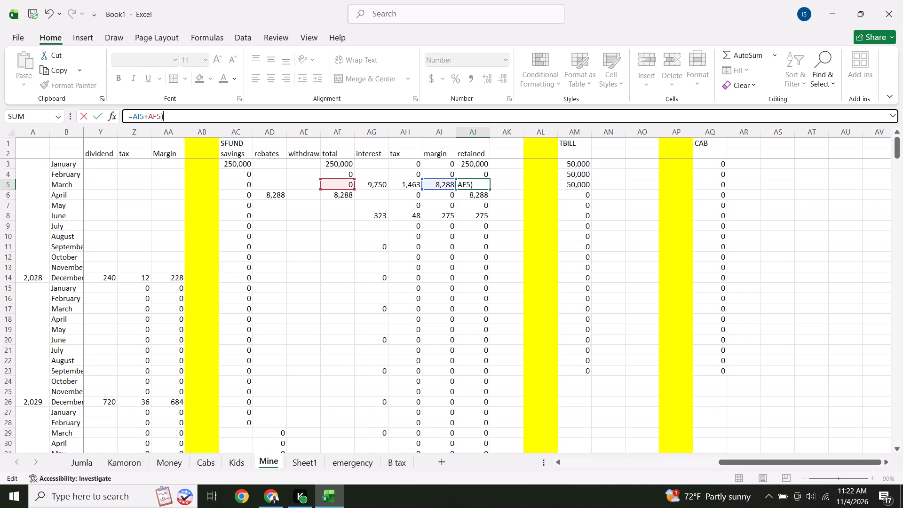
{"action": "left_click", "coordinate": [134, 116]}
{"action": "key", "text": "shift+parenleft"}
{"action": "left_click_drag", "start_coordinate": [134, 116], "coordinate": [134, 115]}
{"action": "left_click_drag", "start_coordinate": [134, 115], "coordinate": [158, 112]}
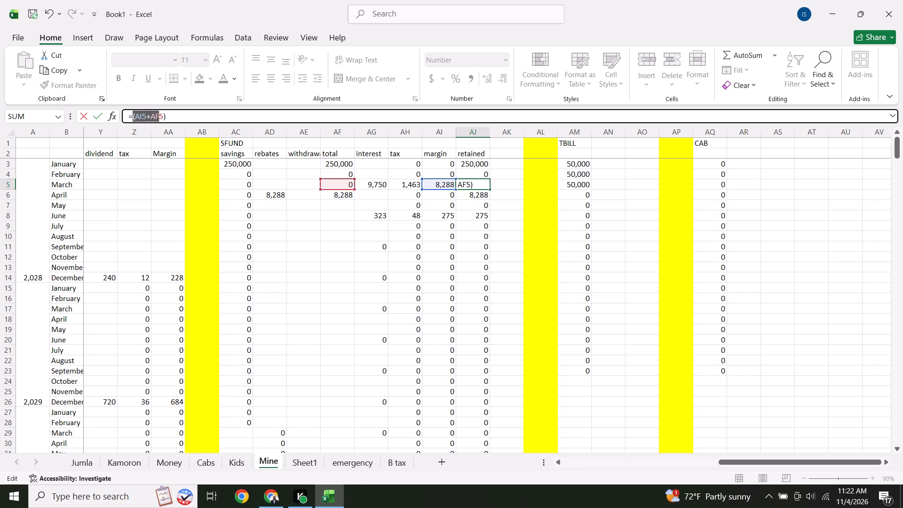
{"action": "left_click", "coordinate": [183, 115]}
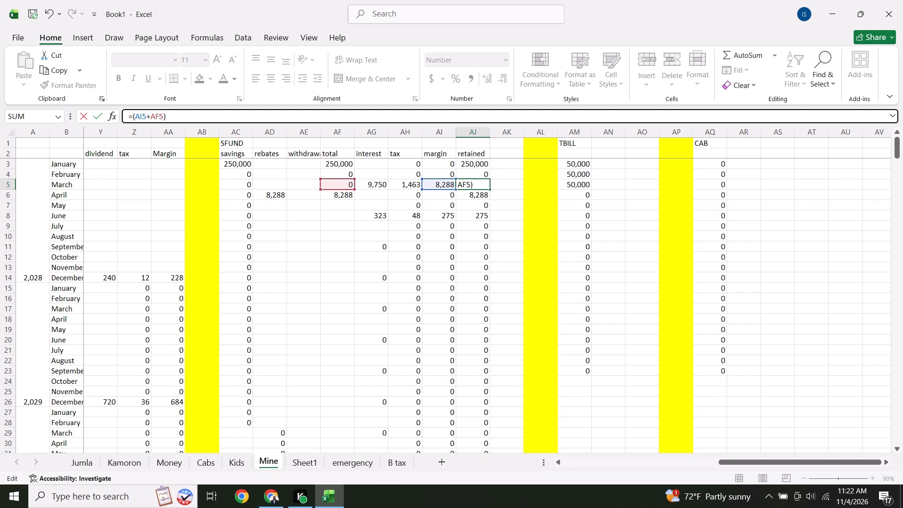
{"action": "left_click", "coordinate": [162, 115]}
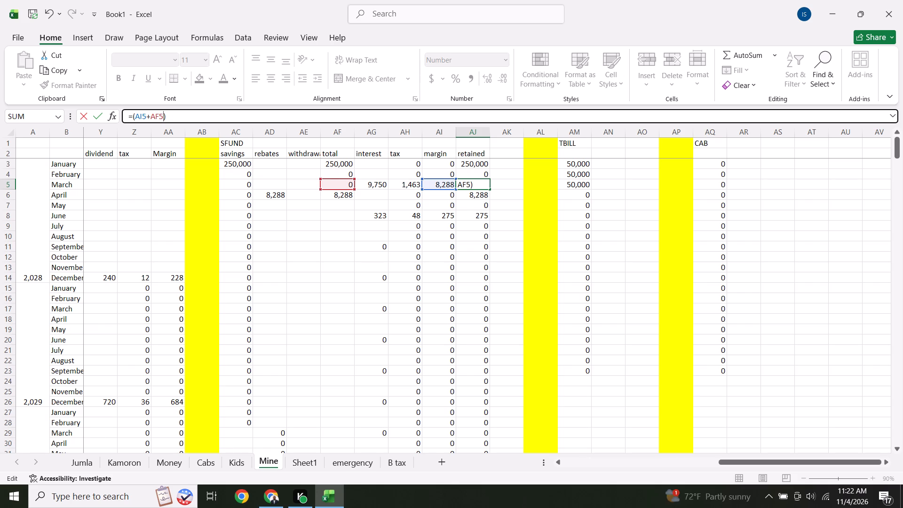
{"action": "key", "text": "plus"}
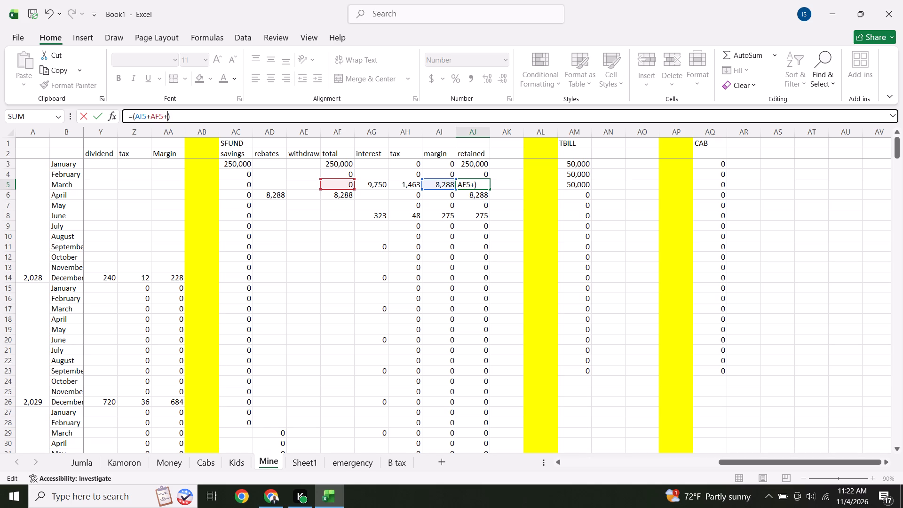
{"action": "left_click", "coordinate": [347, 175]}
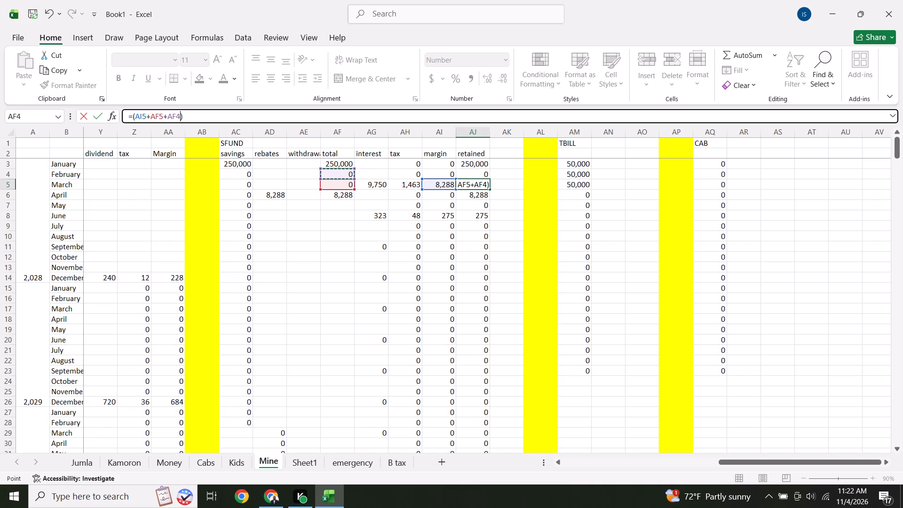
{"action": "key", "text": "plus"}
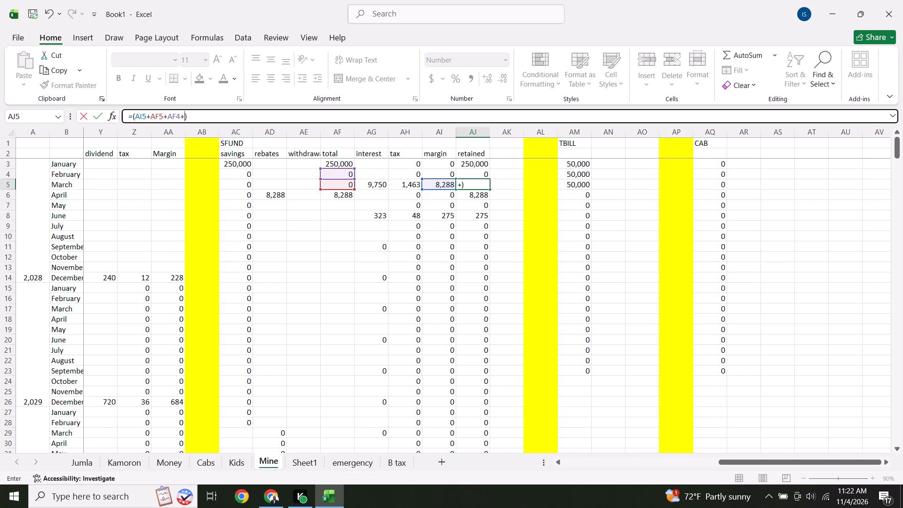
{"action": "left_click", "coordinate": [348, 164]}
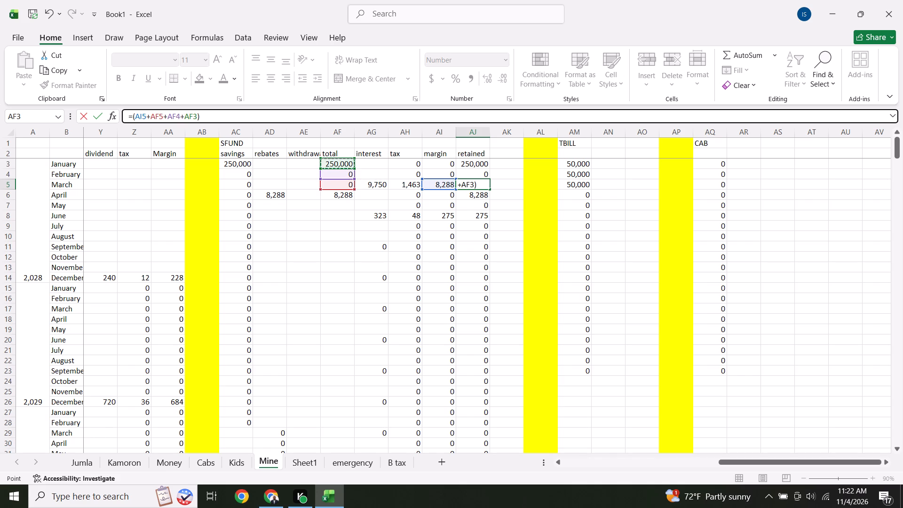
{"action": "key", "text": "Return"}
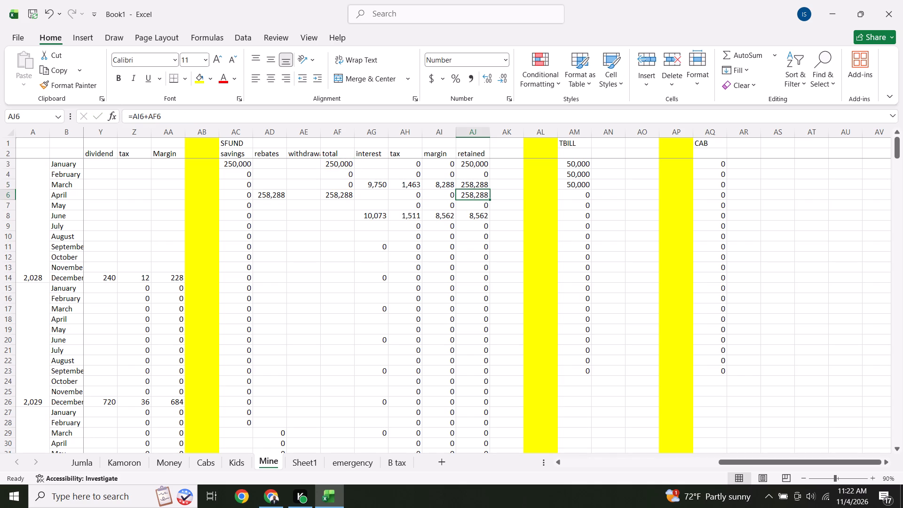
Clear the SFUND retained column from AJ6 down through AJ169, below the March formula.
{"action": "key", "text": "BackSpace"}
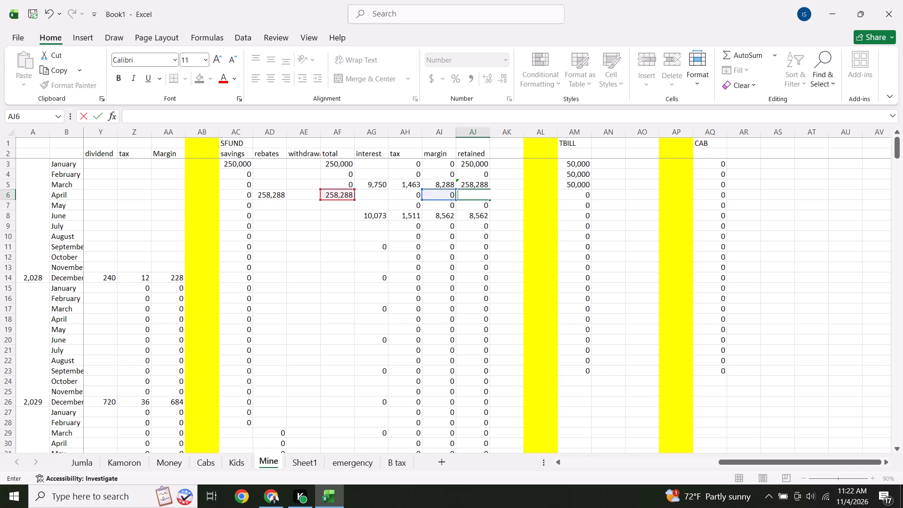
{"action": "left_click", "coordinate": [527, 206]}
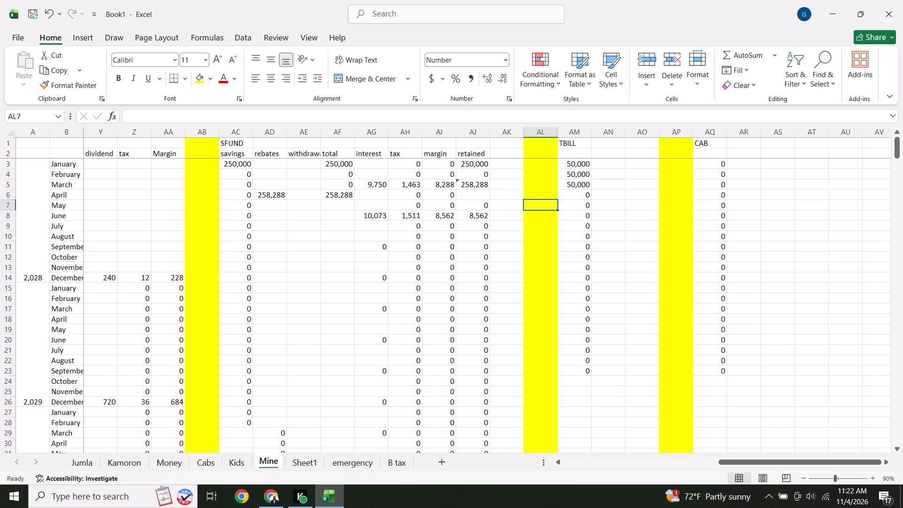
{"action": "left_click", "coordinate": [484, 196]}
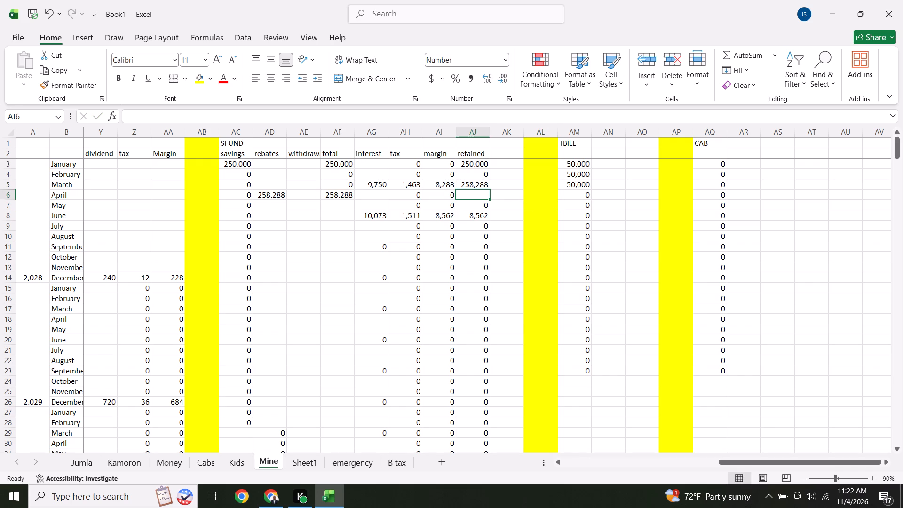
{"action": "left_click_drag", "start_coordinate": [490, 198], "coordinate": [490, 207]}
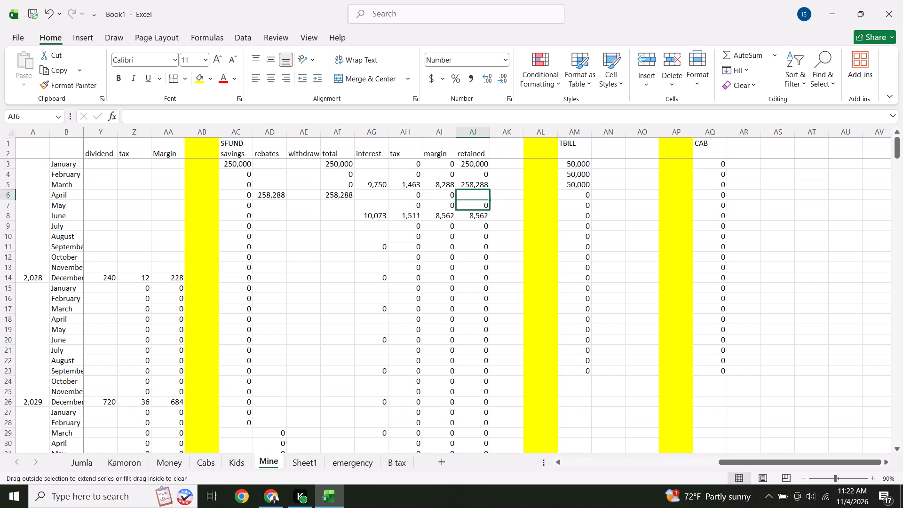
{"action": "left_click_drag", "start_coordinate": [490, 207], "coordinate": [490, 208]}
{"action": "left_click", "coordinate": [515, 192]}
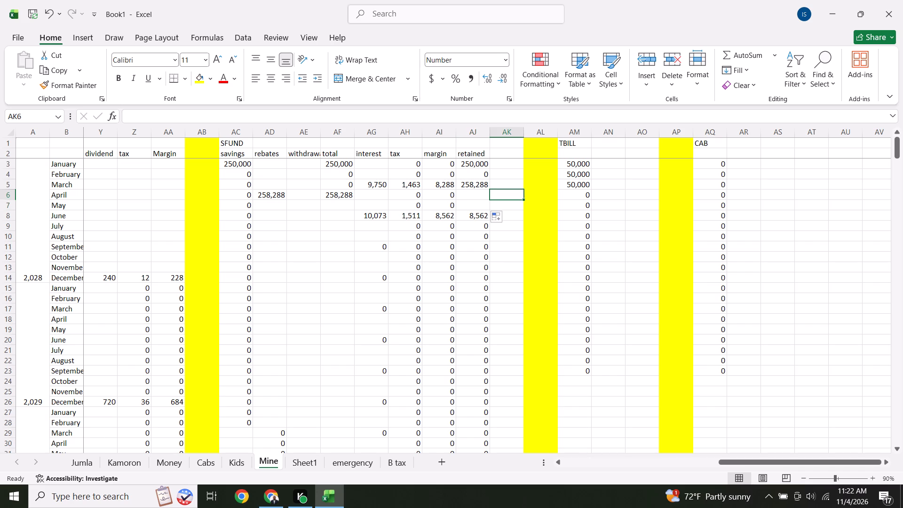
{"action": "left_click", "coordinate": [475, 202]}
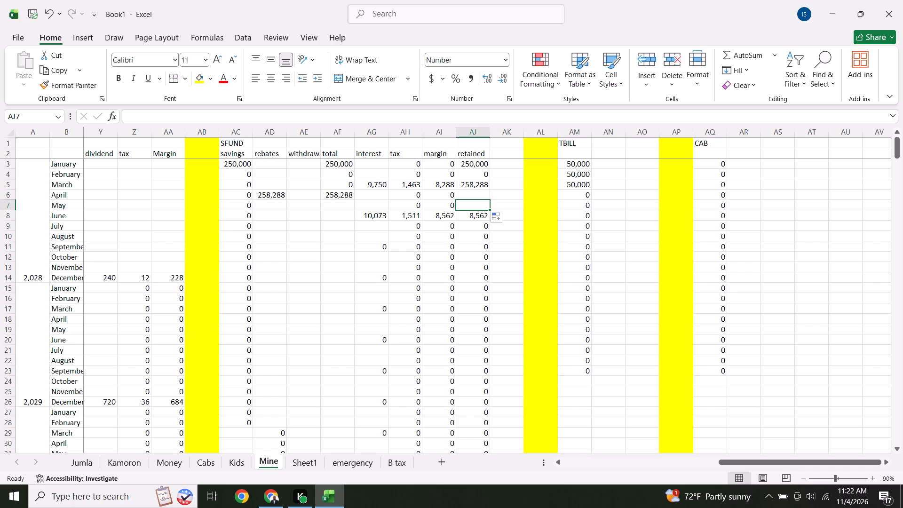
{"action": "left_click_drag", "start_coordinate": [491, 209], "coordinate": [508, 507]}
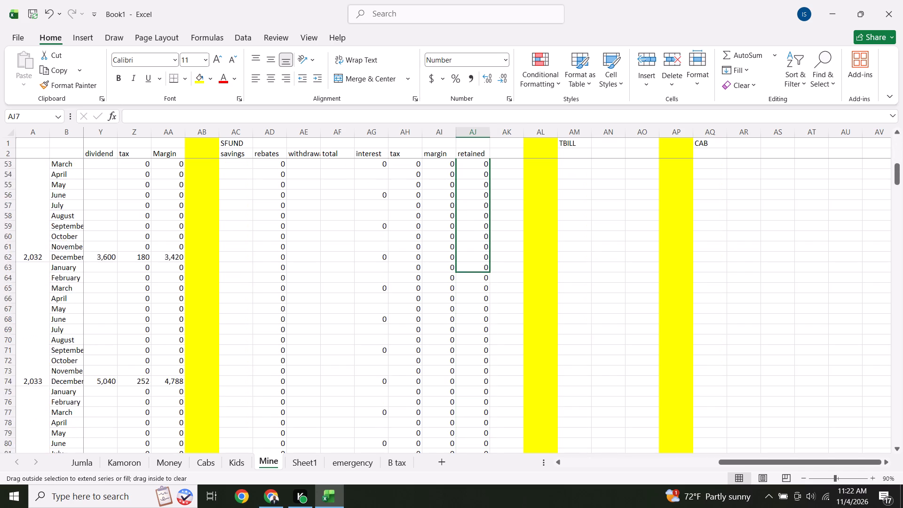
{"action": "left_click_drag", "start_coordinate": [508, 507], "coordinate": [500, 454]}
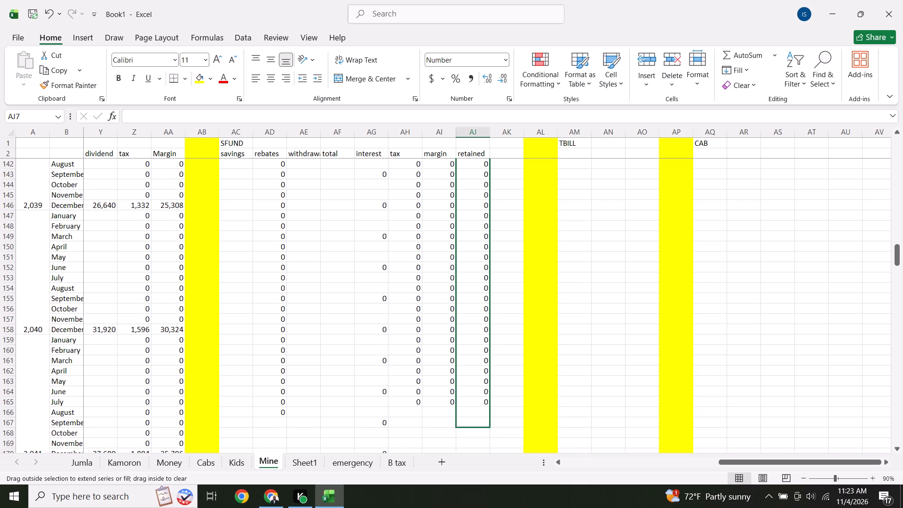
{"action": "left_click_drag", "start_coordinate": [500, 454], "coordinate": [499, 446]}
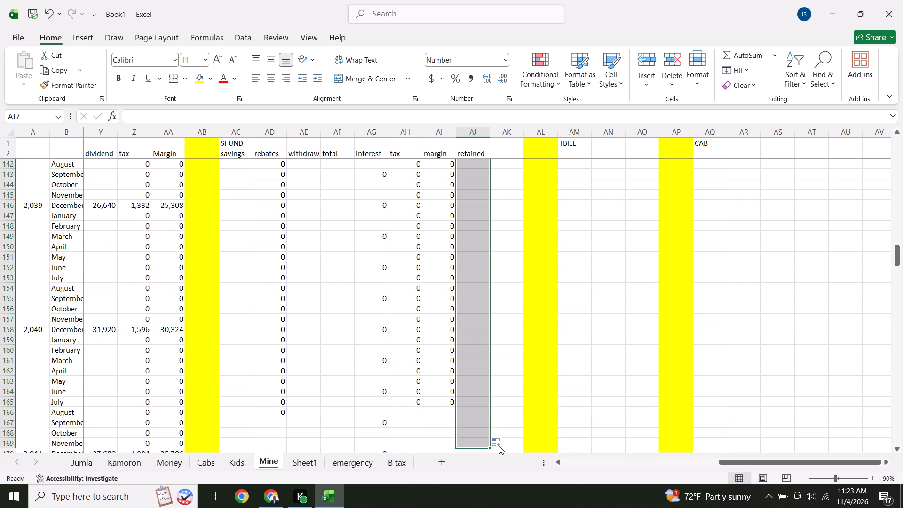
Clear the January and February SFUND retained cells, AJ3:AJ4.
{"action": "key", "text": "Up"}
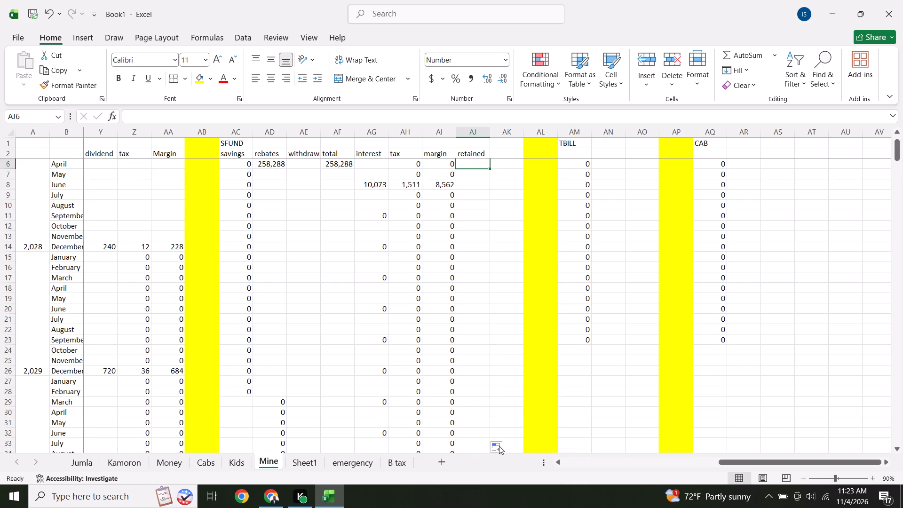
{"action": "key", "text": "Up"}
{"action": "key", "text": "Up"}
{"action": "key", "text": "Up"}
{"action": "key", "text": "Up"}
{"action": "key", "text": "Up"}
{"action": "key", "text": "Up"}
{"action": "key", "text": "Up"}
{"action": "key", "text": "Up"}
{"action": "key", "text": "Up"}
{"action": "key", "text": "Up"}
{"action": "key", "text": "Up"}
{"action": "key", "text": "Up"}
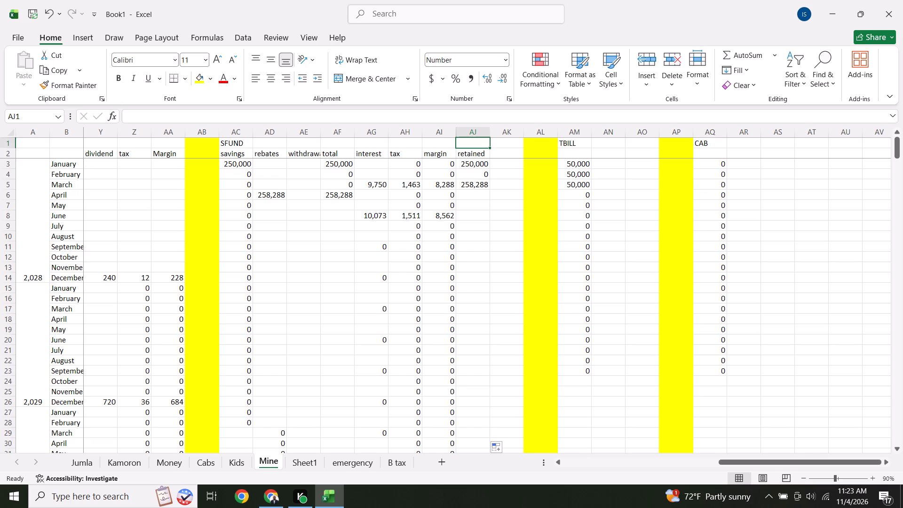
{"action": "left_click_drag", "start_coordinate": [483, 176], "coordinate": [482, 164]}
{"action": "key", "text": "Delete"}
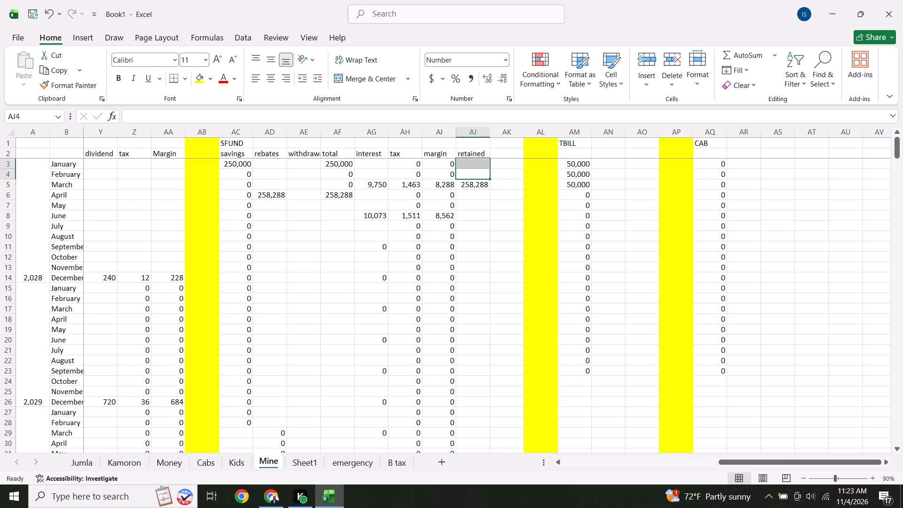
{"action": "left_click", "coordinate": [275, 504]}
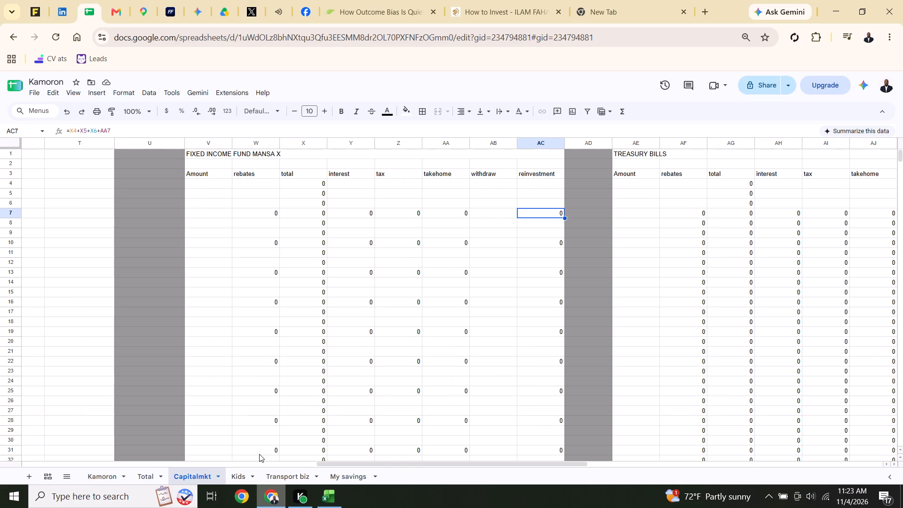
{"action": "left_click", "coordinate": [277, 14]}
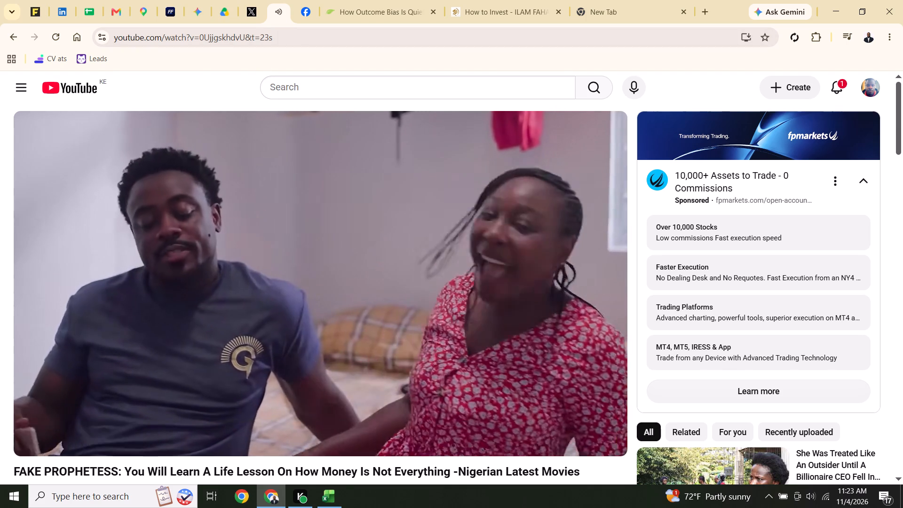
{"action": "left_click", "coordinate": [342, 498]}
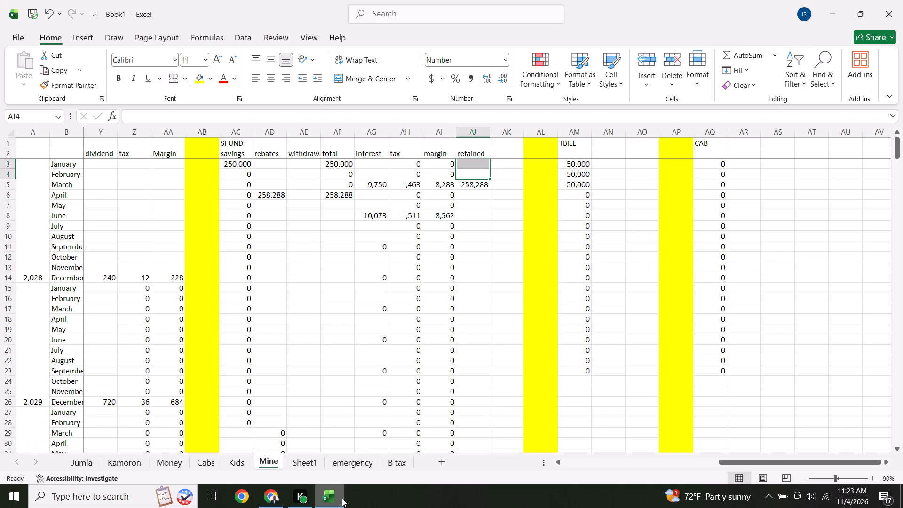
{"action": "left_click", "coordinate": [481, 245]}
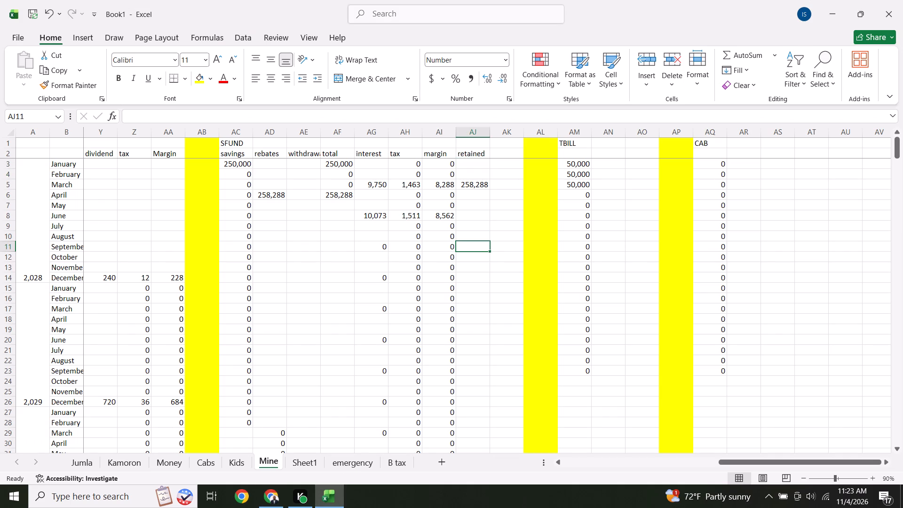
Fill the SFUND rebates formula from AD6 down through February in AD28.
{"action": "left_click", "coordinate": [273, 196]}
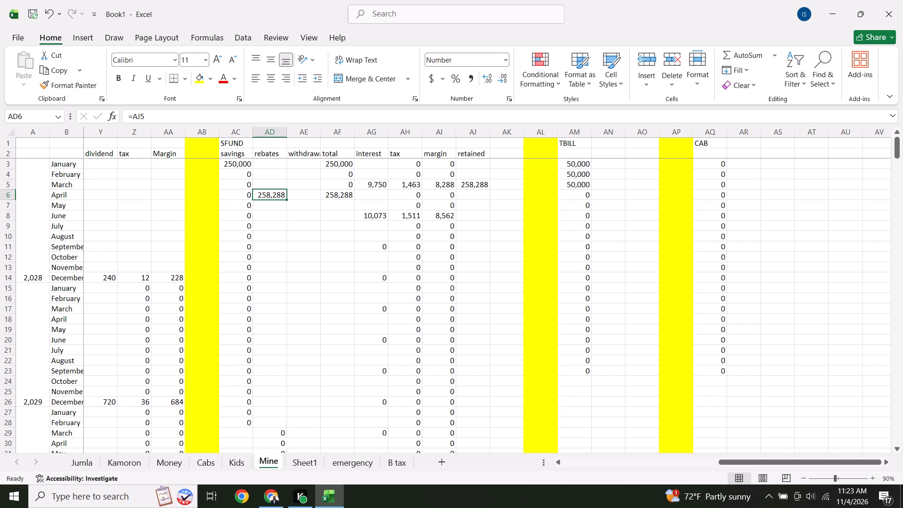
{"action": "left_click_drag", "start_coordinate": [288, 199], "coordinate": [287, 353]}
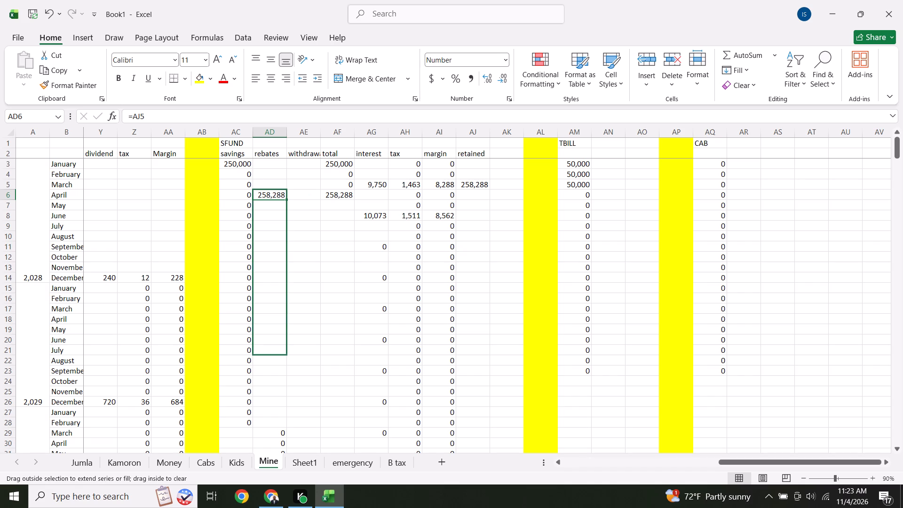
{"action": "left_click_drag", "start_coordinate": [287, 353], "coordinate": [287, 429]}
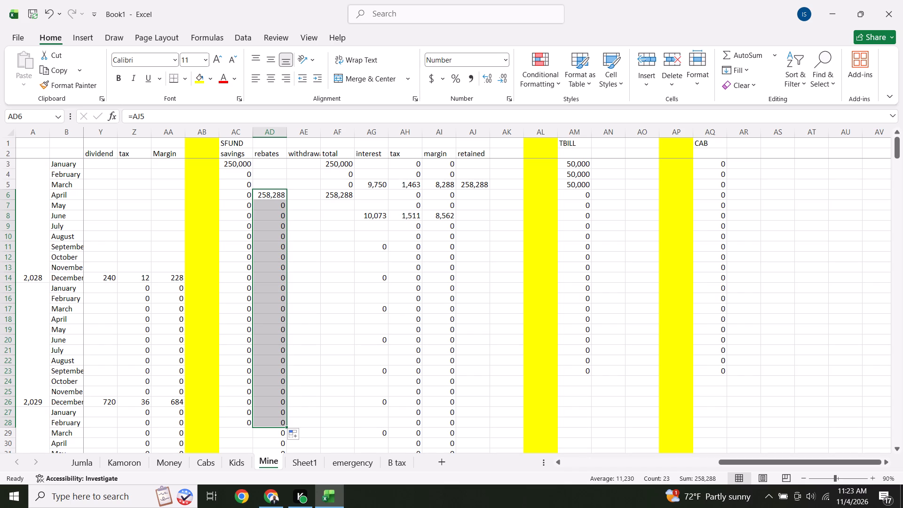
Copy the first-quarter SFUND retained block AJ3:AJ5 into the April to June cells starting at AJ6.
{"action": "left_click_drag", "start_coordinate": [466, 164], "coordinate": [468, 181]}
{"action": "right_click", "coordinate": [468, 181]}
{"action": "left_click", "coordinate": [494, 190]}
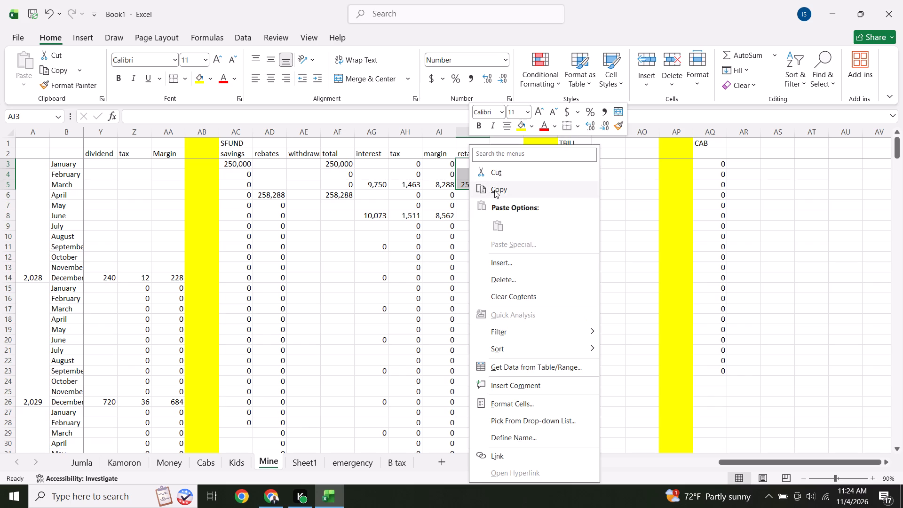
{"action": "left_click", "coordinate": [473, 196]}
{"action": "right_click", "coordinate": [473, 196]}
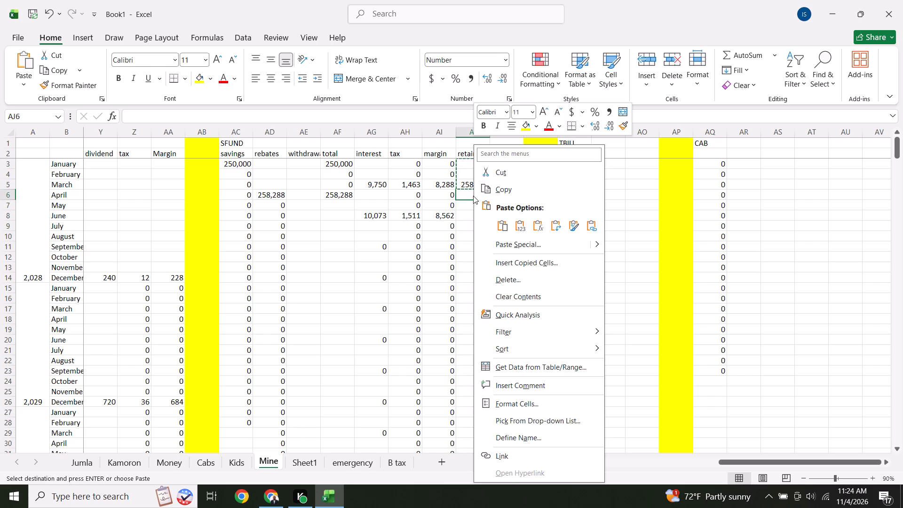
{"action": "left_click", "coordinate": [501, 224]}
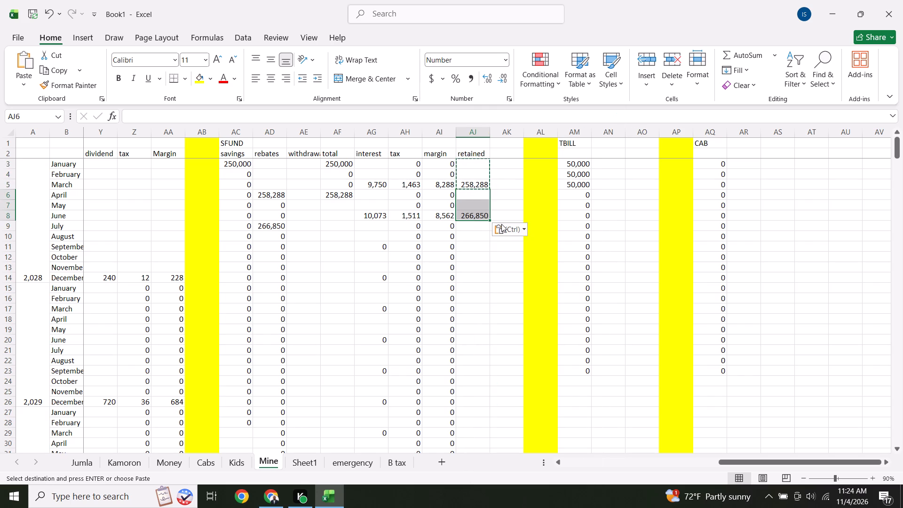
Fill the SFUND total formula from AF6 down through December 2044 in AF206.
{"action": "left_click", "coordinate": [341, 197]}
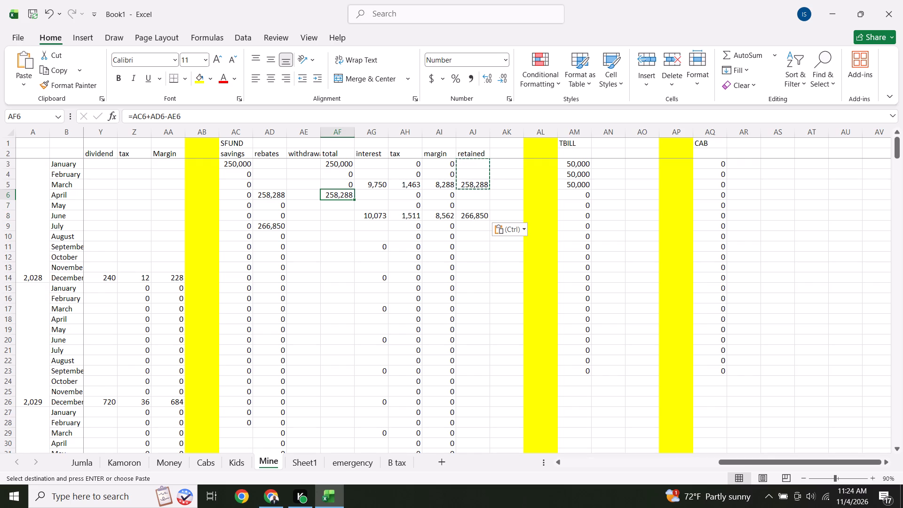
{"action": "left_click_drag", "start_coordinate": [354, 199], "coordinate": [351, 409]}
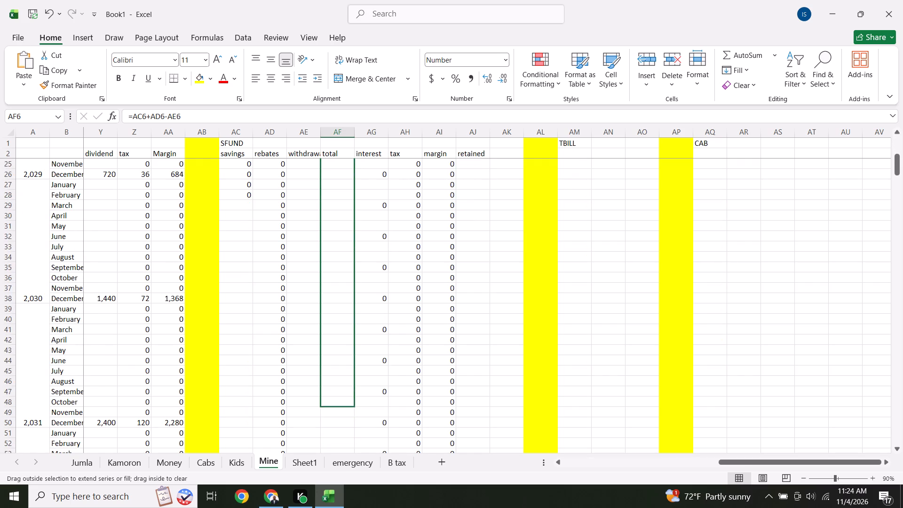
{"action": "left_click_drag", "start_coordinate": [351, 409], "coordinate": [348, 474]}
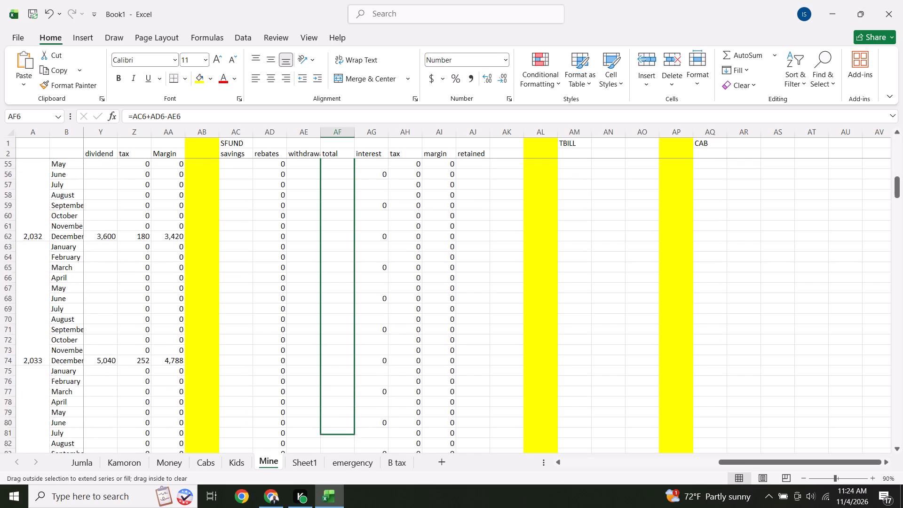
{"action": "left_click_drag", "start_coordinate": [348, 474], "coordinate": [344, 492]}
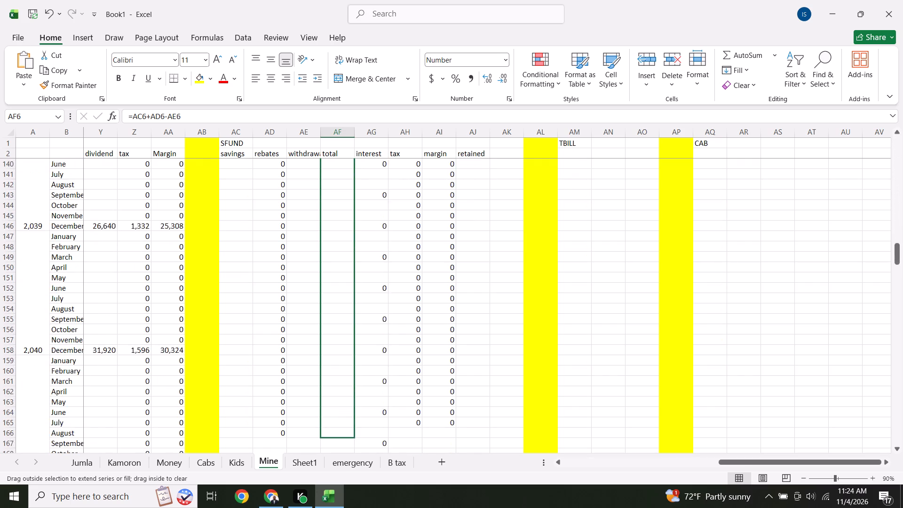
{"action": "left_click_drag", "start_coordinate": [344, 492], "coordinate": [338, 454]}
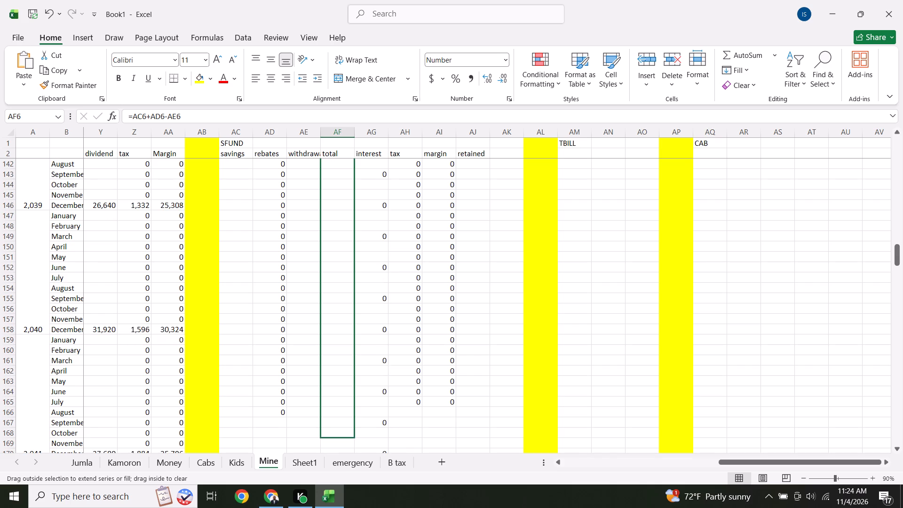
{"action": "left_click_drag", "start_coordinate": [338, 454], "coordinate": [333, 415]}
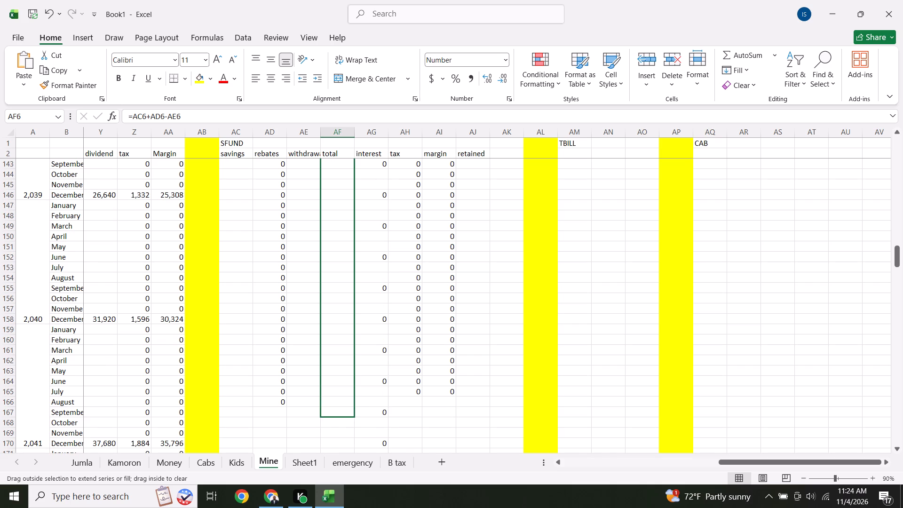
{"action": "left_click_drag", "start_coordinate": [333, 415], "coordinate": [336, 464]}
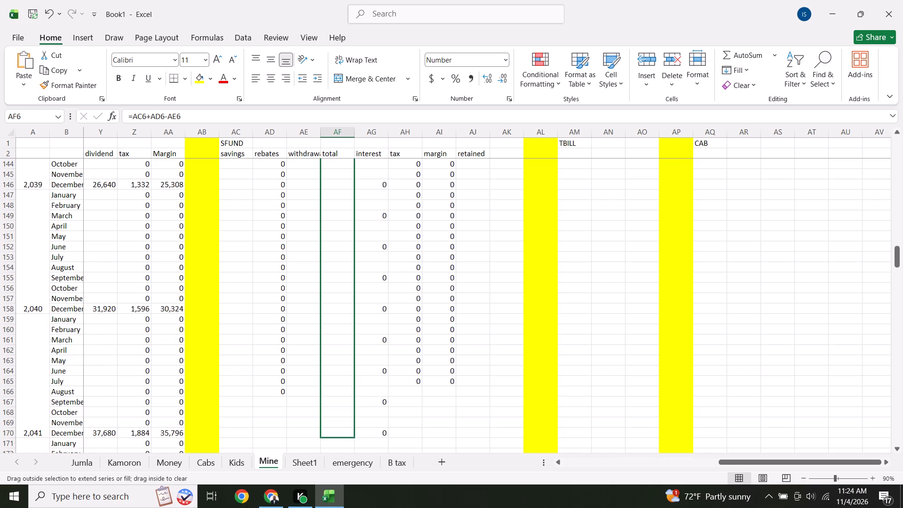
{"action": "left_click_drag", "start_coordinate": [336, 464], "coordinate": [336, 425]}
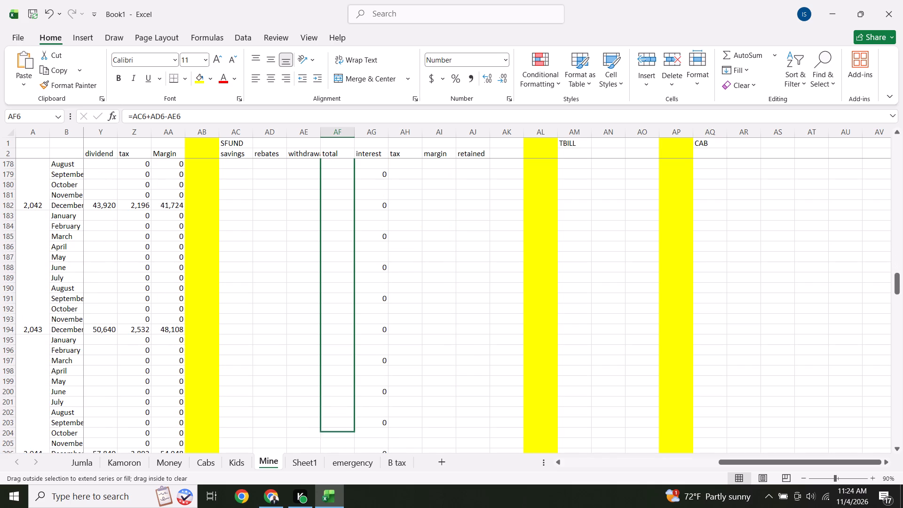
{"action": "left_click_drag", "start_coordinate": [336, 425], "coordinate": [337, 410]}
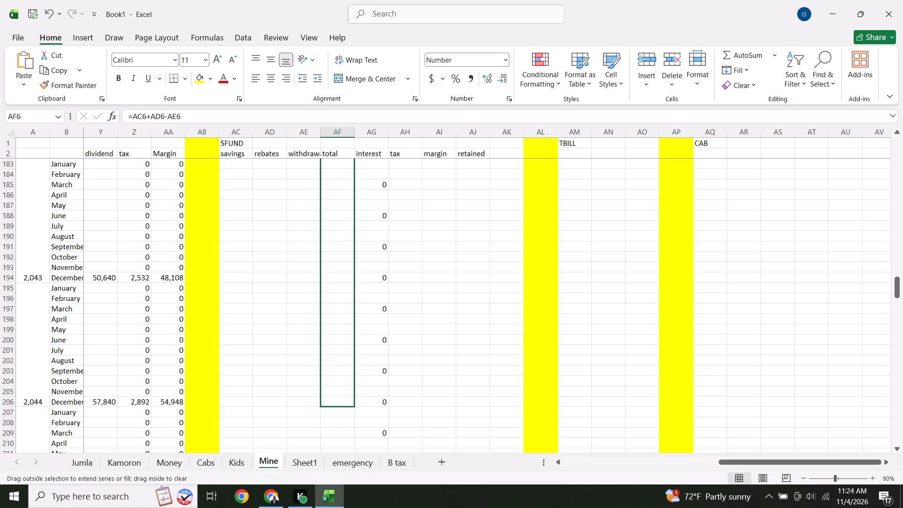
{"action": "left_click_drag", "start_coordinate": [337, 410], "coordinate": [337, 410]}
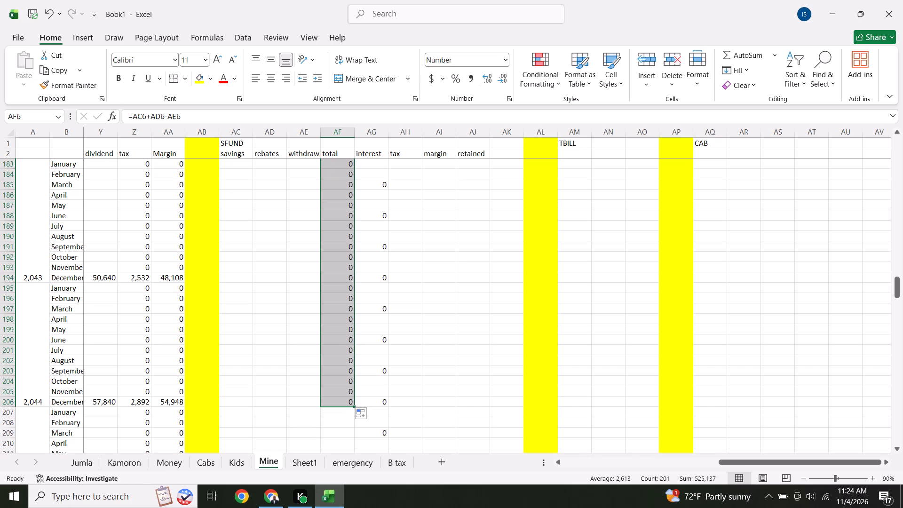
Copy the six-month SFUND retained block AJ3:AJ8 into the July to December 2028 cells starting at AJ9.
{"action": "key", "text": "Up"}
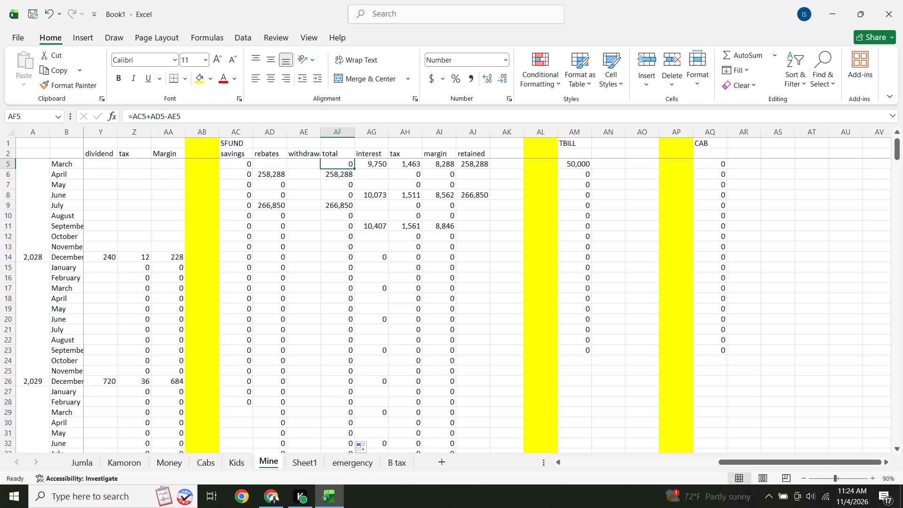
{"action": "key", "text": "Up"}
{"action": "key", "text": "Up"}
{"action": "key", "text": "Up"}
{"action": "key", "text": "Up"}
{"action": "key", "text": "Up"}
{"action": "key", "text": "Up"}
{"action": "key", "text": "Up"}
{"action": "key", "text": "Up"}
{"action": "key", "text": "Up"}
{"action": "key", "text": "Up"}
{"action": "key", "text": "Up"}
{"action": "key", "text": "Up"}
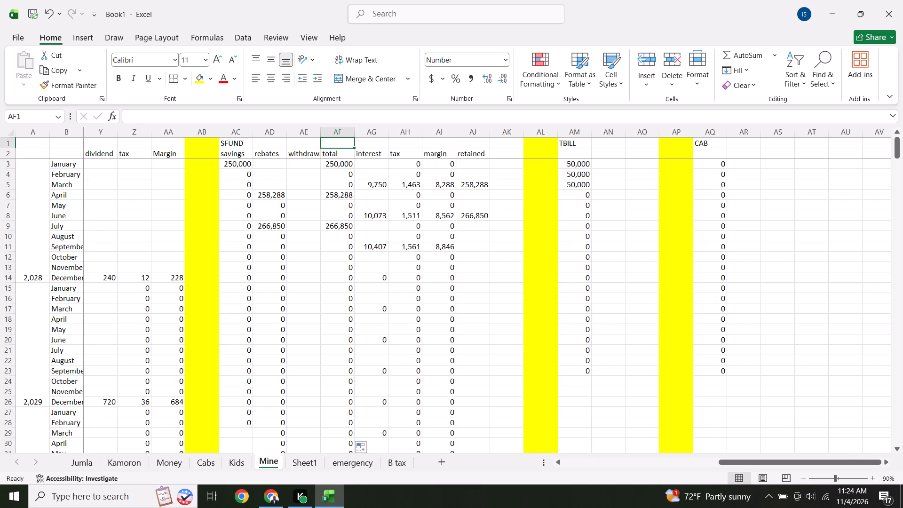
{"action": "left_click_drag", "start_coordinate": [477, 163], "coordinate": [481, 209]}
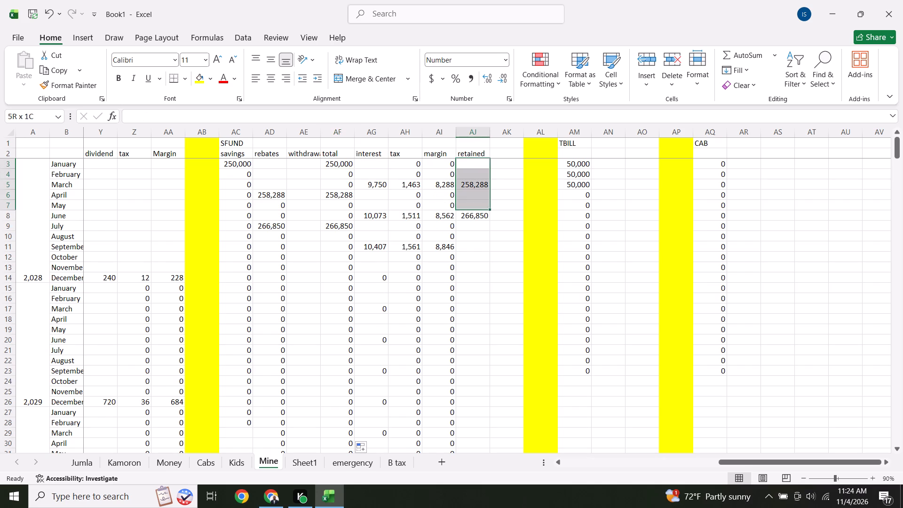
{"action": "left_click_drag", "start_coordinate": [481, 209], "coordinate": [481, 214]}
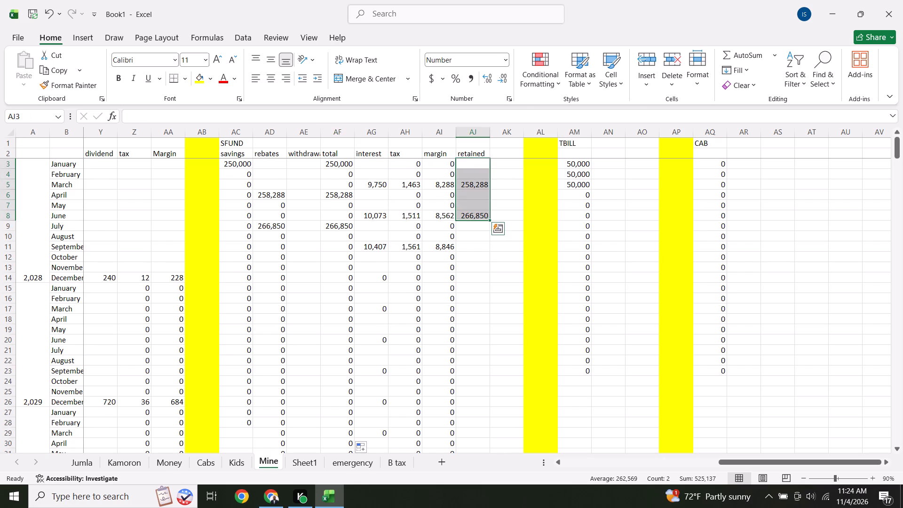
{"action": "right_click", "coordinate": [481, 214]}
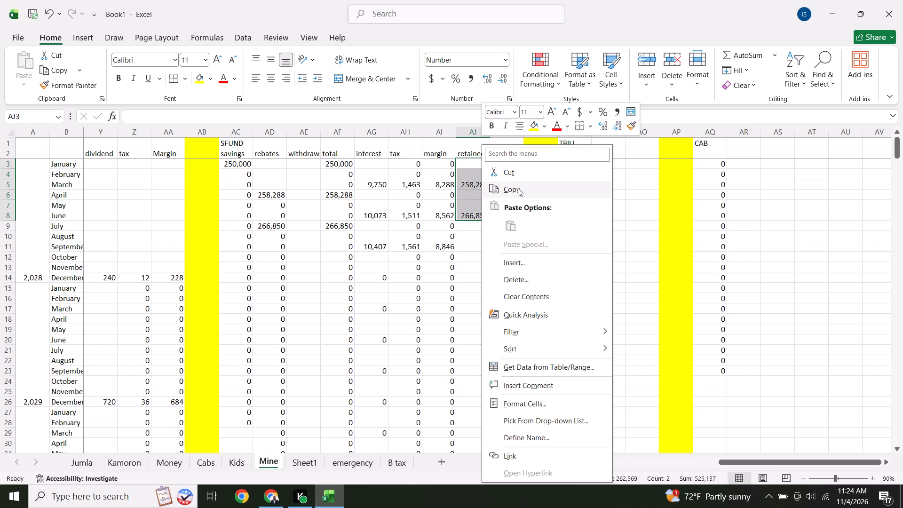
{"action": "left_click", "coordinate": [518, 188]}
{"action": "left_click", "coordinate": [472, 224]}
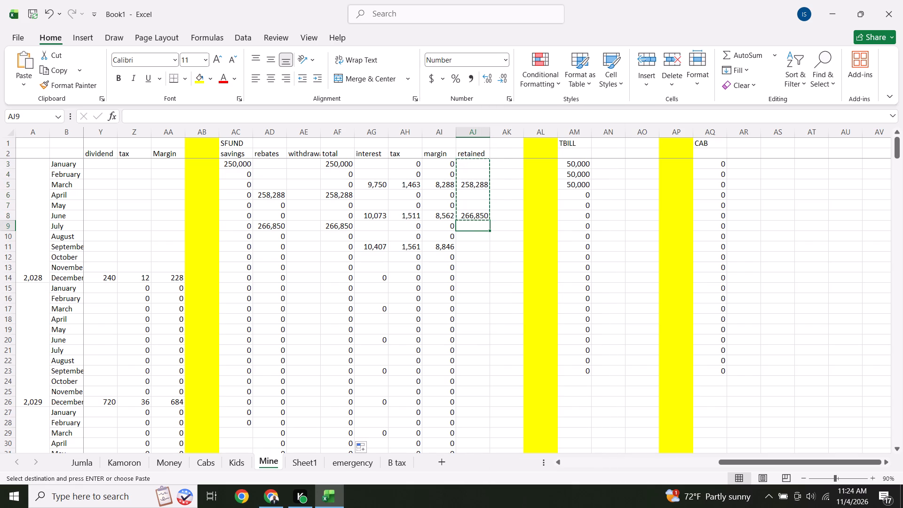
{"action": "right_click", "coordinate": [472, 224]}
{"action": "left_click", "coordinate": [507, 230]}
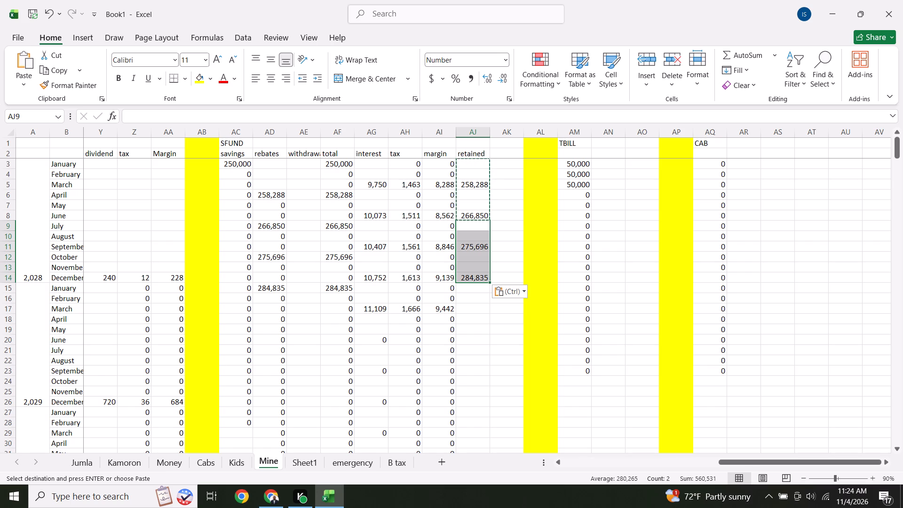
Paste the copied six-month retained block into the following half-years, starting at AJ15, AJ21 and AJ27.
{"action": "left_click", "coordinate": [469, 288]}
{"action": "right_click", "coordinate": [469, 288]}
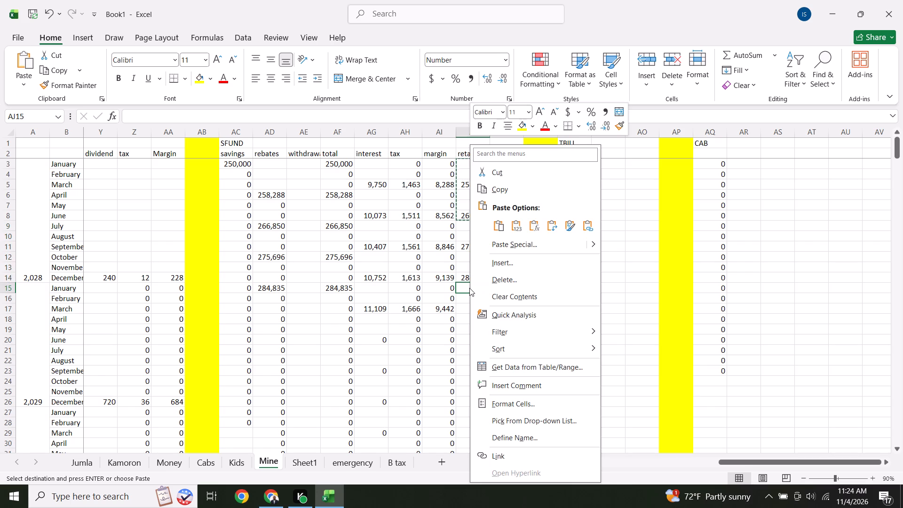
{"action": "left_click", "coordinate": [497, 229]}
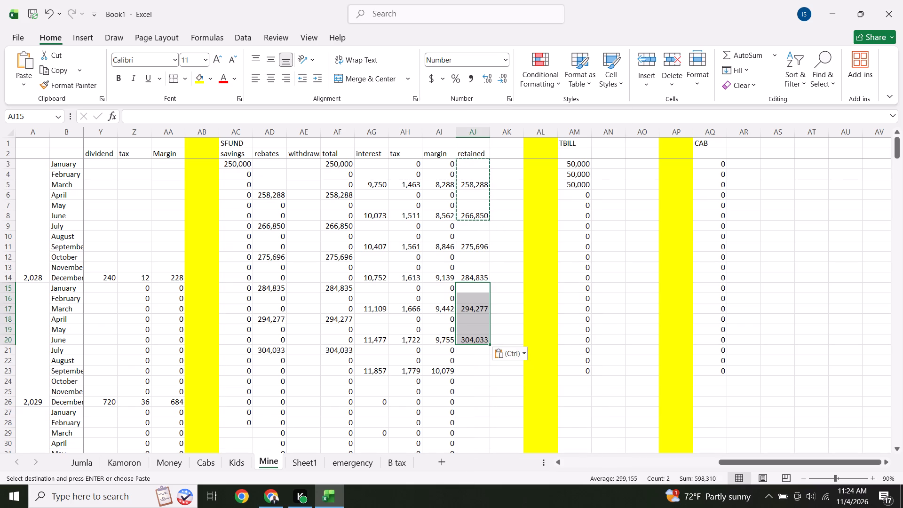
{"action": "left_click", "coordinate": [473, 352]}
{"action": "right_click", "coordinate": [473, 352]}
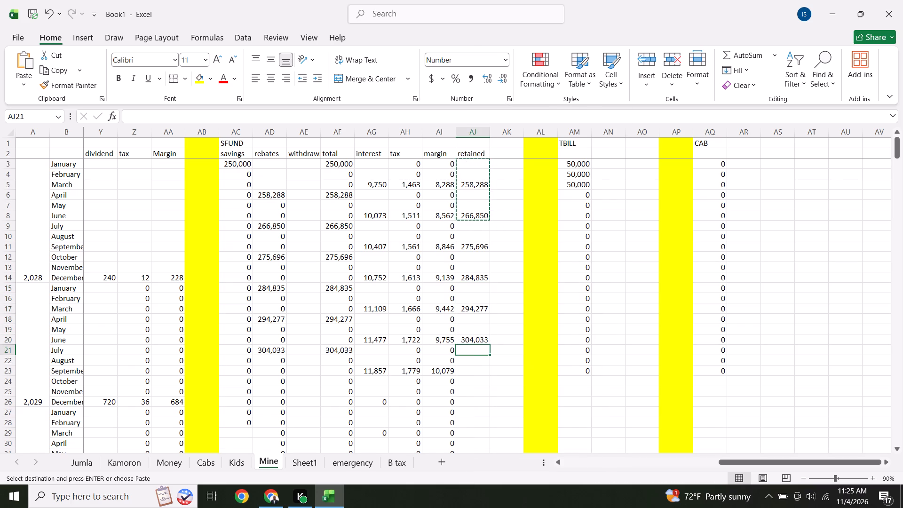
{"action": "left_click", "coordinate": [505, 97]}
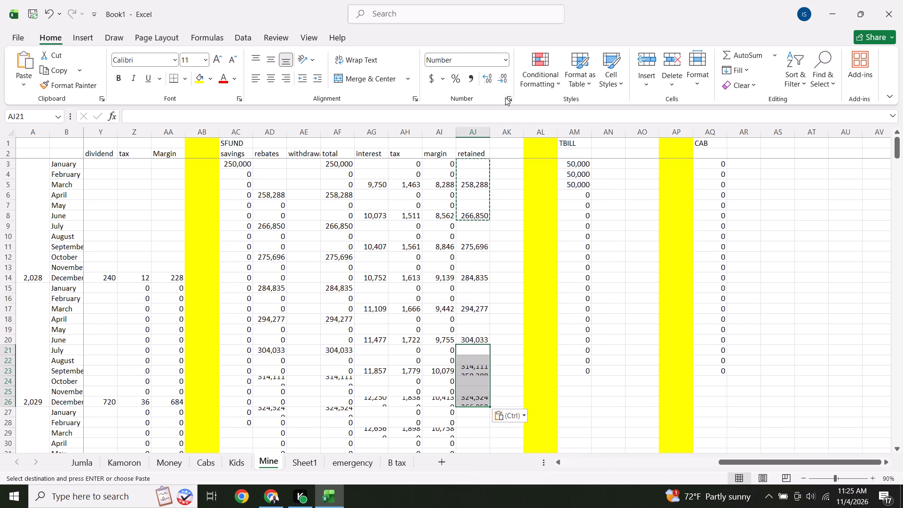
{"action": "left_click", "coordinate": [469, 416]}
{"action": "right_click", "coordinate": [469, 416]}
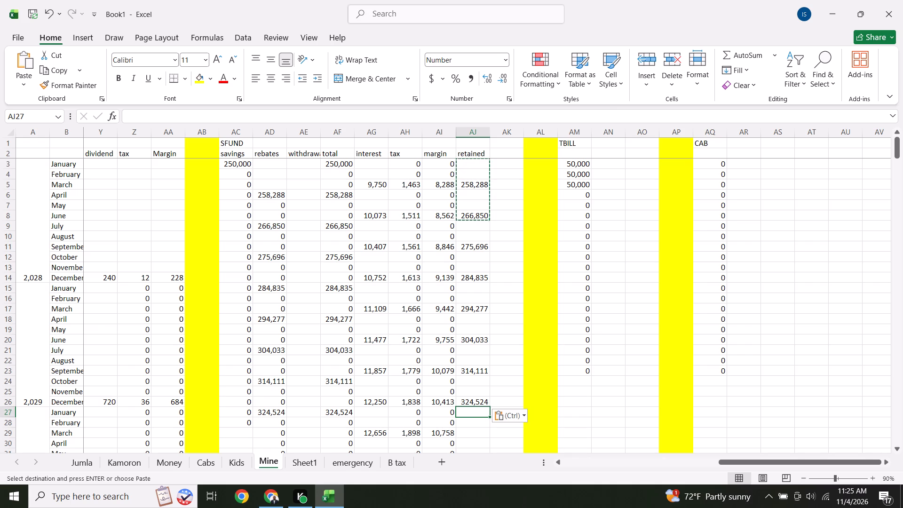
{"action": "right_click", "coordinate": [477, 414]}
{"action": "left_click", "coordinate": [504, 158]}
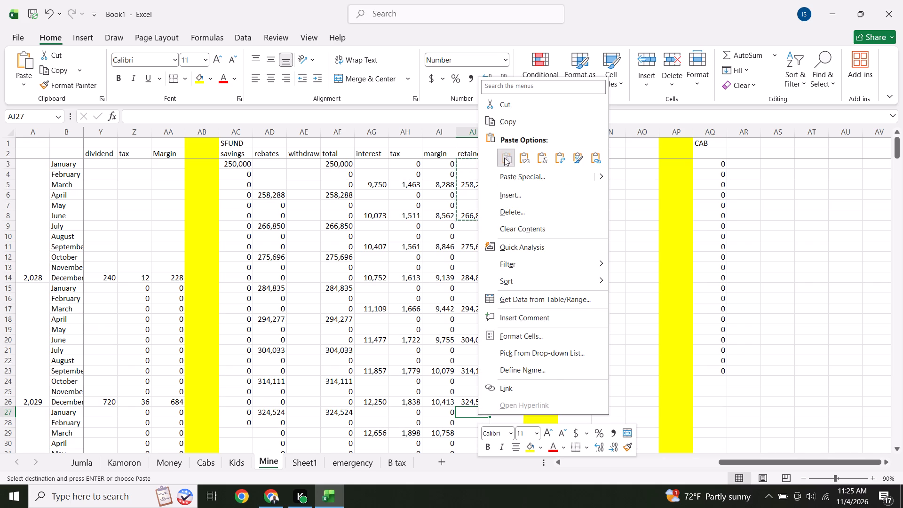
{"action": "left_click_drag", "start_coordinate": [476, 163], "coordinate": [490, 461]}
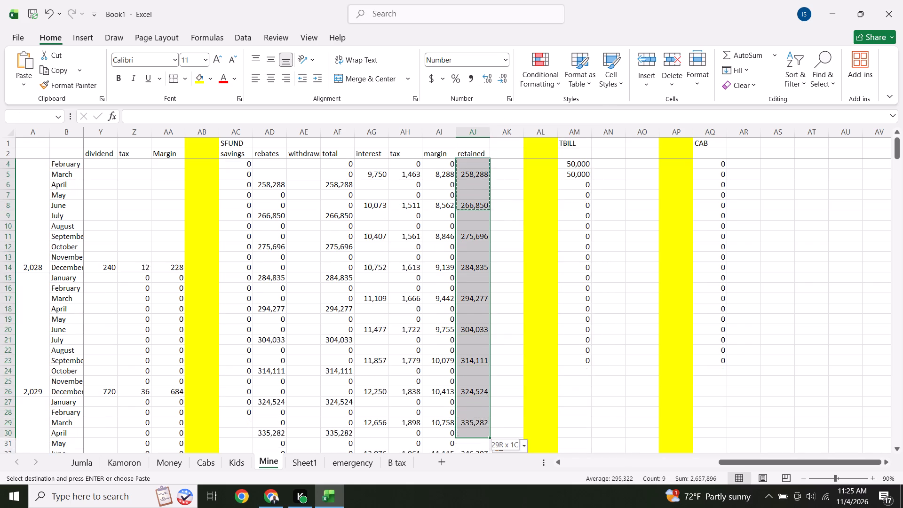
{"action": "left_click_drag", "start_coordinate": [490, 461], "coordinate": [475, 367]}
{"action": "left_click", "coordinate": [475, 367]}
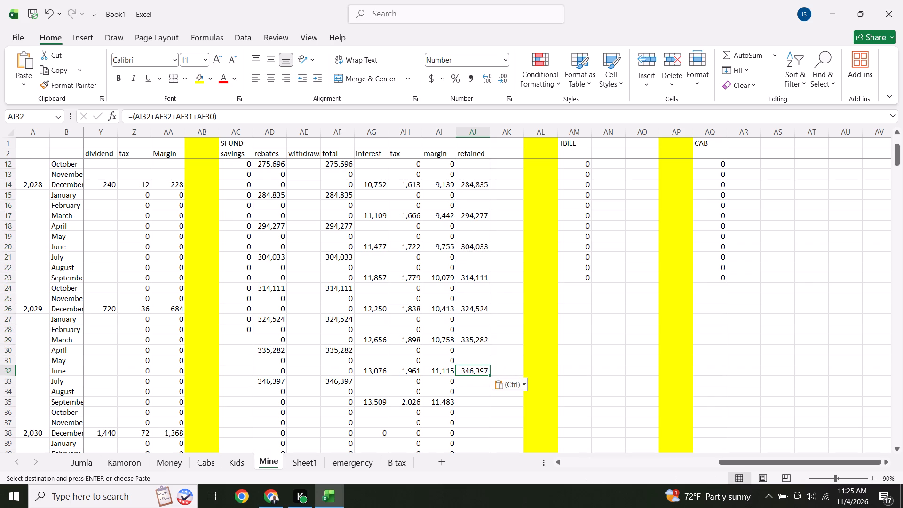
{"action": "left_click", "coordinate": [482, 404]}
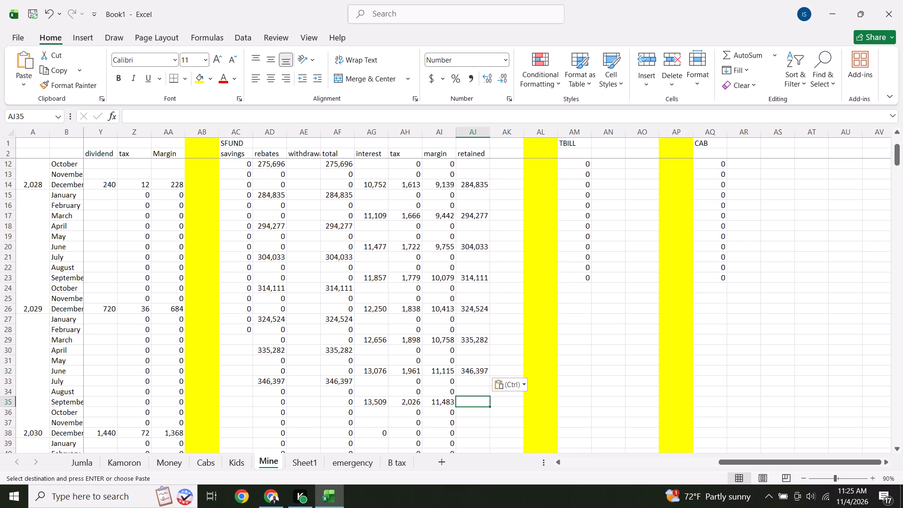
Copy the SFUND retained block AJ3:AJ32 into the July 2030 to December 2032 cells starting at AJ33.
{"action": "left_click_drag", "start_coordinate": [476, 371], "coordinate": [476, 132]}
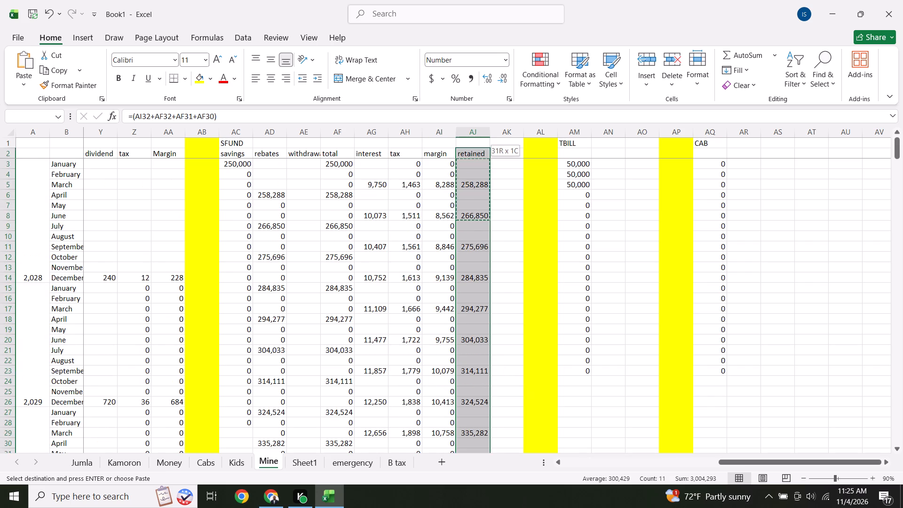
{"action": "left_click_drag", "start_coordinate": [476, 132], "coordinate": [477, 167]}
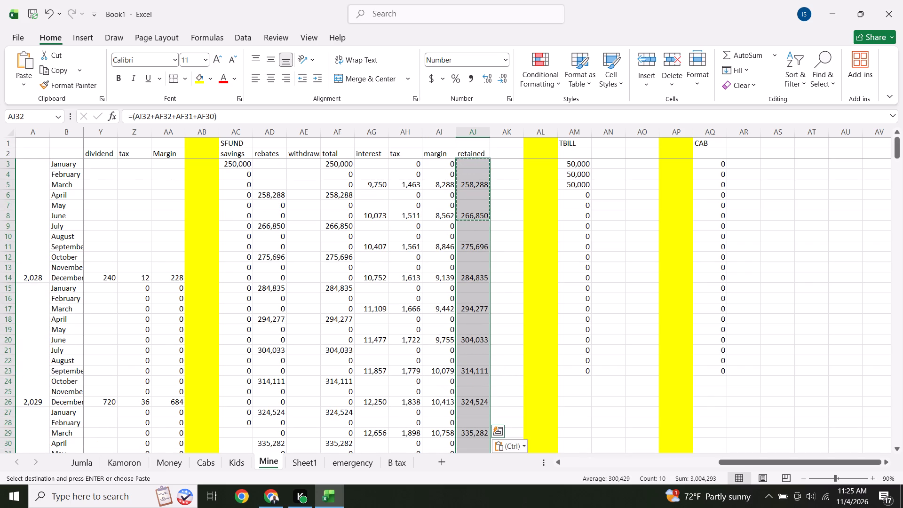
{"action": "right_click", "coordinate": [477, 167]}
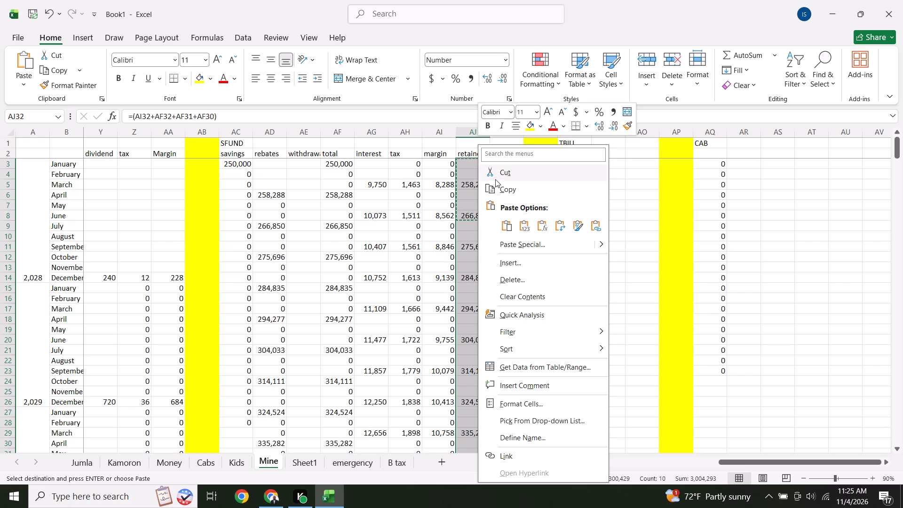
{"action": "left_click", "coordinate": [503, 188]}
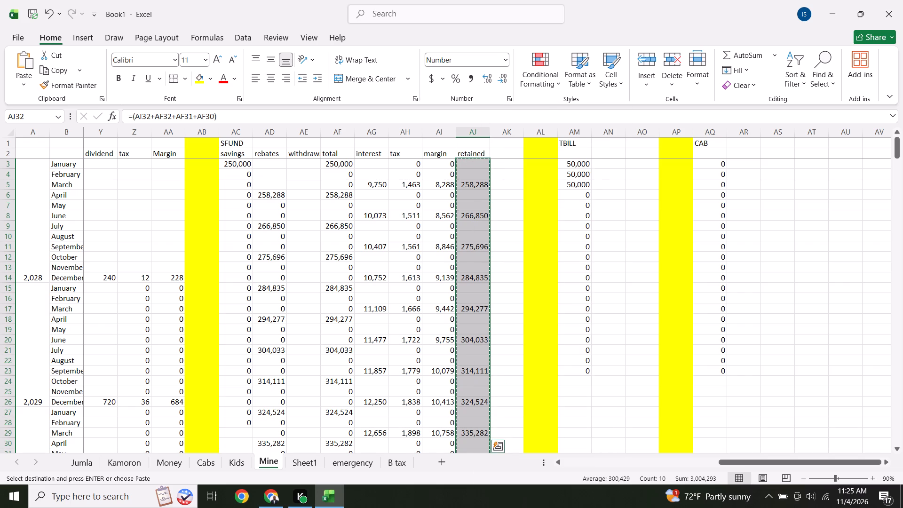
{"action": "key", "text": "Down"}
{"action": "key", "text": "Down"}
{"action": "key", "text": "Down"}
{"action": "key", "text": "Down"}
{"action": "key", "text": "Down"}
{"action": "key", "text": "Down"}
{"action": "key", "text": "Down"}
{"action": "key", "text": "Down"}
{"action": "key", "text": "Down"}
{"action": "key", "text": "Down"}
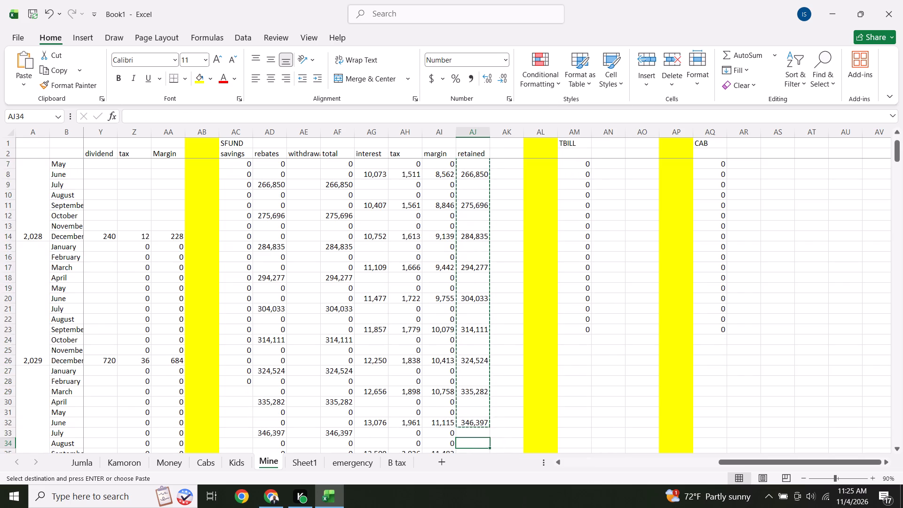
{"action": "key", "text": "Down"}
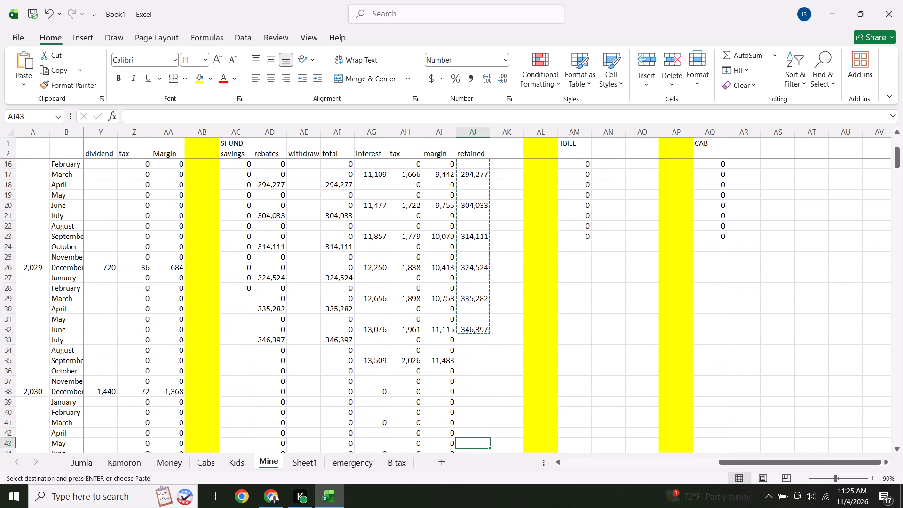
{"action": "left_click", "coordinate": [474, 341]}
{"action": "right_click", "coordinate": [474, 341]}
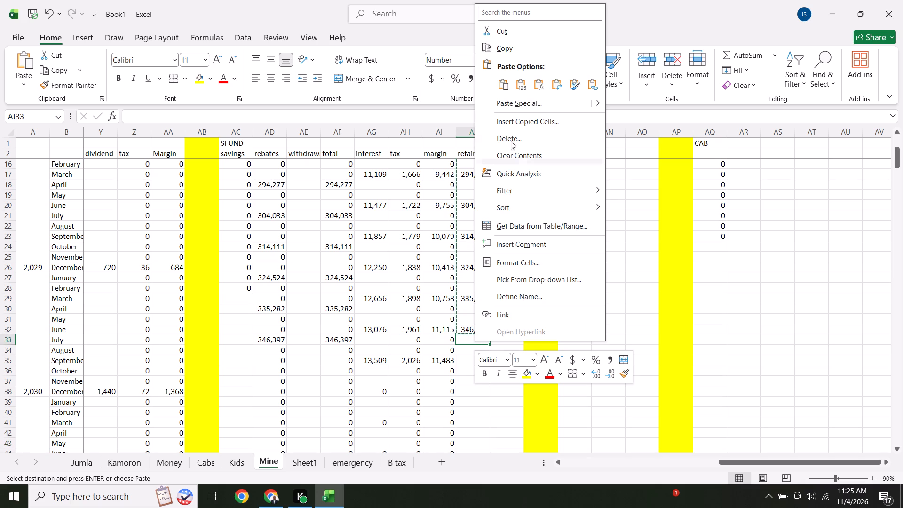
{"action": "left_click", "coordinate": [502, 86]}
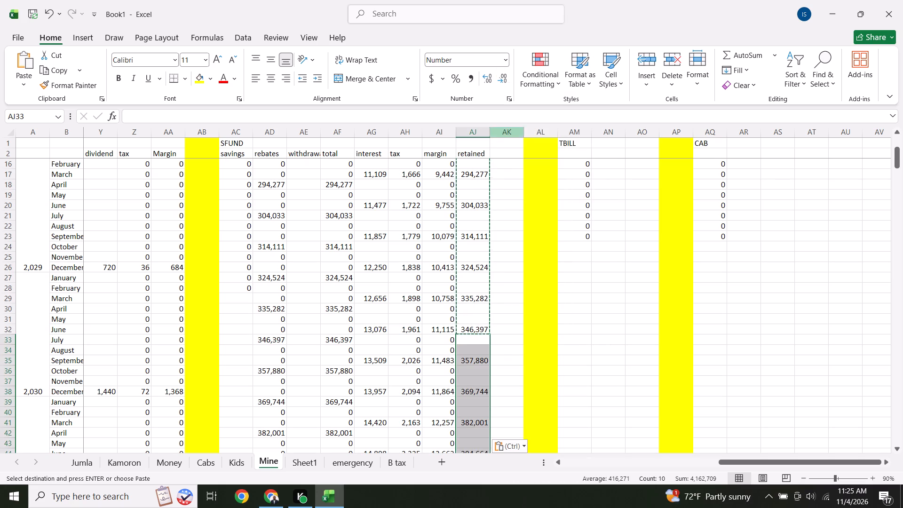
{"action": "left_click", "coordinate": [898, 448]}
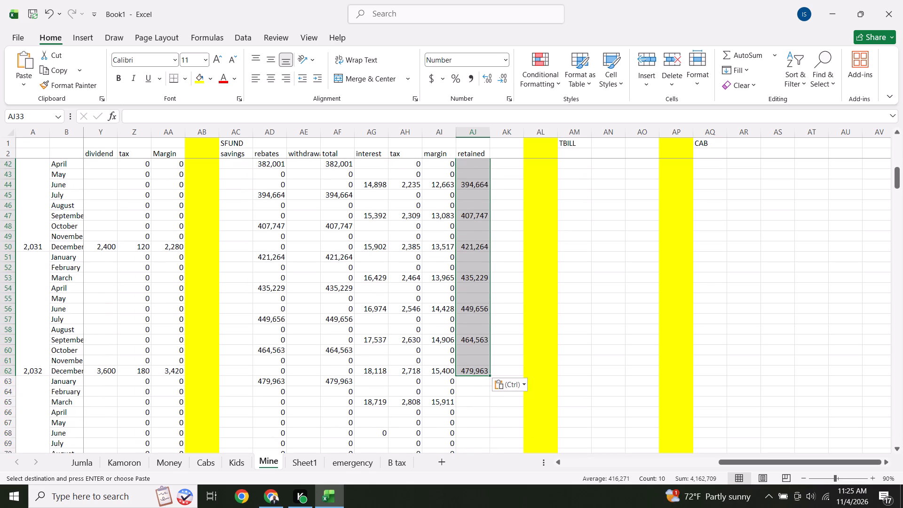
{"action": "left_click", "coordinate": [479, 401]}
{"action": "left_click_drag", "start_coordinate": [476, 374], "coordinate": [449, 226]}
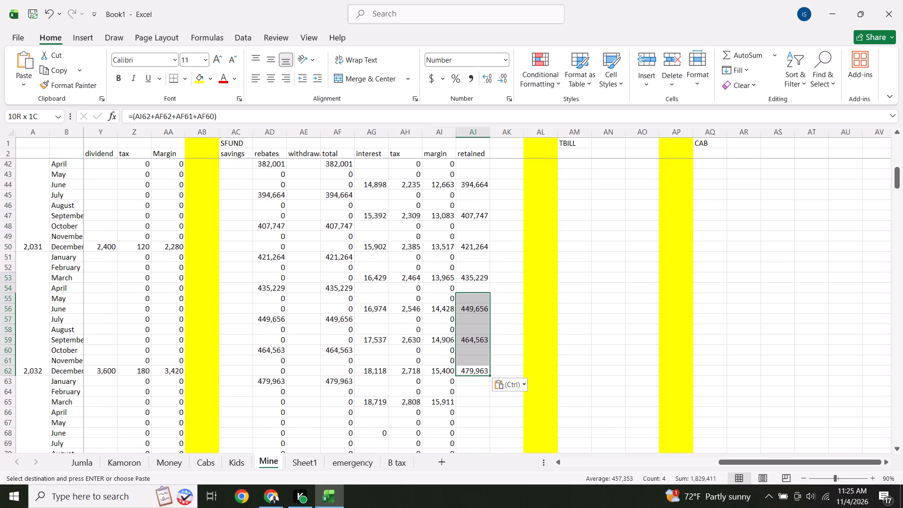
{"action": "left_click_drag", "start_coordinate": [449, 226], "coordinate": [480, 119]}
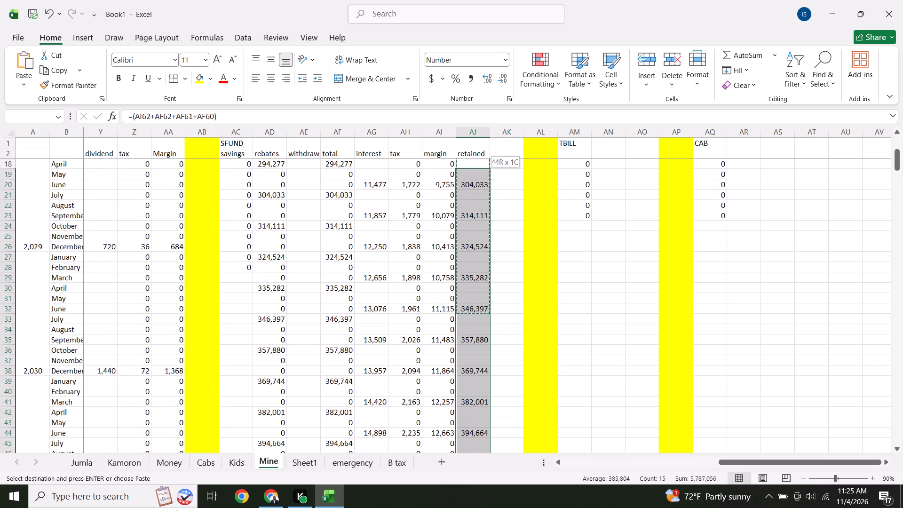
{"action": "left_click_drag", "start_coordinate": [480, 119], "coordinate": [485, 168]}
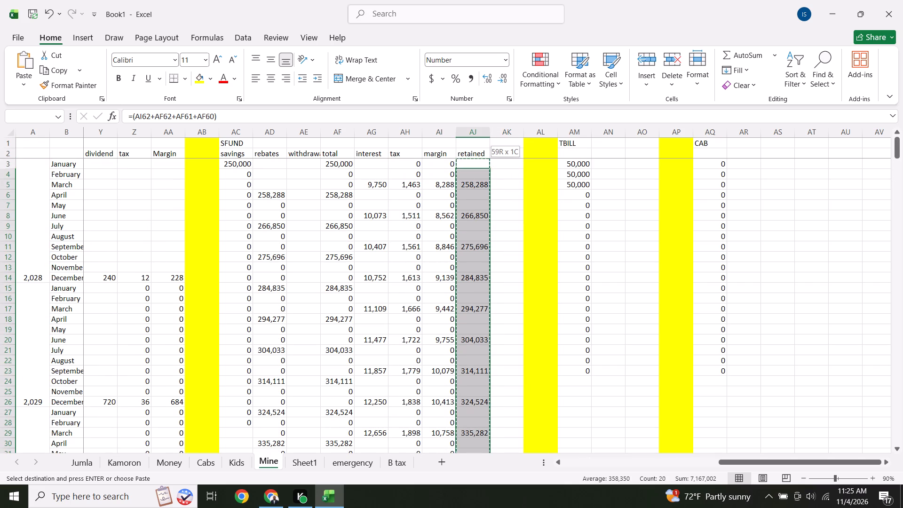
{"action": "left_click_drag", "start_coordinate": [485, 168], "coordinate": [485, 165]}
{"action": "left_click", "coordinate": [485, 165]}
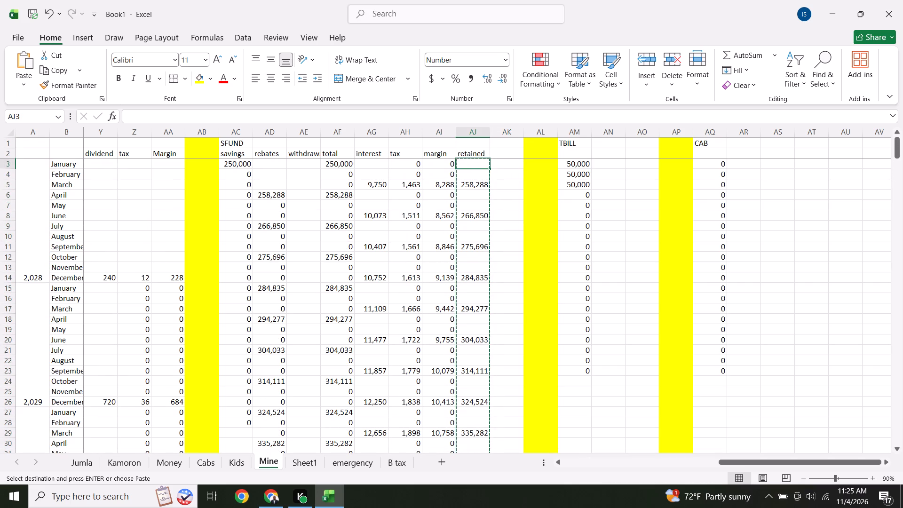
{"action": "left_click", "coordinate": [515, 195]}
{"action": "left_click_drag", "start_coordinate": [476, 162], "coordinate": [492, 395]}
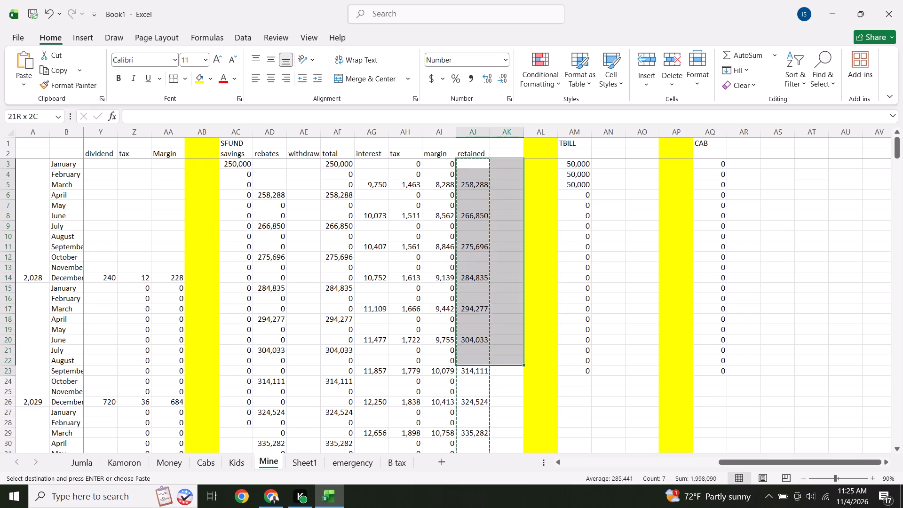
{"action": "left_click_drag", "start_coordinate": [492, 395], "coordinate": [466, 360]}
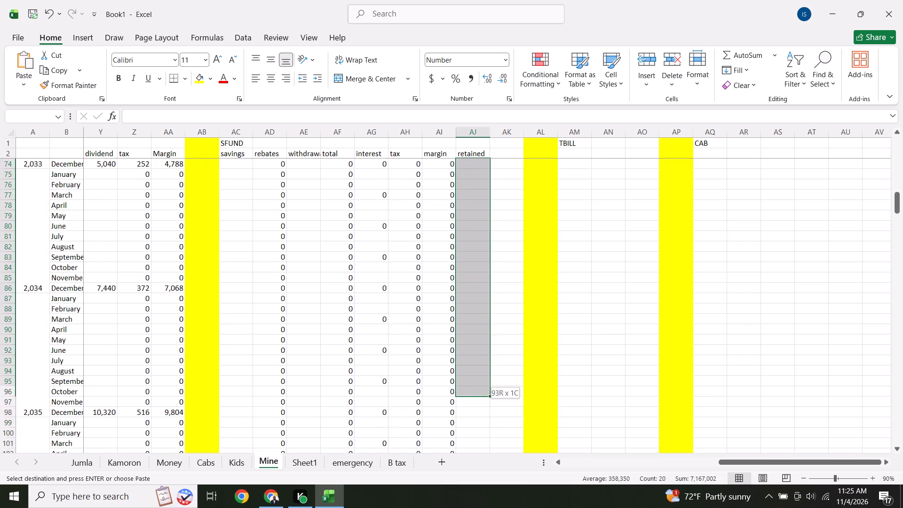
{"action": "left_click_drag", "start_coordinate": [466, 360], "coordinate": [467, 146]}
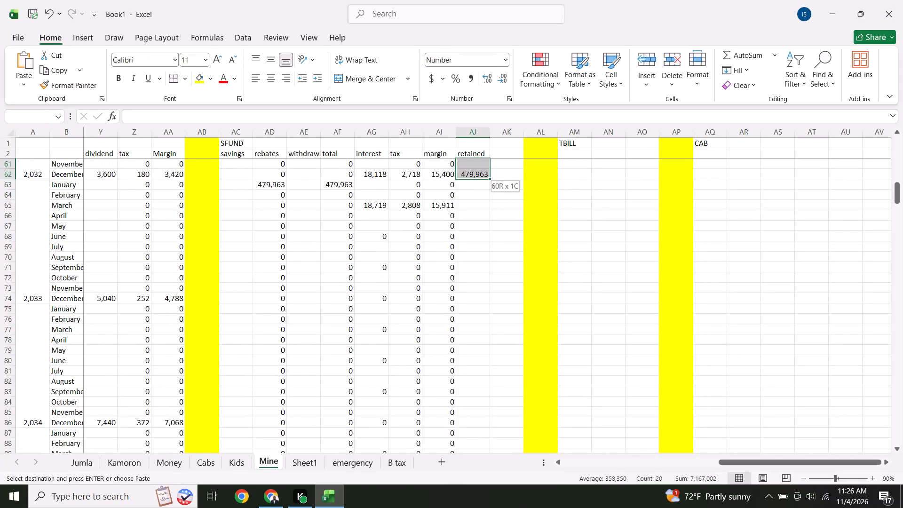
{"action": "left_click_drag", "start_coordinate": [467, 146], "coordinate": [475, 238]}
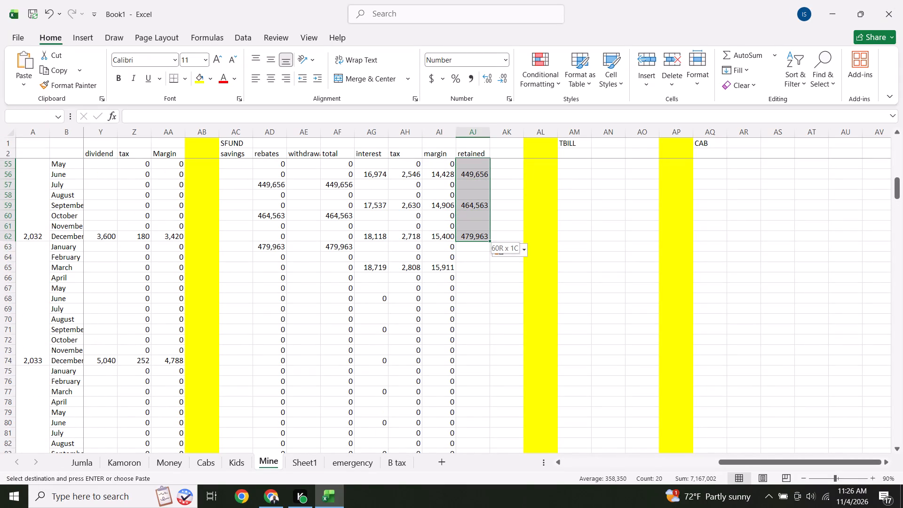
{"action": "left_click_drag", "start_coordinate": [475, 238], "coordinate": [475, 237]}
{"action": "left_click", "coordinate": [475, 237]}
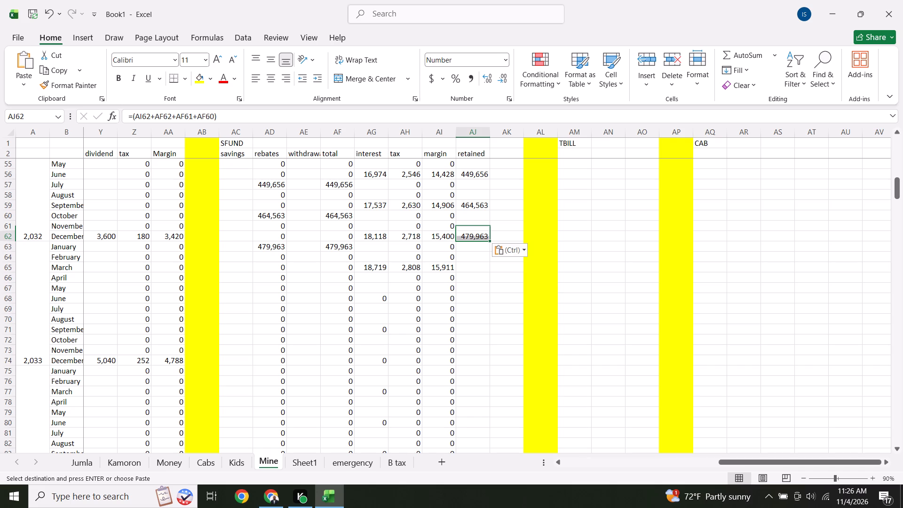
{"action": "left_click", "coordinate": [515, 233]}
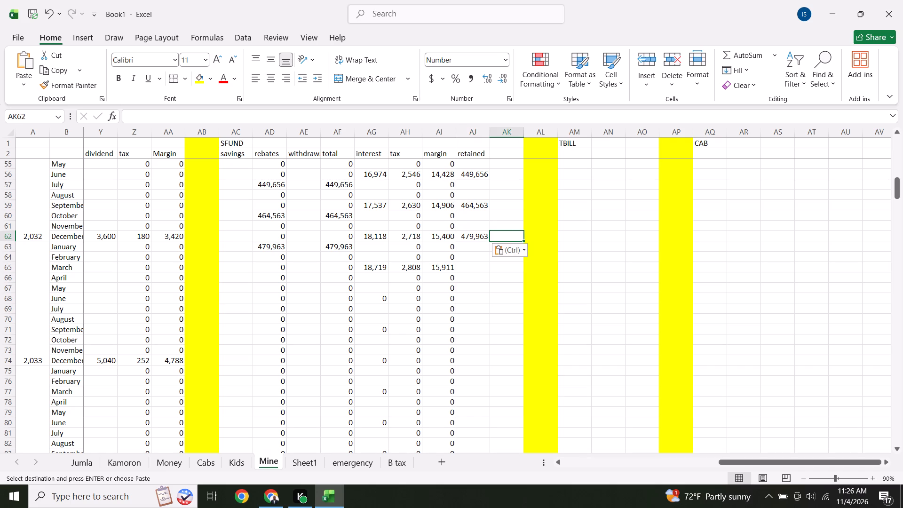
Copy the SFUND retained block AJ3:AJ62 into the January 2033 to December 2037 cells starting at AJ63.
{"action": "left_click_drag", "start_coordinate": [472, 238], "coordinate": [471, 195]}
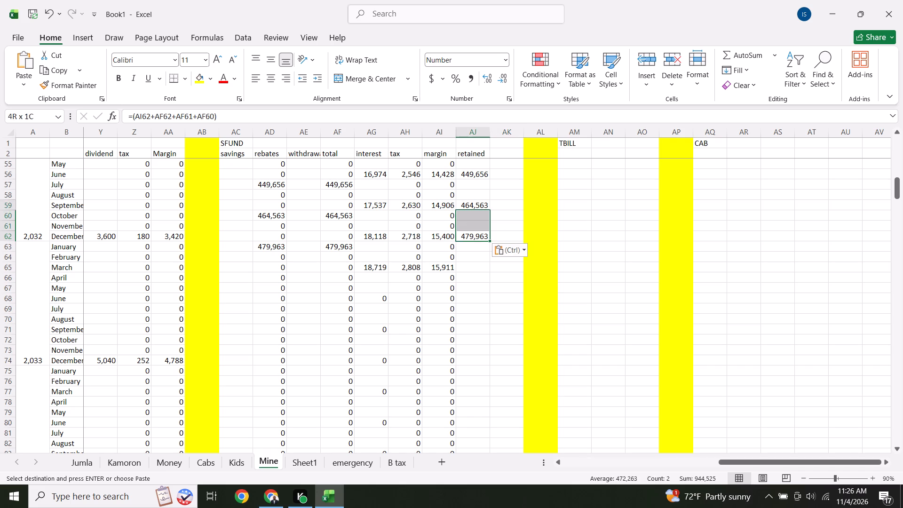
{"action": "left_click_drag", "start_coordinate": [471, 195], "coordinate": [468, 101]}
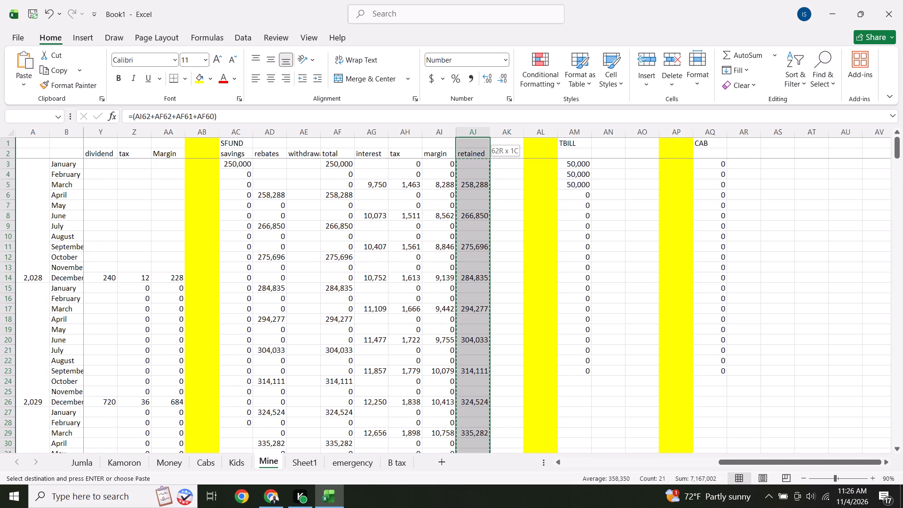
{"action": "left_click_drag", "start_coordinate": [468, 101], "coordinate": [472, 167]}
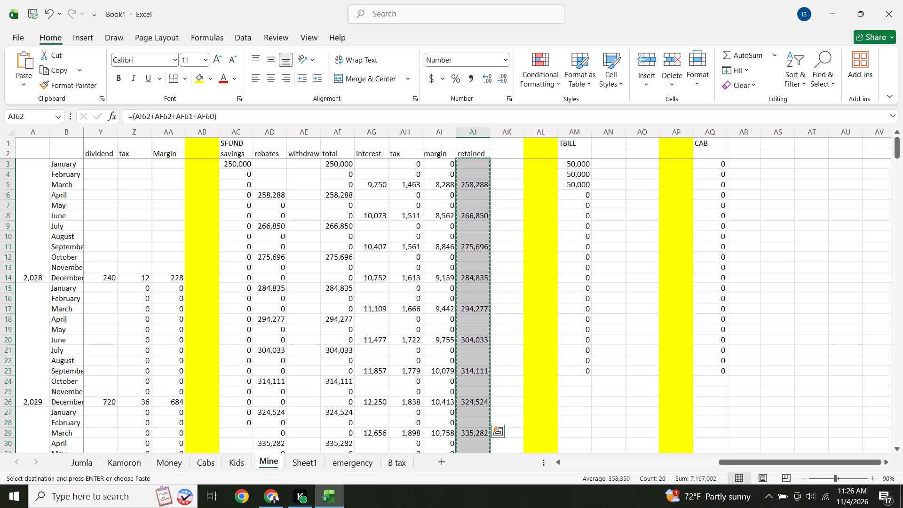
{"action": "right_click", "coordinate": [472, 167]}
{"action": "left_click", "coordinate": [507, 187]}
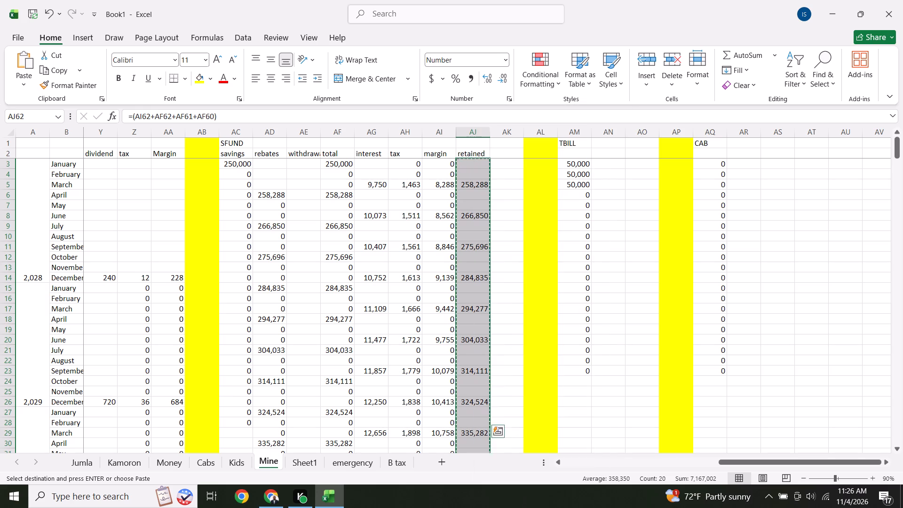
{"action": "key", "text": "Down"}
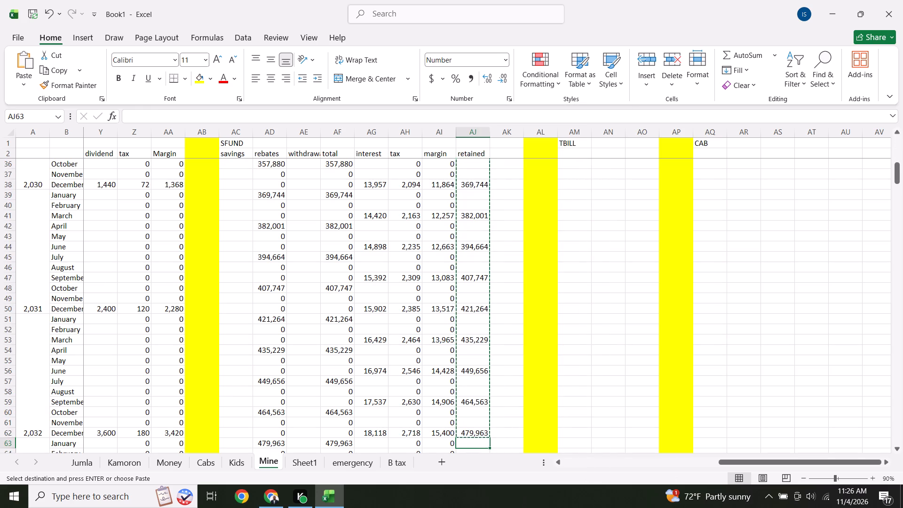
{"action": "right_click", "coordinate": [477, 442]}
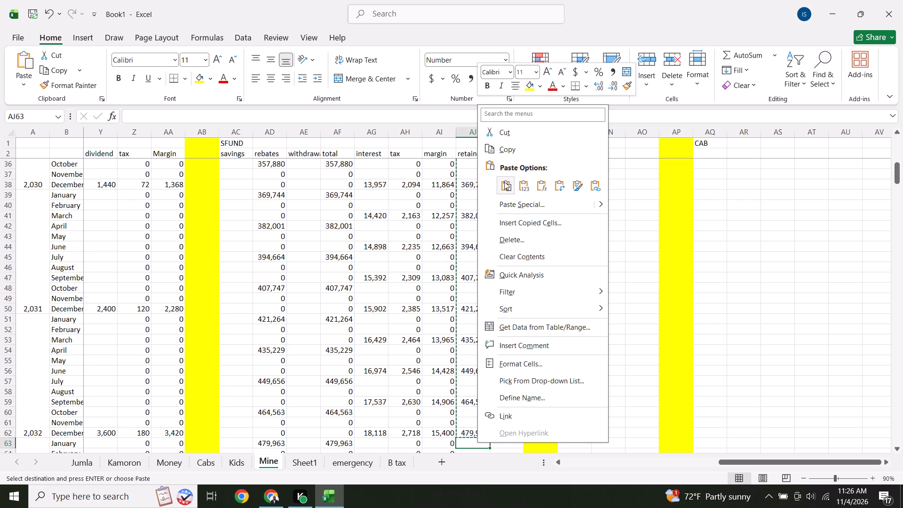
{"action": "left_click", "coordinate": [504, 182]}
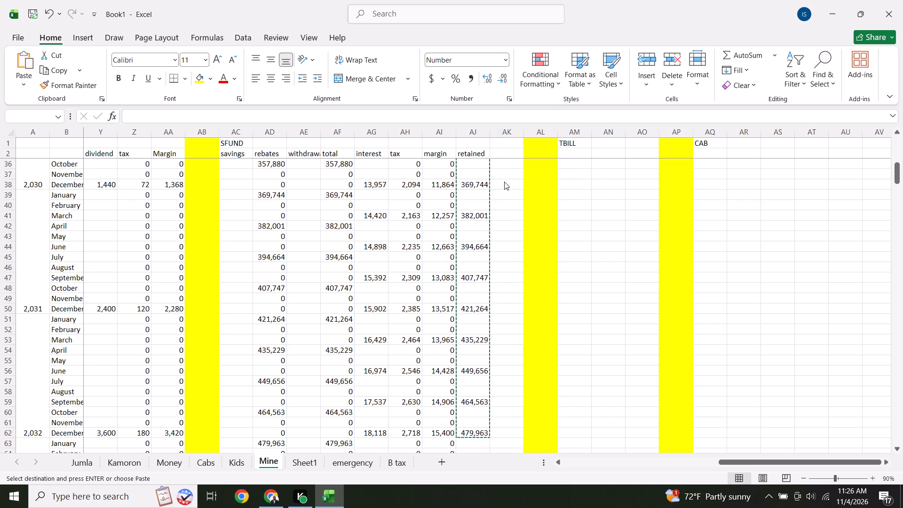
Copy the SFUND retained block AJ3:AJ122 into the January 2038 to December 2047 cells starting at AJ123.
{"action": "left_click", "coordinate": [898, 447]}
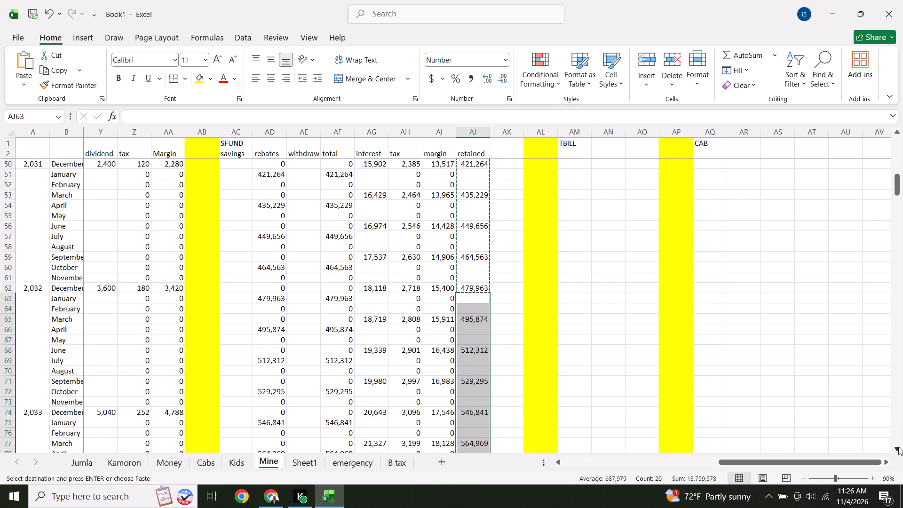
{"action": "left_click", "coordinate": [898, 447]}
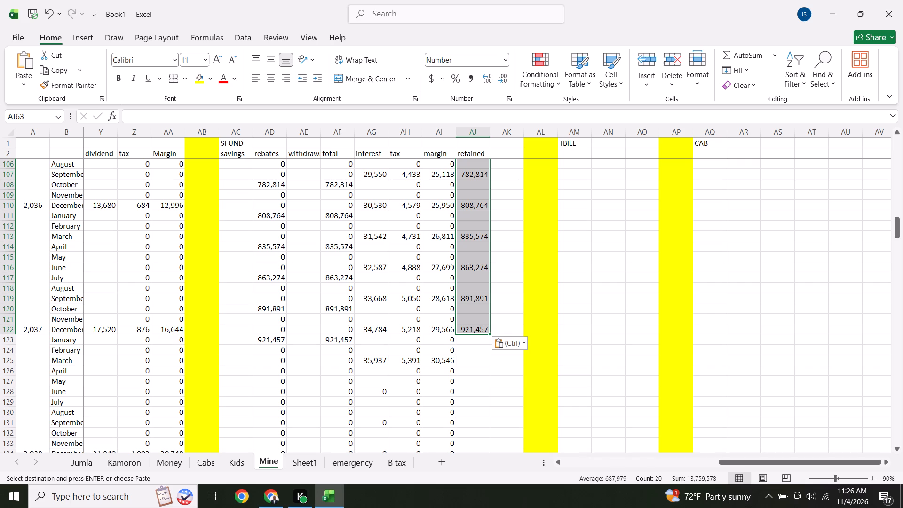
{"action": "left_click", "coordinate": [484, 357]}
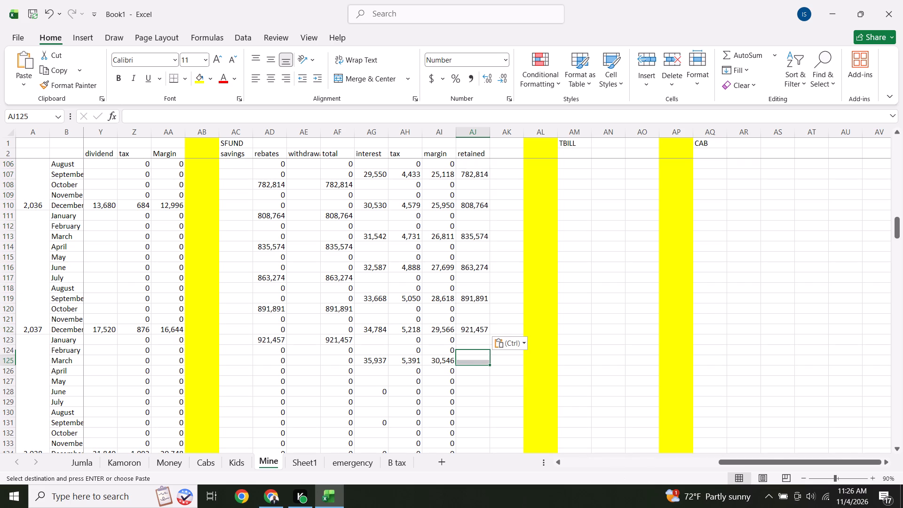
{"action": "left_click_drag", "start_coordinate": [477, 333], "coordinate": [468, 141]}
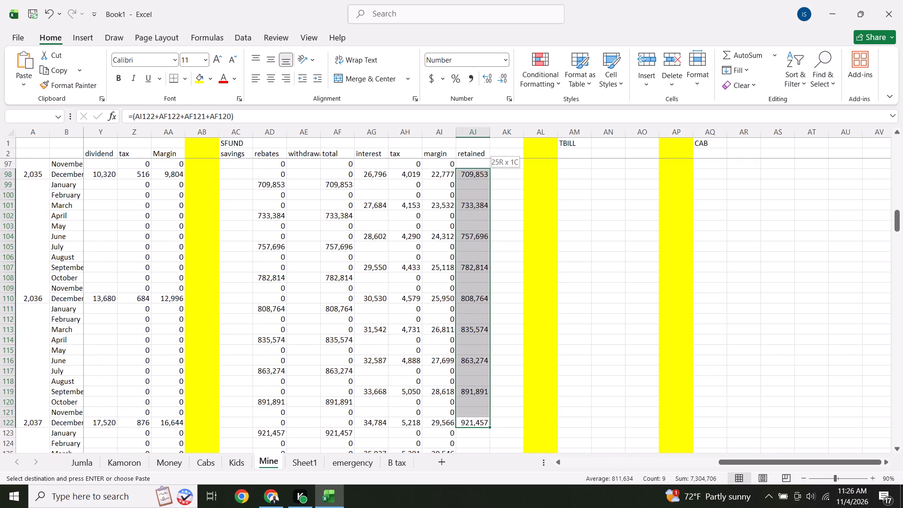
{"action": "left_click_drag", "start_coordinate": [468, 141], "coordinate": [464, 95]}
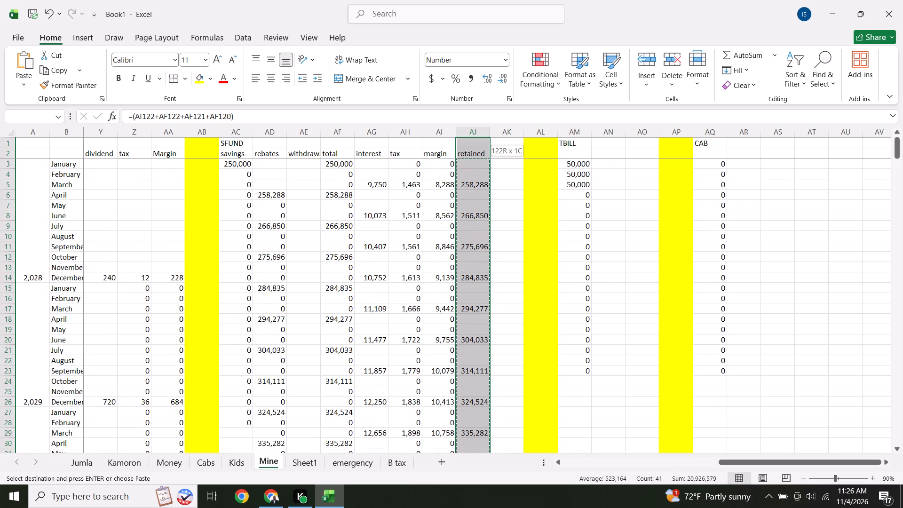
{"action": "left_click_drag", "start_coordinate": [464, 95], "coordinate": [477, 165]}
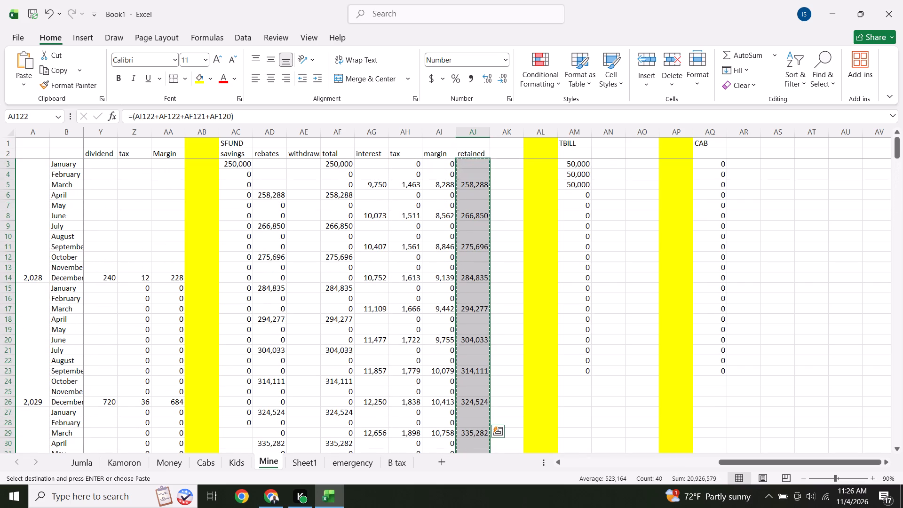
{"action": "right_click", "coordinate": [477, 165]}
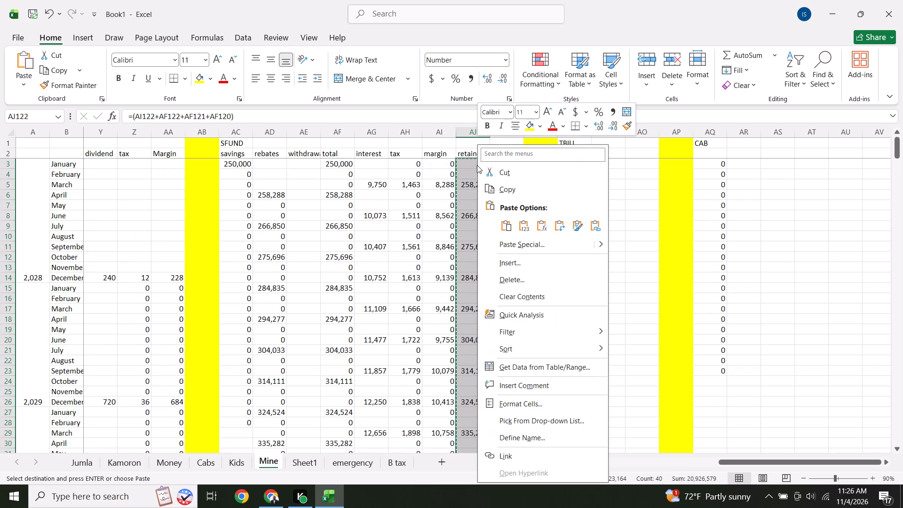
{"action": "left_click", "coordinate": [511, 188]}
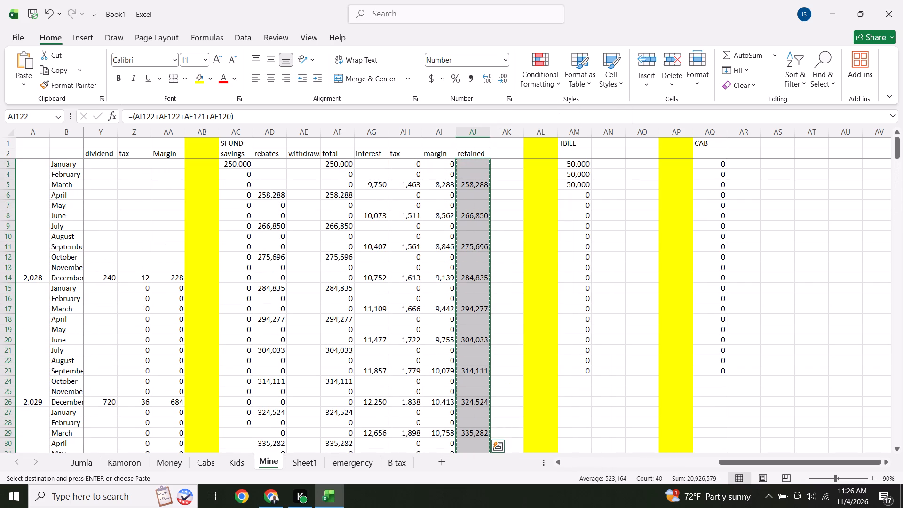
{"action": "key", "text": "Down"}
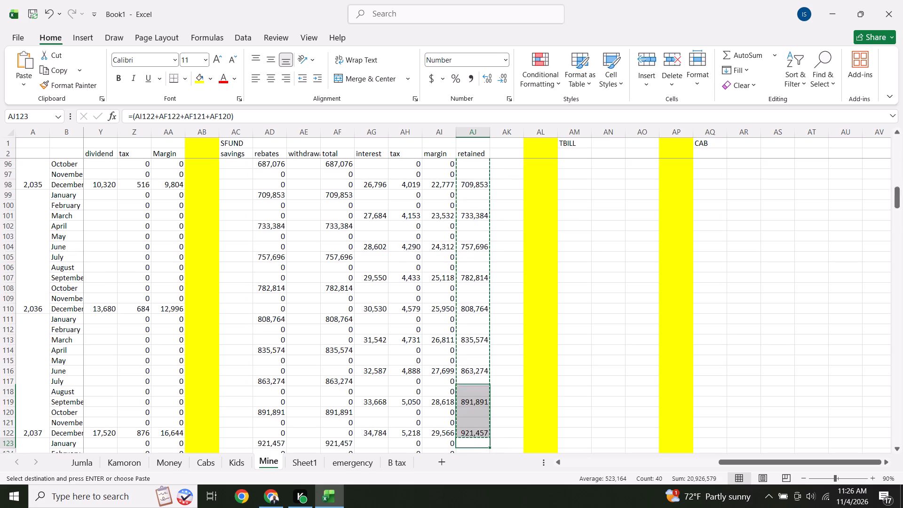
{"action": "key", "text": "Down"}
{"action": "key", "text": "Down"}
{"action": "key", "text": "Down"}
{"action": "key", "text": "Down"}
{"action": "key", "text": "Down"}
{"action": "key", "text": "Down"}
{"action": "key", "text": "Down"}
{"action": "key", "text": "Down"}
{"action": "key", "text": "Down"}
{"action": "key", "text": "Down"}
{"action": "key", "text": "Down"}
{"action": "key", "text": "Down"}
{"action": "key", "text": "Down"}
{"action": "key", "text": "Down"}
{"action": "key", "text": "Down"}
{"action": "key", "text": "Down"}
{"action": "key", "text": "Down"}
{"action": "key", "text": "Down"}
{"action": "key", "text": "Down"}
{"action": "key", "text": "Down"}
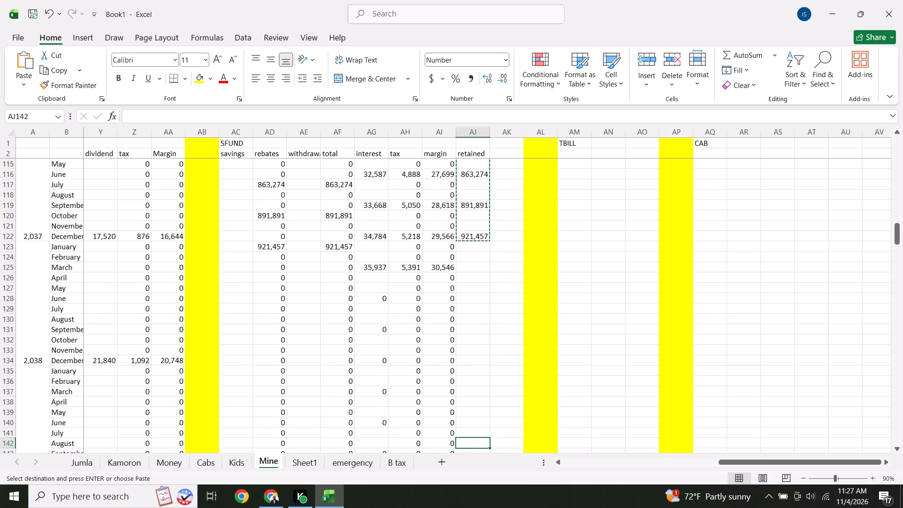
{"action": "left_click", "coordinate": [475, 235]}
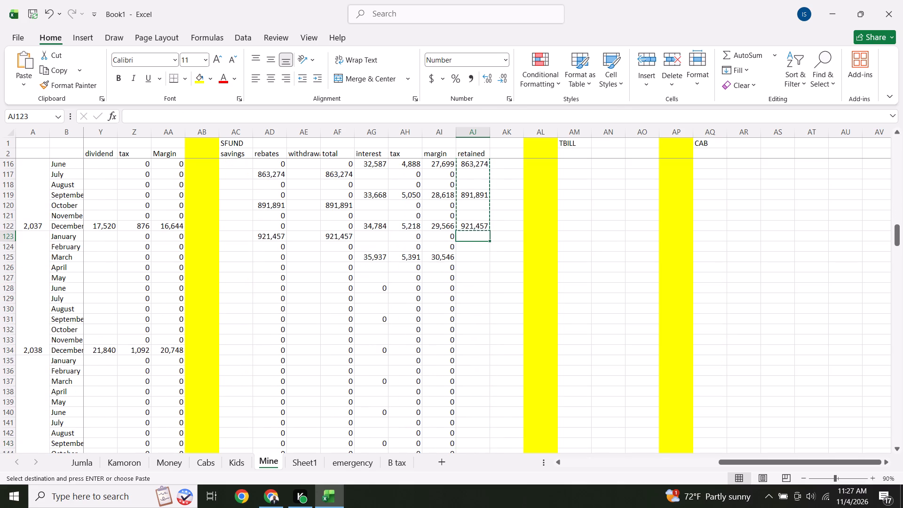
{"action": "right_click", "coordinate": [475, 235]}
{"action": "left_click", "coordinate": [508, 228]}
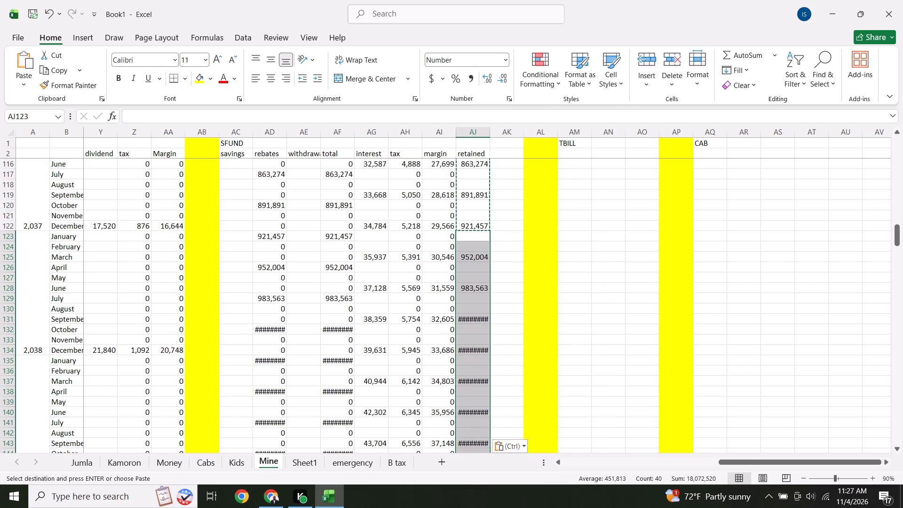
Widen the SFUND retained, total and rebates columns (AJ, AF and AD) so the seven-digit amounts fit.
{"action": "left_click", "coordinate": [489, 134]}
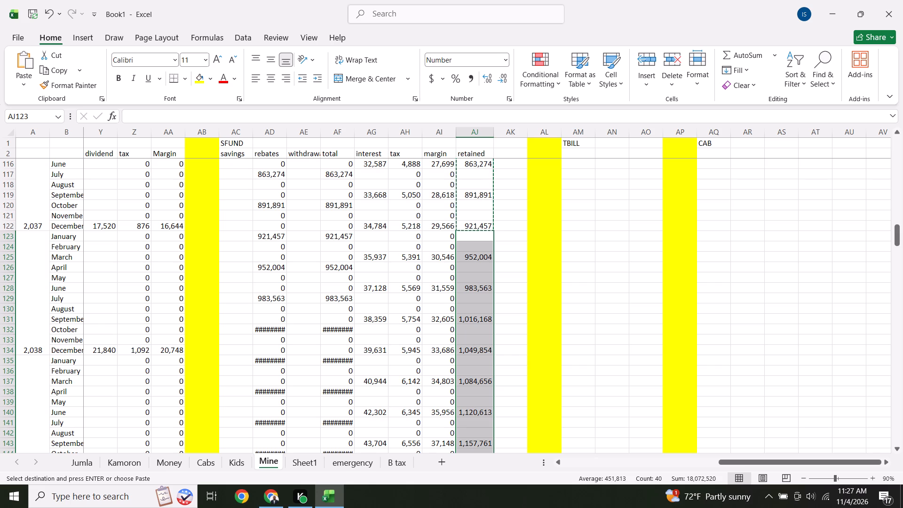
{"action": "left_click_drag", "start_coordinate": [354, 136], "coordinate": [359, 136]}
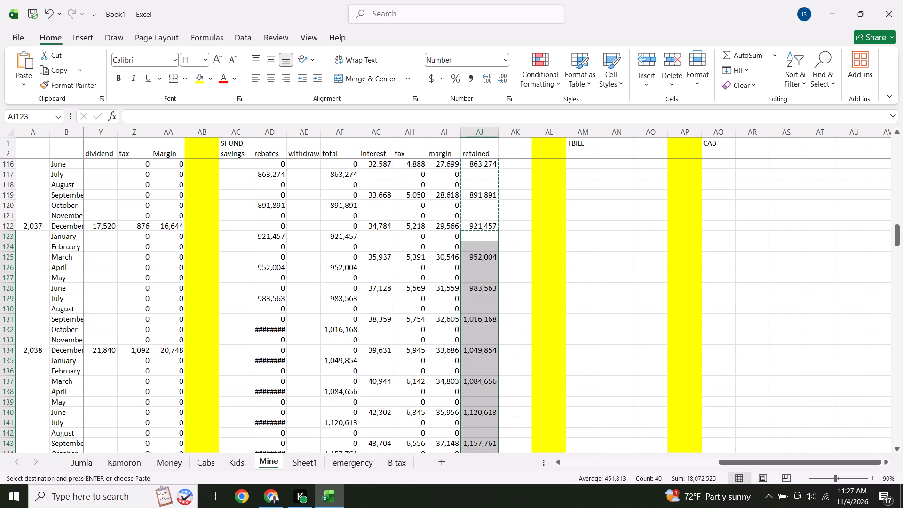
{"action": "left_click", "coordinate": [285, 134]}
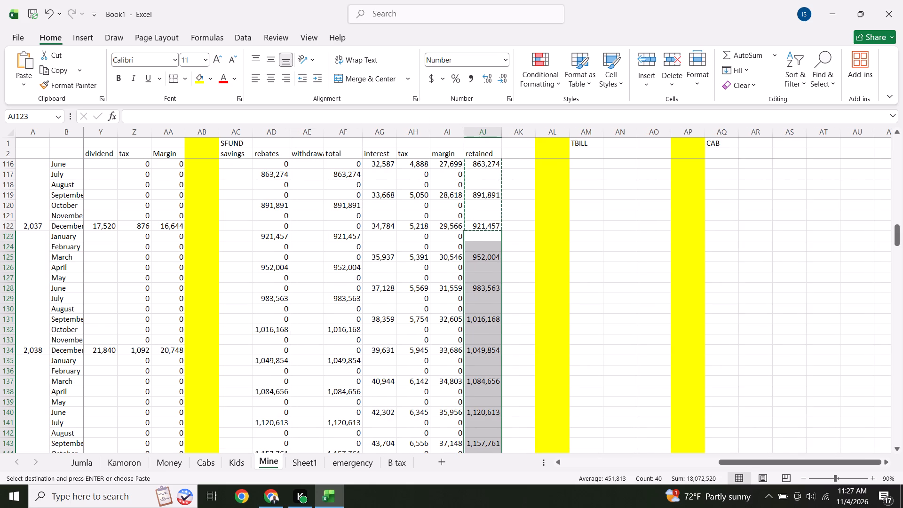
Paste the copied retained block again below December 2047, starting at AJ243.
{"action": "left_click", "coordinate": [899, 448]}
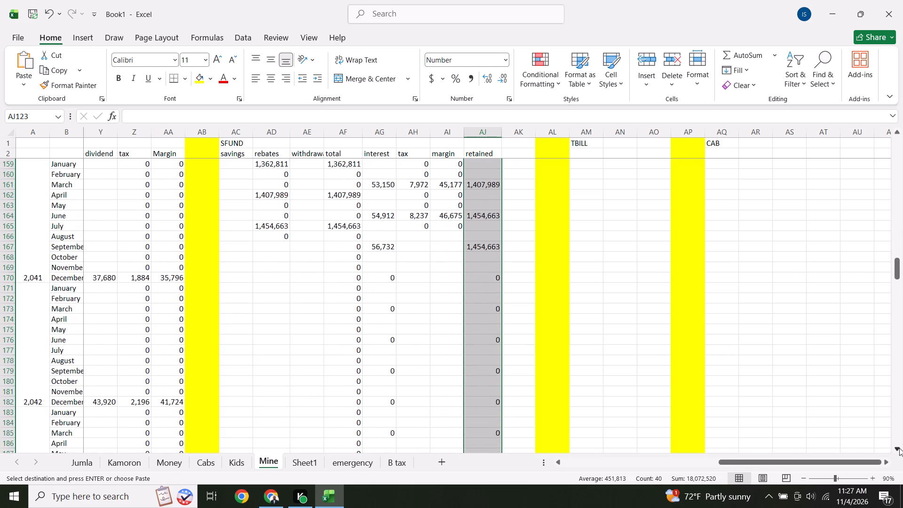
{"action": "left_click", "coordinate": [899, 448]}
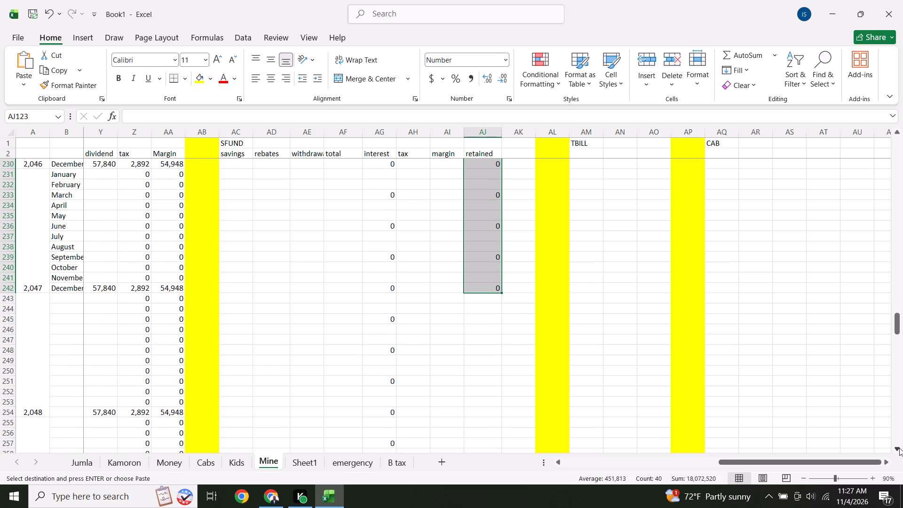
{"action": "left_click", "coordinate": [488, 301]}
{"action": "right_click", "coordinate": [488, 301]}
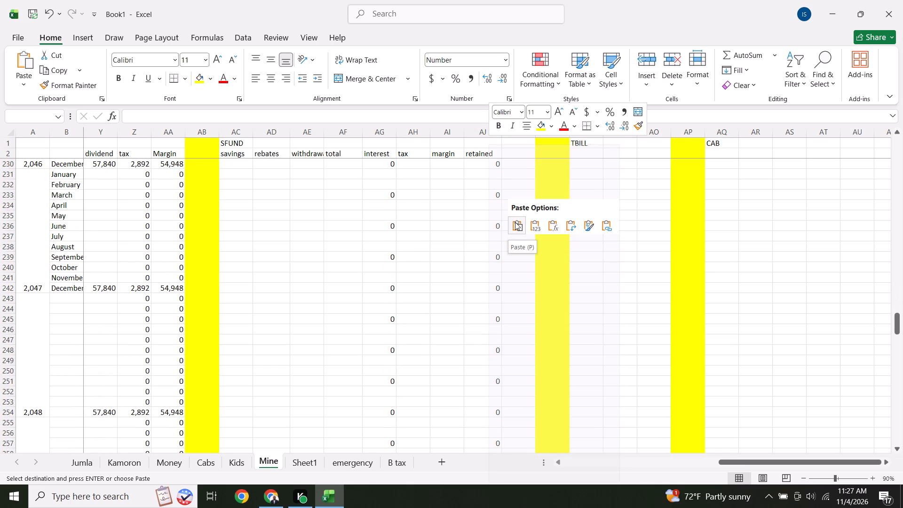
{"action": "left_click", "coordinate": [515, 222]}
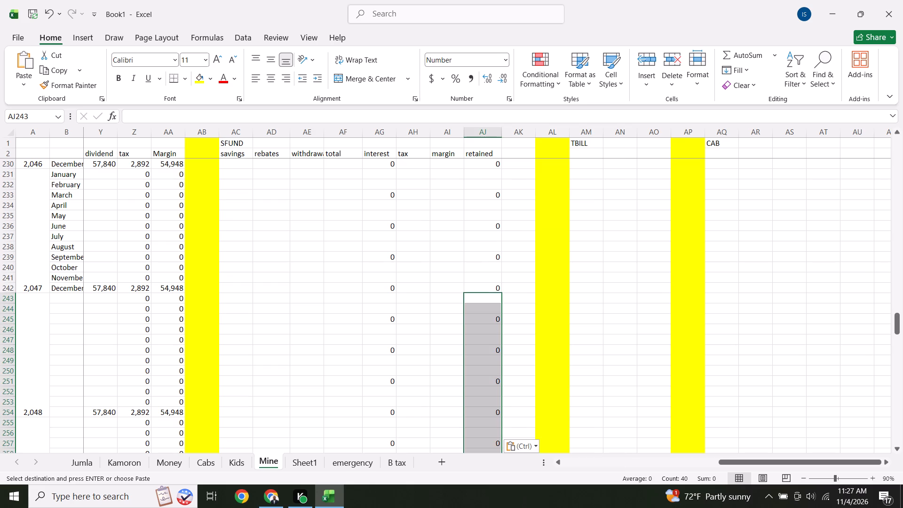
Review the SFUND retained column from row 243 back up to the top of the Mine sheet.
{"action": "key", "text": "Up"}
{"action": "key", "text": "Up"}
{"action": "key", "text": "Up"}
{"action": "key", "text": "Up"}
{"action": "key", "text": "Up"}
{"action": "key", "text": "Up"}
{"action": "key", "text": "Up"}
{"action": "key", "text": "Up"}
{"action": "key", "text": "Up"}
{"action": "key", "text": "Up"}
{"action": "key", "text": "Up"}
{"action": "key", "text": "Up"}
{"action": "key", "text": "Up"}
{"action": "key", "text": "Up"}
{"action": "key", "text": "Up"}
{"action": "key", "text": "Up"}
{"action": "key", "text": "Up"}
{"action": "key", "text": "Up"}
{"action": "key", "text": "Up"}
{"action": "key", "text": "Up"}
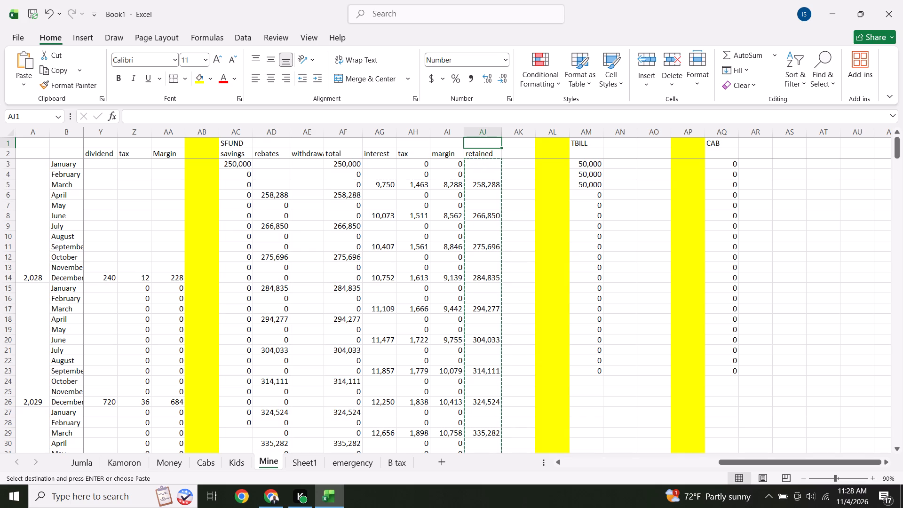
{"action": "left_click", "coordinate": [513, 165]}
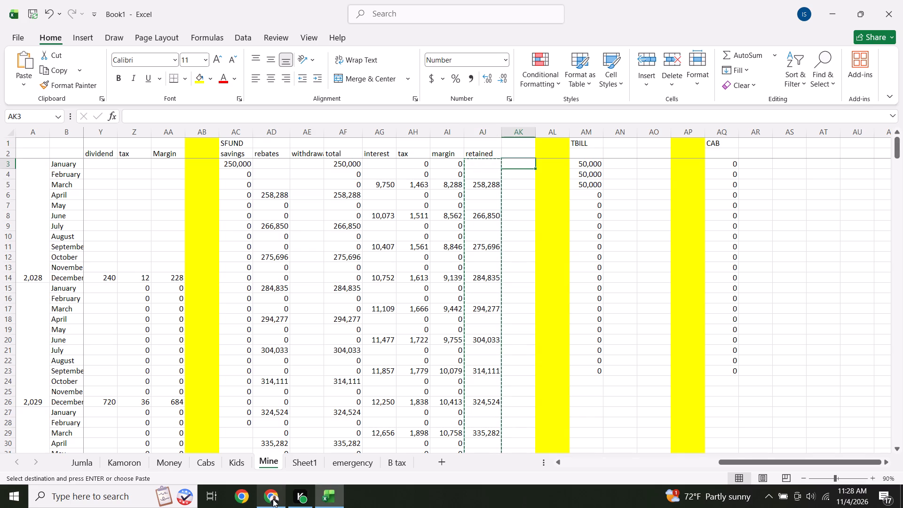
Switch to Chrome, adjust the volume of the playing YouTube video, and return to the Excel workbook.
{"action": "left_click", "coordinate": [273, 499]}
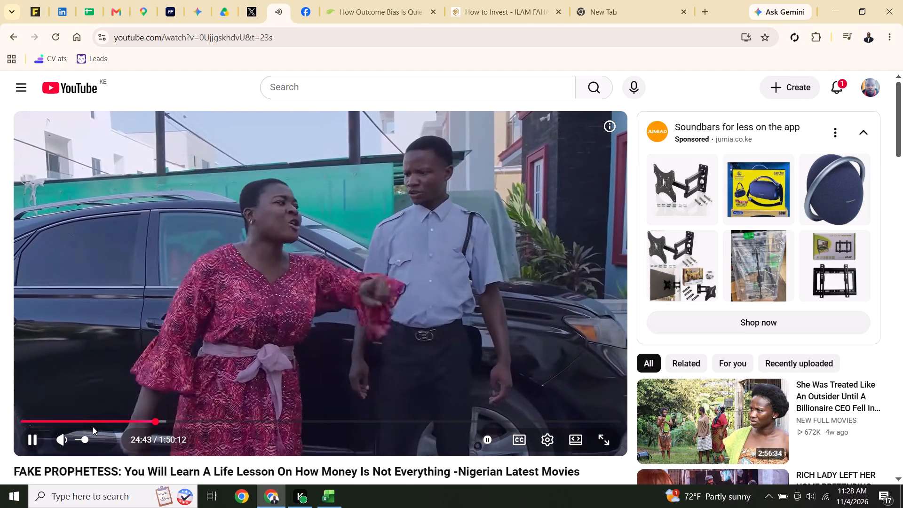
{"action": "left_click", "coordinate": [93, 441]}
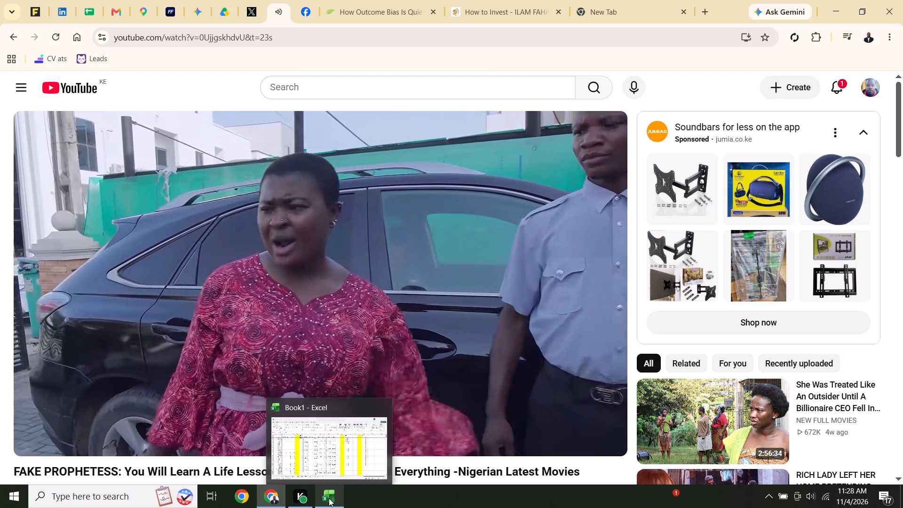
{"action": "left_click", "coordinate": [329, 498]}
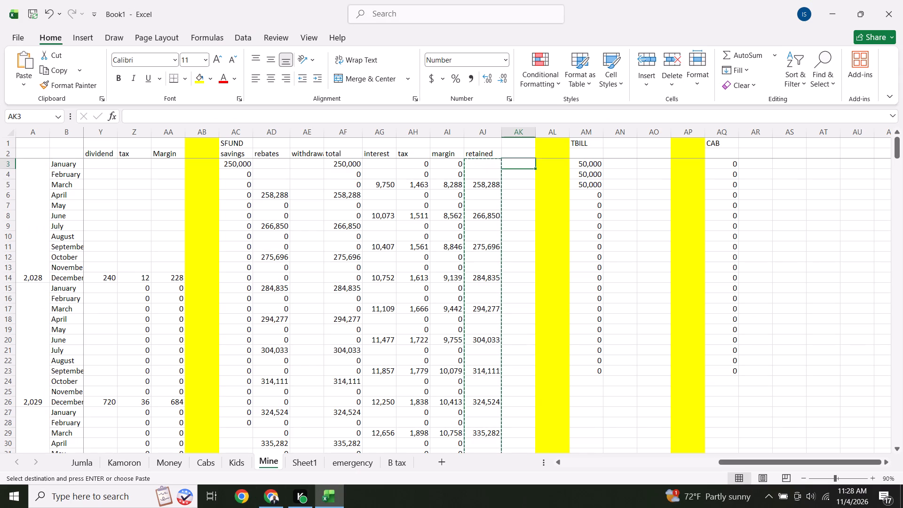
Insert two blank columns after the TBILL amounts in column AM and enter the header "retained" in AN2.
{"action": "left_click", "coordinate": [349, 196]}
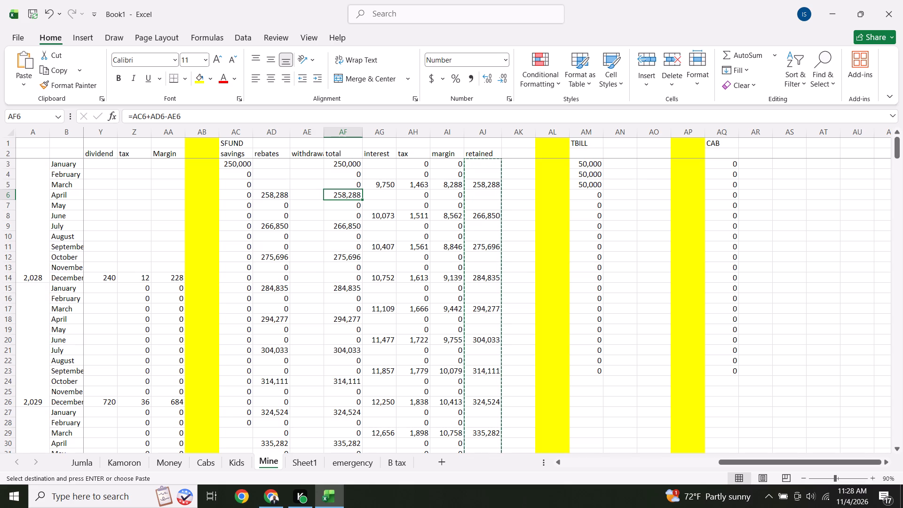
{"action": "left_click", "coordinate": [621, 133]}
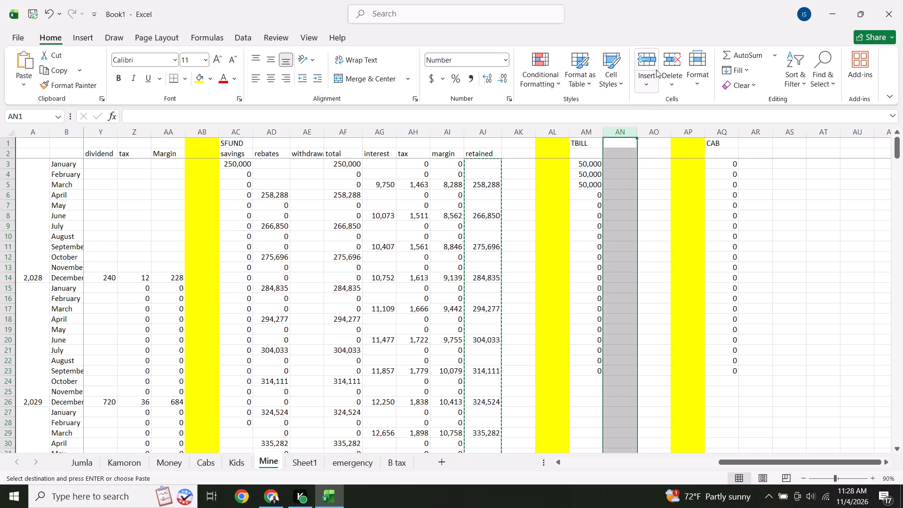
{"action": "double_click", "coordinate": [647, 61]}
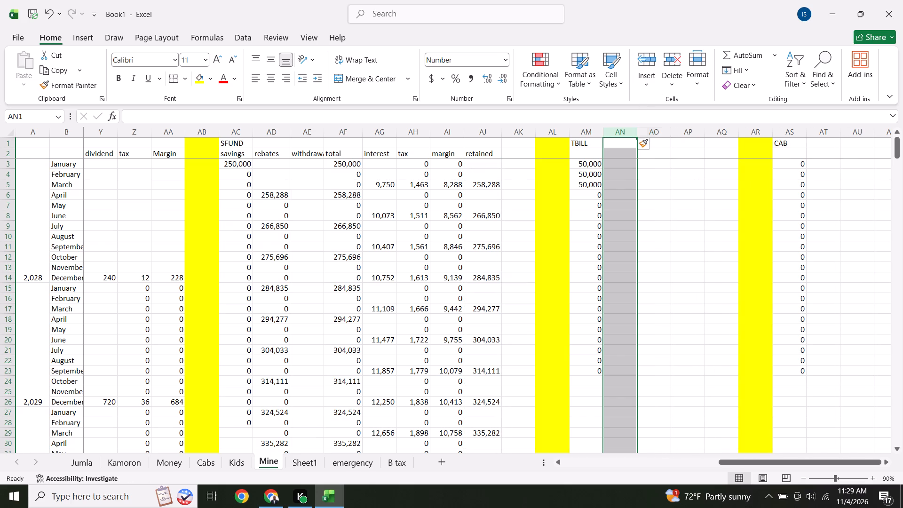
{"action": "left_click", "coordinate": [650, 184]}
{"action": "left_click", "coordinate": [622, 153]}
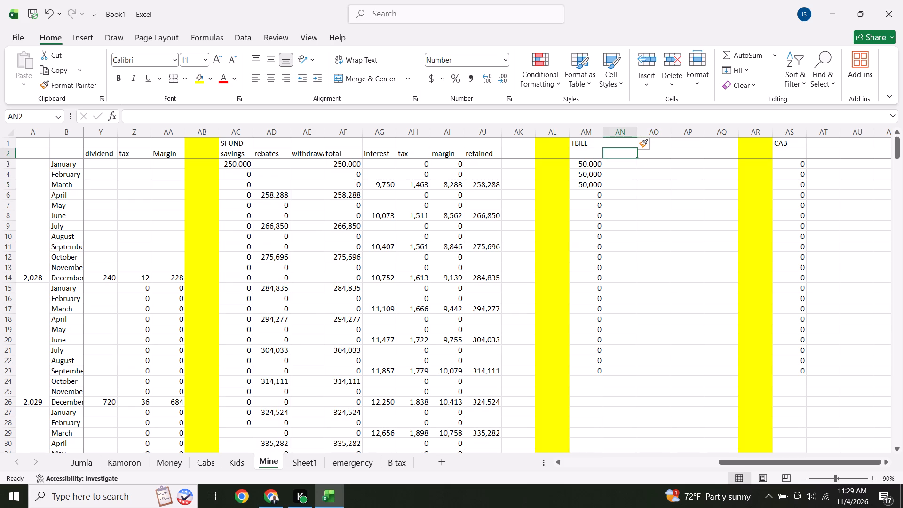
{"action": "type", "text": "retained"}
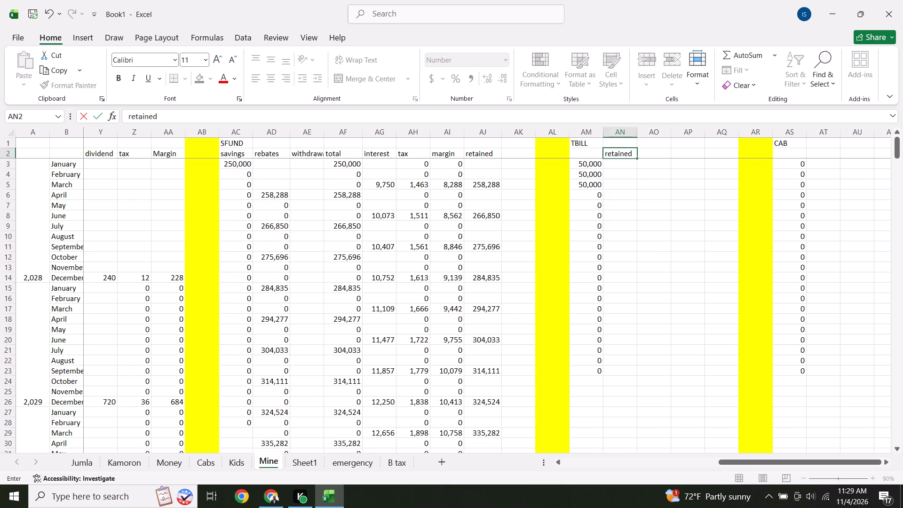
{"action": "left_click", "coordinate": [639, 208]}
Insert one more blank column at AO in the TBILL section and enter the header "withdraw" in AO2.
{"action": "left_click", "coordinate": [652, 157]}
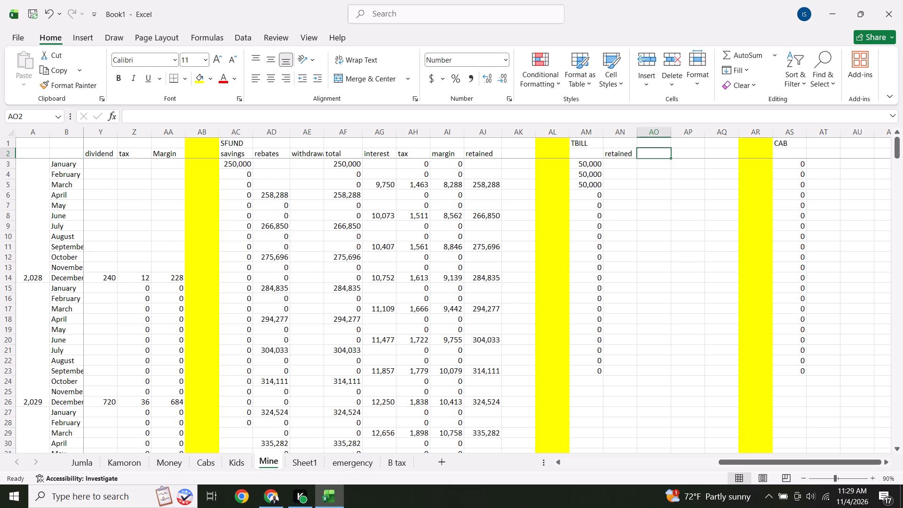
{"action": "left_click", "coordinate": [659, 133]}
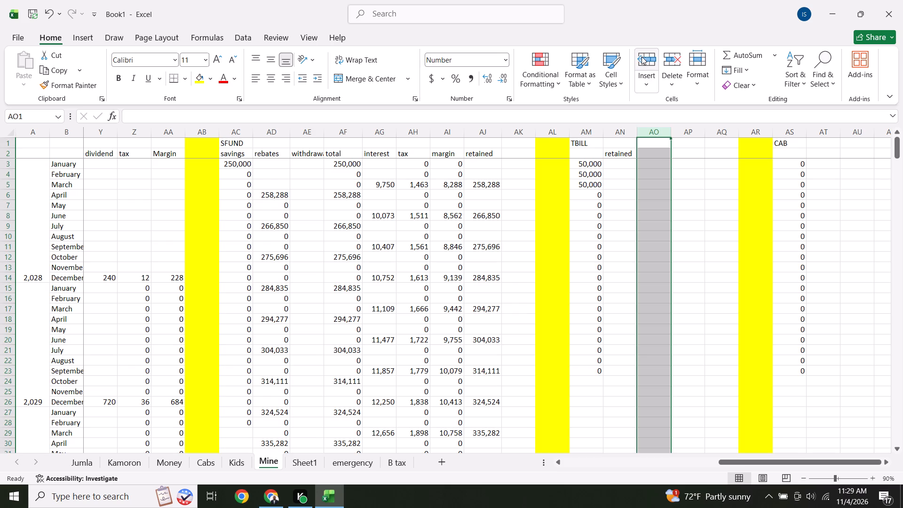
{"action": "left_click", "coordinate": [642, 56]}
{"action": "left_click", "coordinate": [637, 183]}
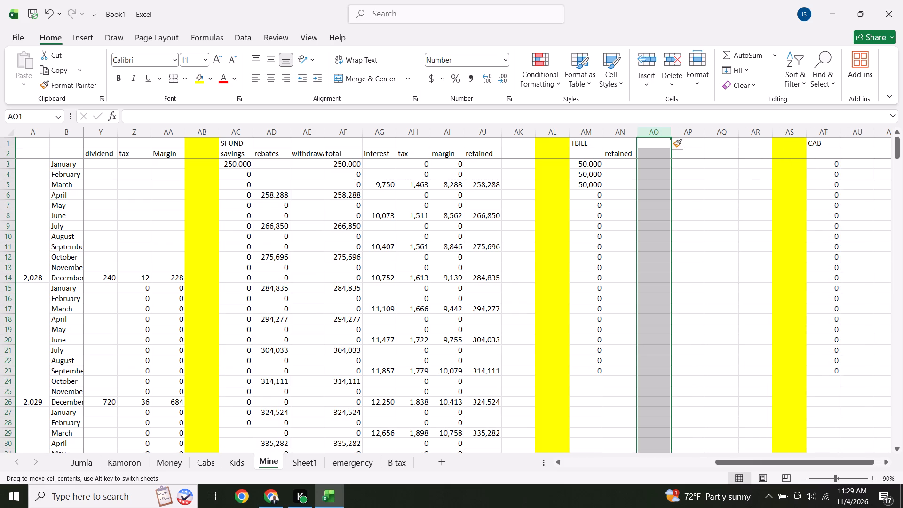
{"action": "left_click", "coordinate": [600, 169]}
{"action": "left_click", "coordinate": [653, 154]}
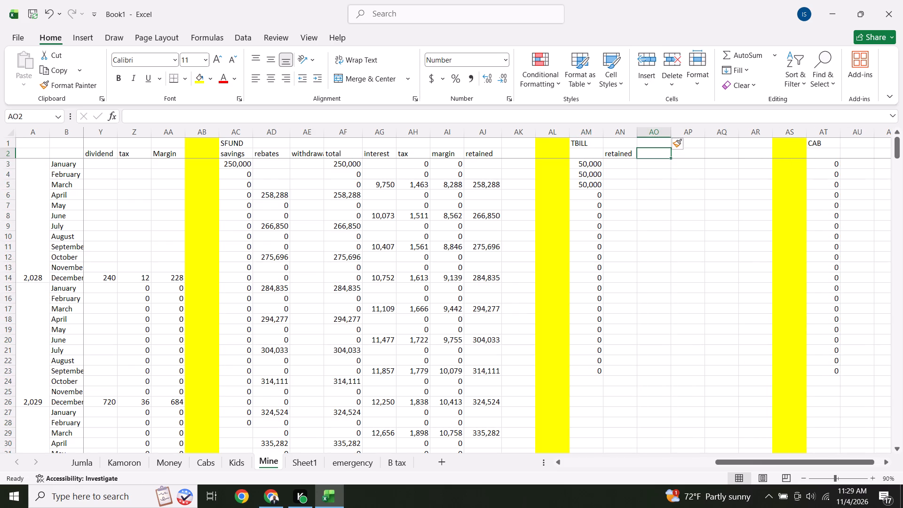
{"action": "type", "text": "withdr"}
{"action": "type", "text": "aw"}
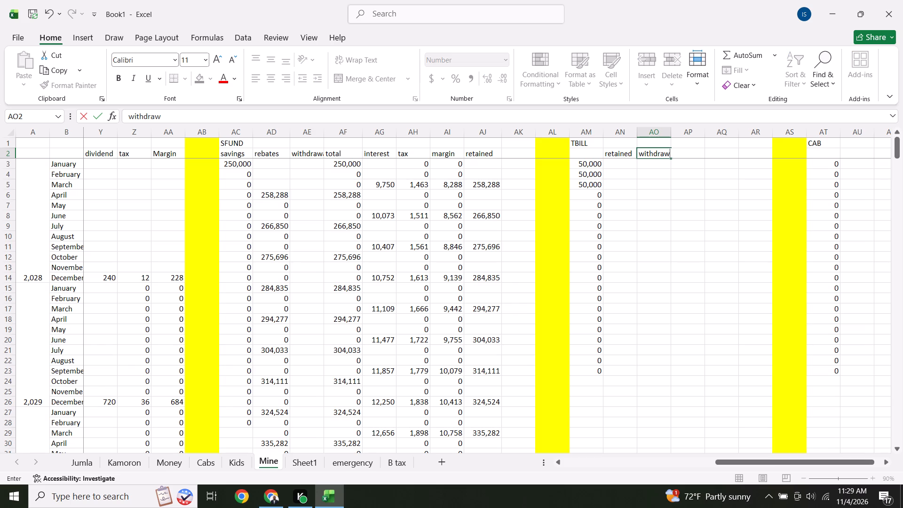
{"action": "left_click", "coordinate": [651, 186]}
{"action": "left_click", "coordinate": [684, 154]}
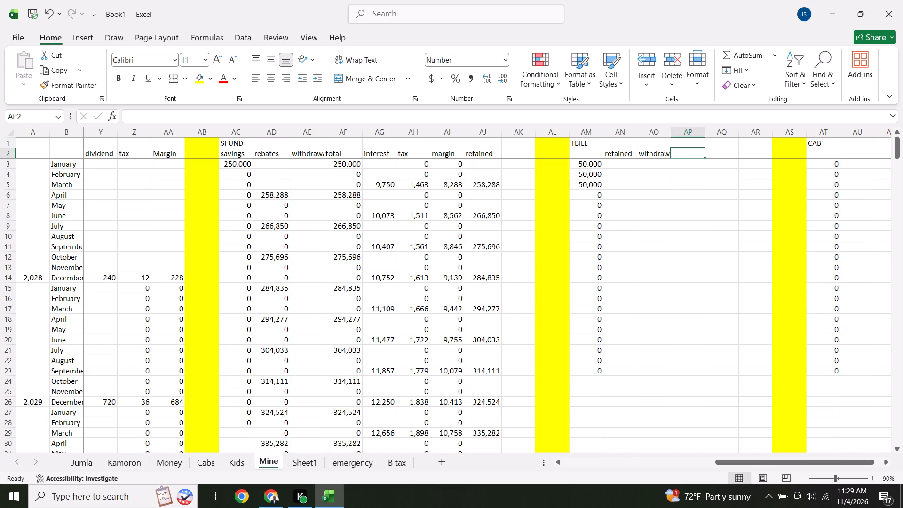
Enter the header "total" in AP2 of the TBILL section.
{"action": "type", "text": "total"}
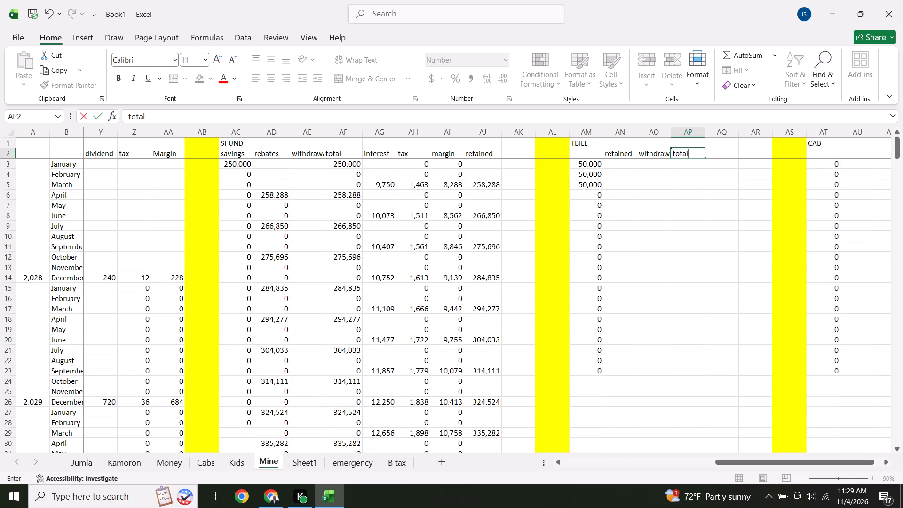
{"action": "left_click", "coordinate": [687, 214]}
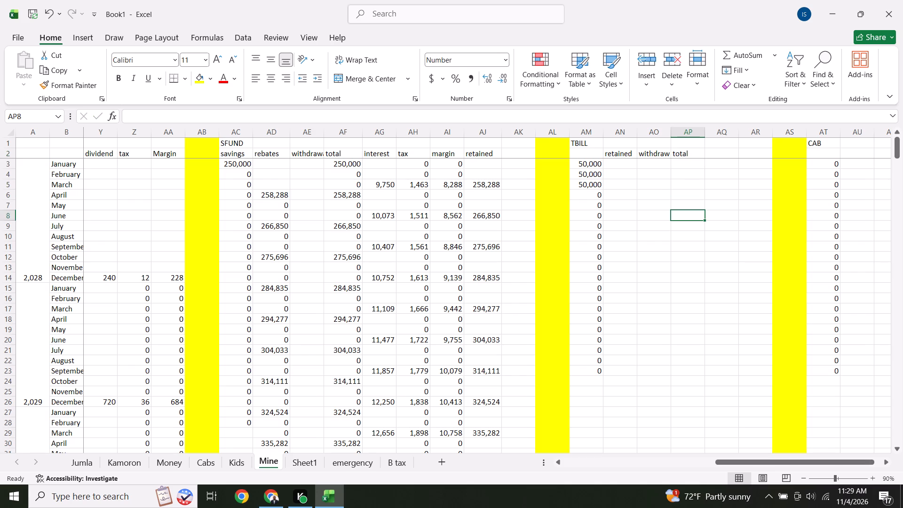
Enter the TBILL total formula =AM3+AN3-AO3 in AP3 for the first January.
{"action": "left_click", "coordinate": [687, 163]}
{"action": "key", "text": "equal"}
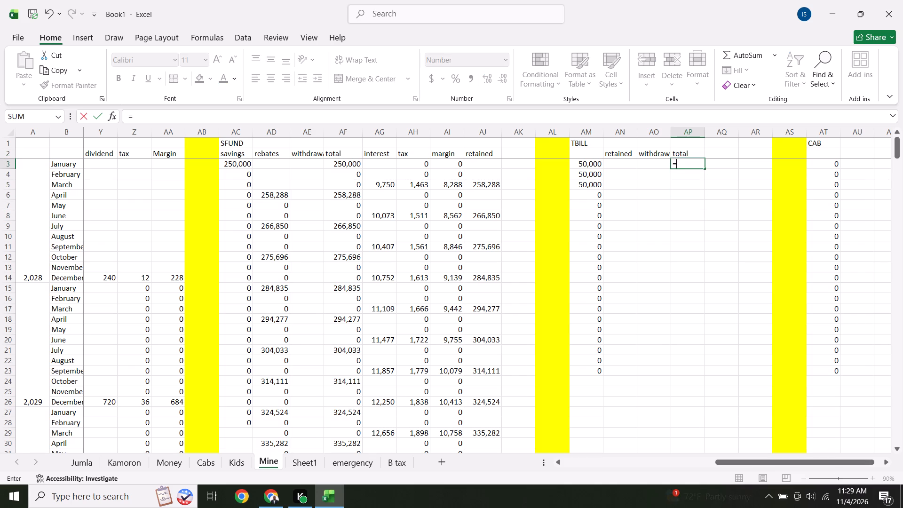
{"action": "left_click", "coordinate": [595, 167]}
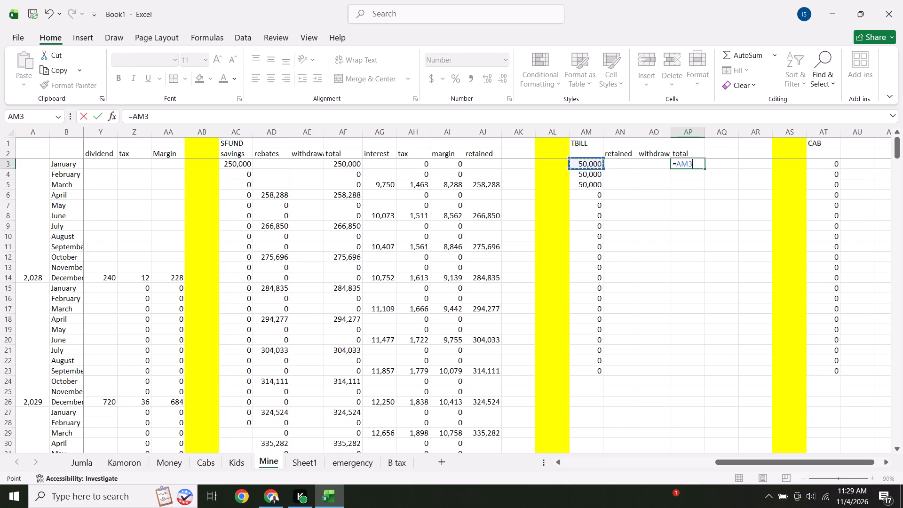
{"action": "key", "text": "equal"}
{"action": "left_click", "coordinate": [616, 166]}
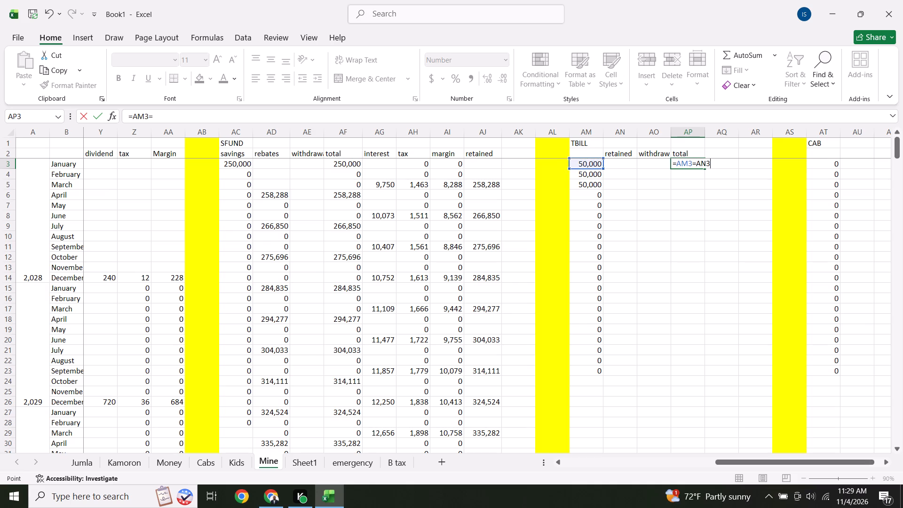
{"action": "key", "text": "minus"}
{"action": "left_click", "coordinate": [651, 167]}
{"action": "key", "text": "Return"}
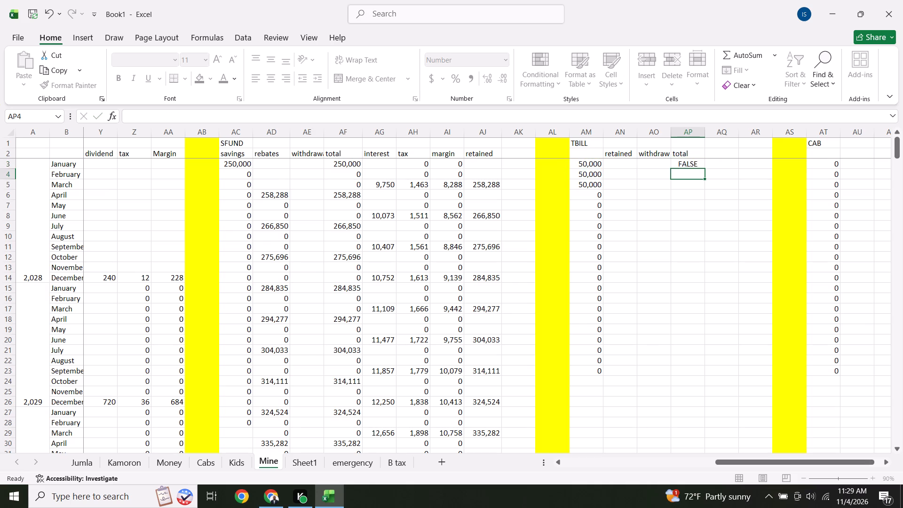
{"action": "left_click", "coordinate": [698, 163]}
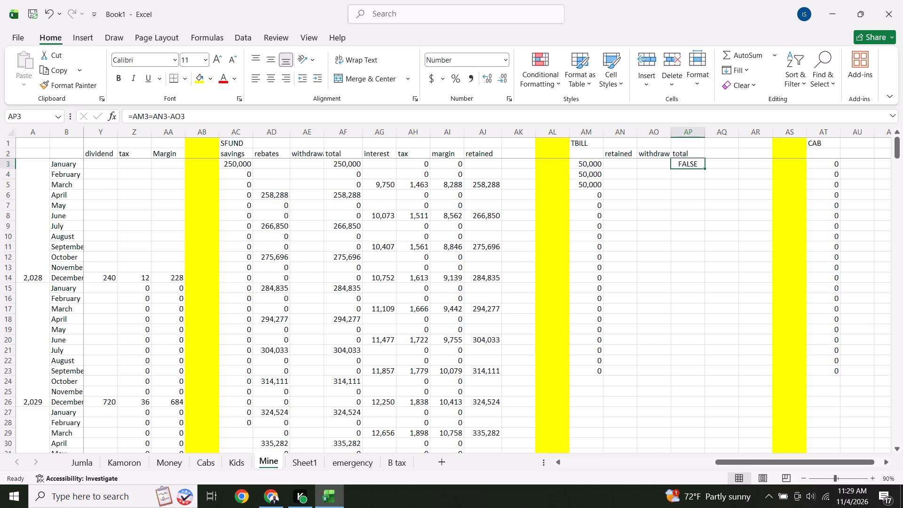
{"action": "left_click", "coordinate": [152, 114]}
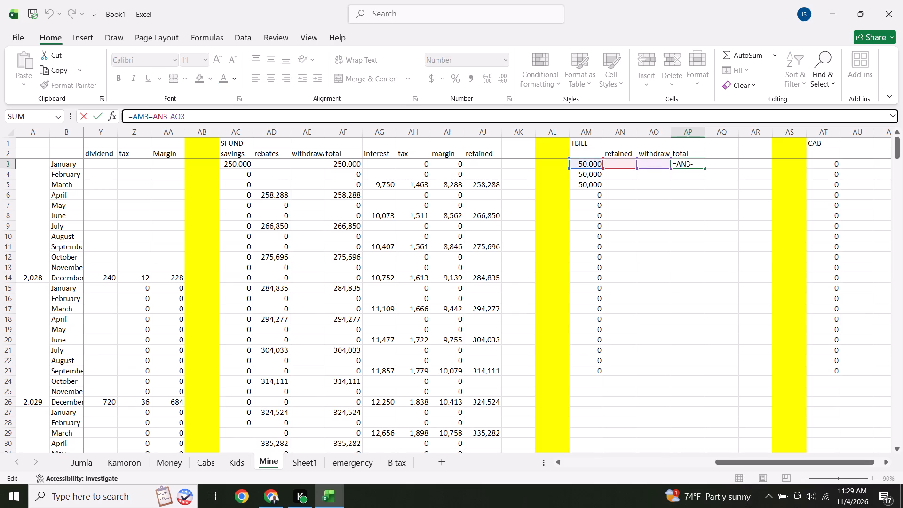
{"action": "key", "text": "BackSpace"}
{"action": "key", "text": "plus"}
{"action": "key", "text": "Return"}
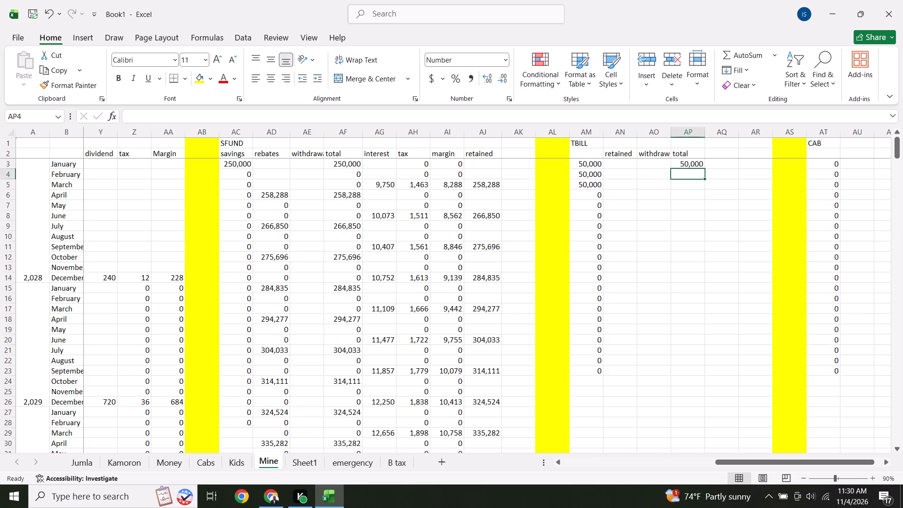
Fill the TBILL total formula from AP3 down through AP15.
{"action": "left_click", "coordinate": [694, 164]}
{"action": "left_click_drag", "start_coordinate": [706, 170], "coordinate": [713, 276]}
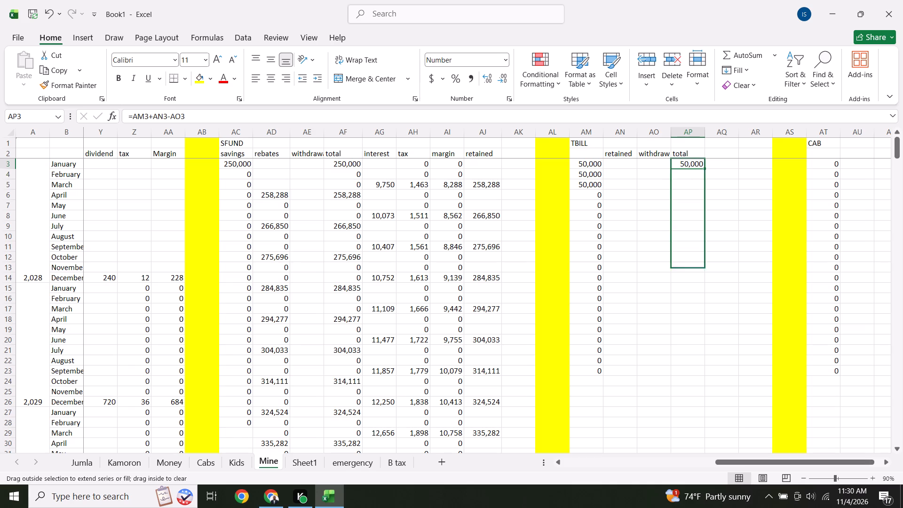
{"action": "left_click_drag", "start_coordinate": [713, 276], "coordinate": [714, 291]}
{"action": "left_click", "coordinate": [660, 295]}
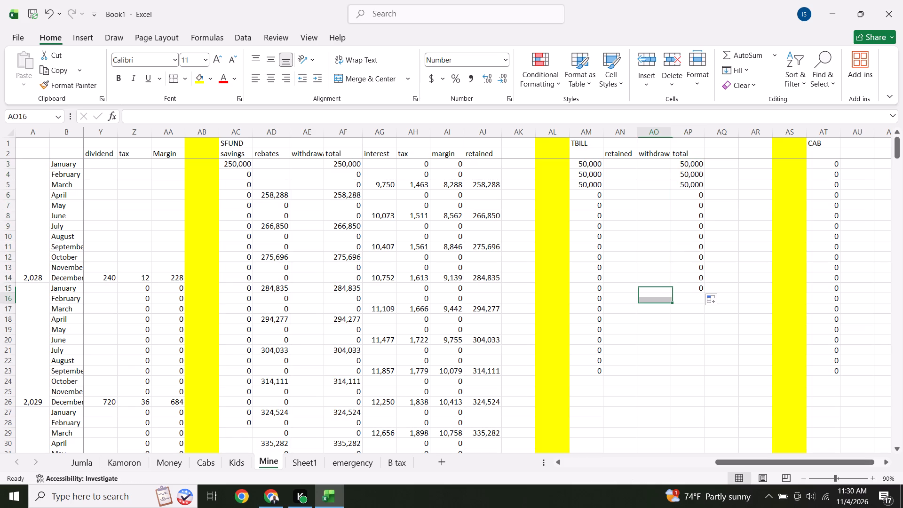
Link the April retained cell AN6 in the TBILL section to January's total with =AP3.
{"action": "left_click", "coordinate": [618, 198]}
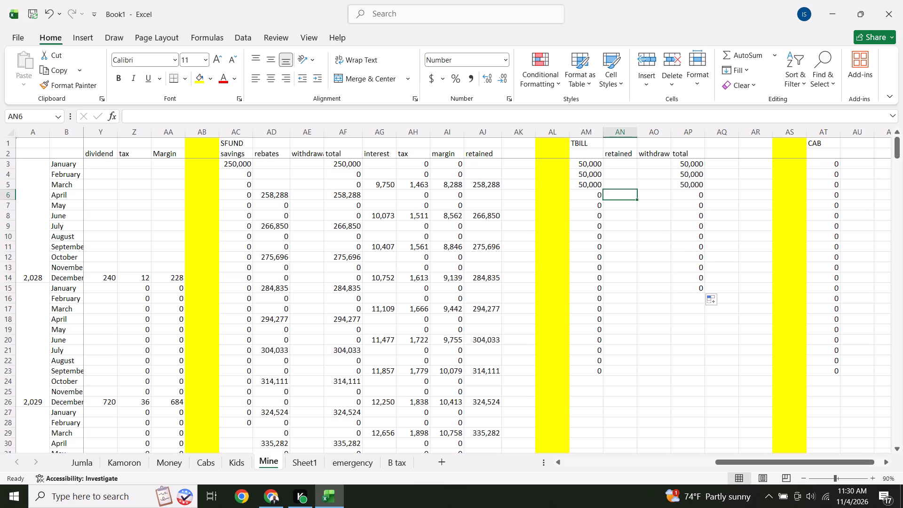
{"action": "key", "text": "equal"}
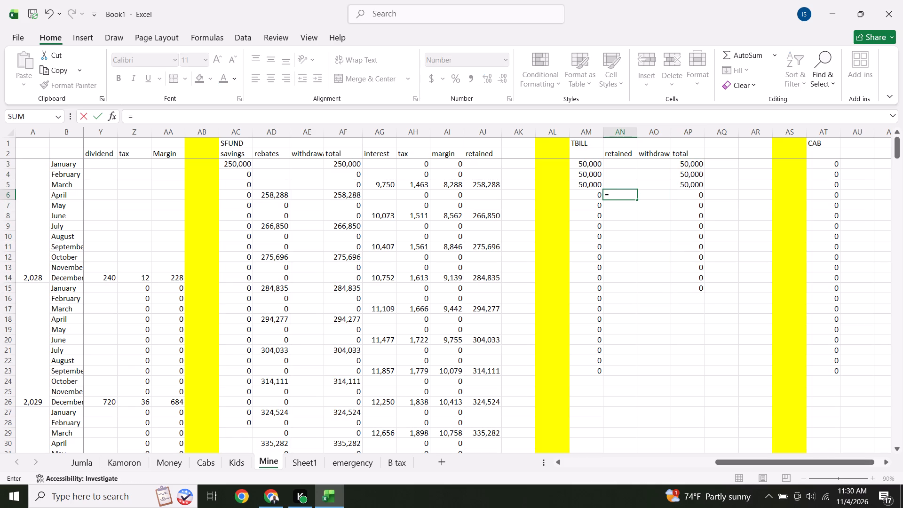
{"action": "left_click", "coordinate": [690, 162]}
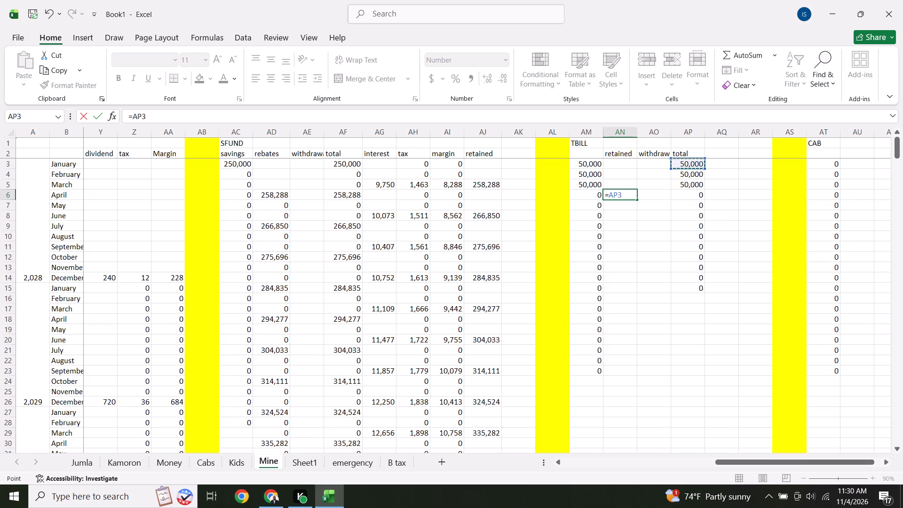
{"action": "key", "text": "Return"}
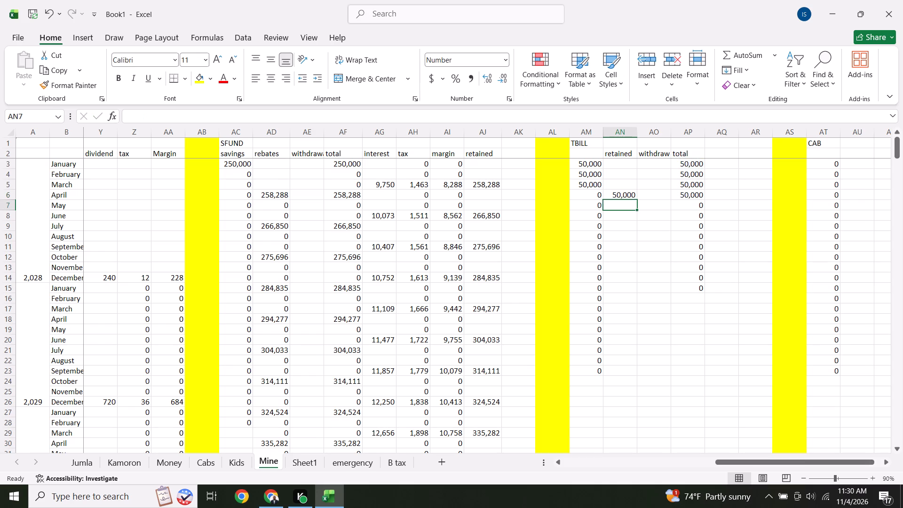
Insert one blank column at AQ, directly after the TBILL total column.
{"action": "left_click", "coordinate": [723, 152]}
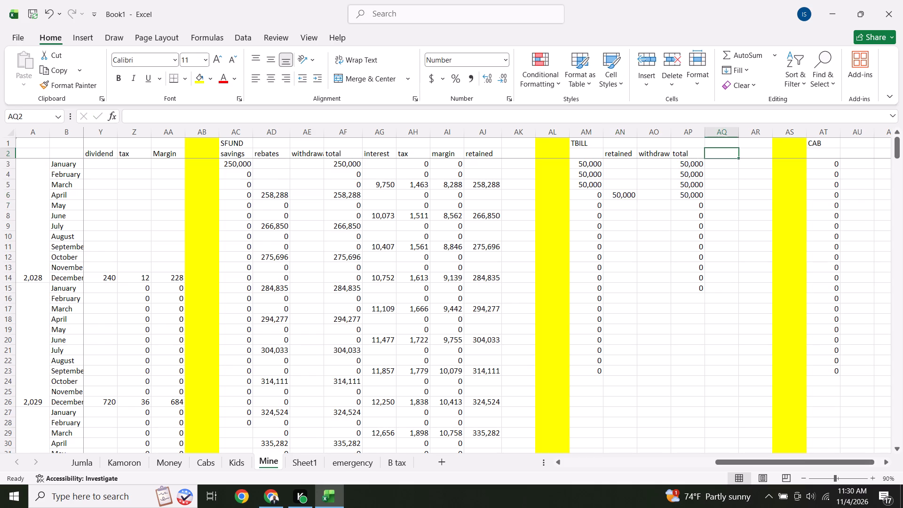
{"action": "left_click", "coordinate": [725, 127]}
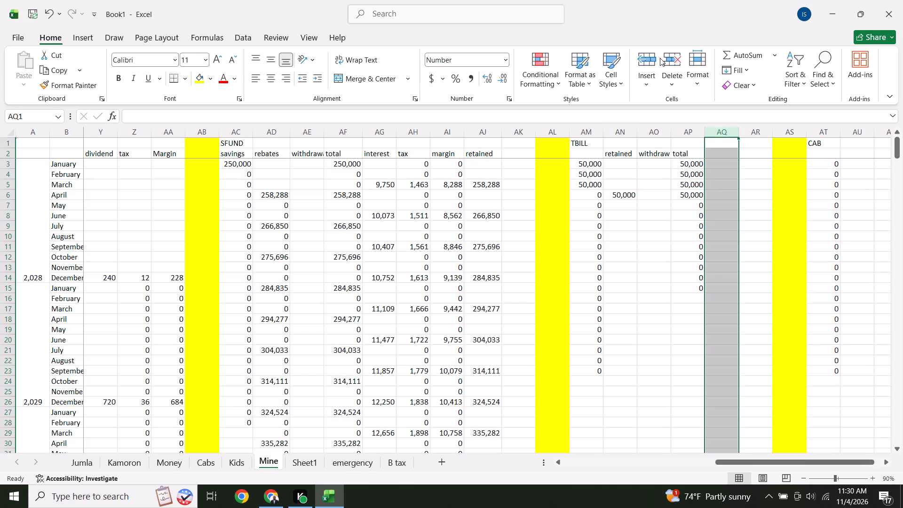
{"action": "left_click", "coordinate": [639, 64]}
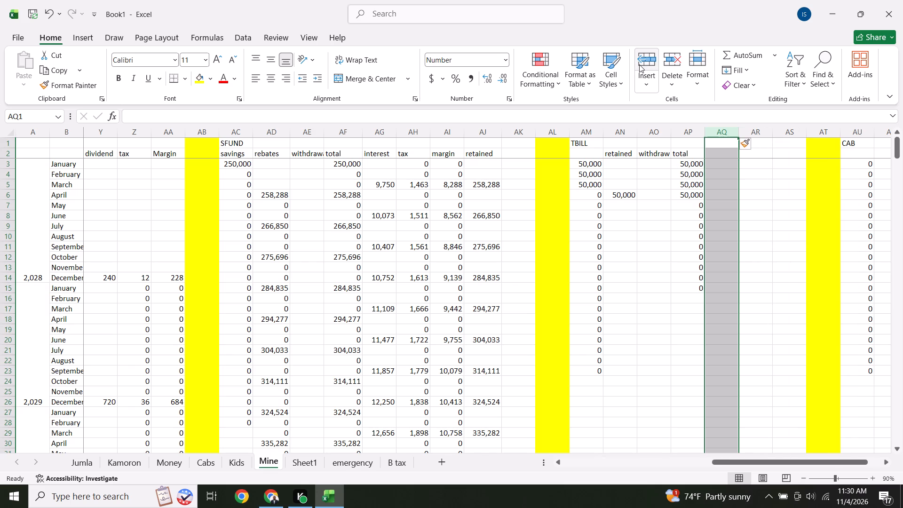
{"action": "left_click", "coordinate": [785, 184]}
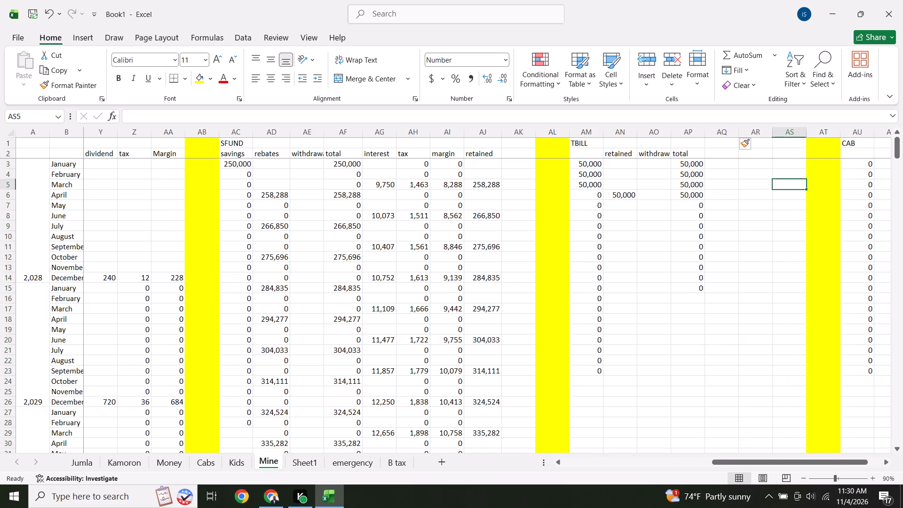
Enter the TBILL headers "interest" in AQ2, "tax" in AR2 and "margin" in AS2.
{"action": "left_click", "coordinate": [726, 154]}
{"action": "type", "text": "interest"}
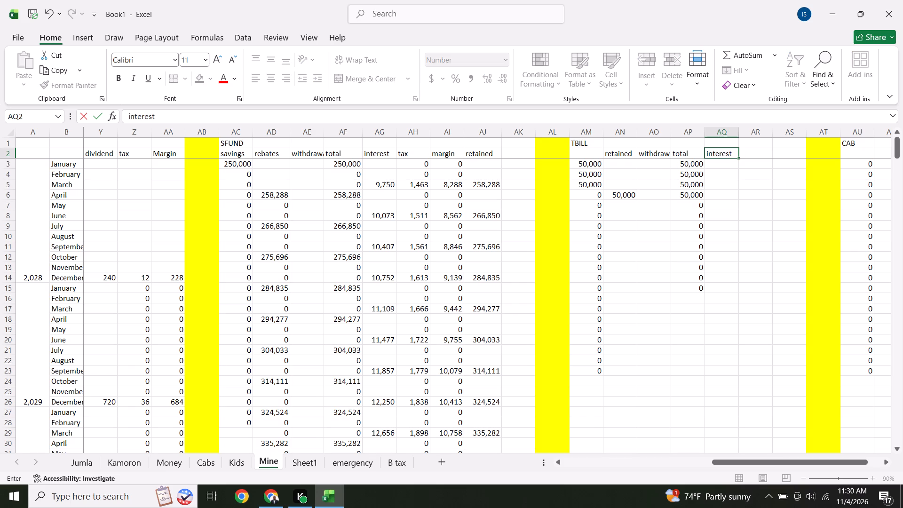
{"action": "key", "text": "Right"}
{"action": "type", "text": "tax"}
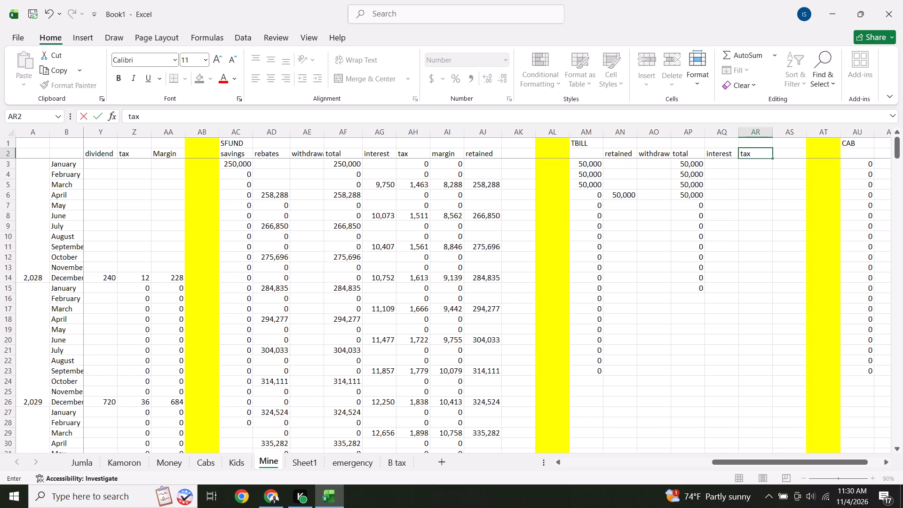
{"action": "key", "text": "Right"}
{"action": "type", "text": "margon"}
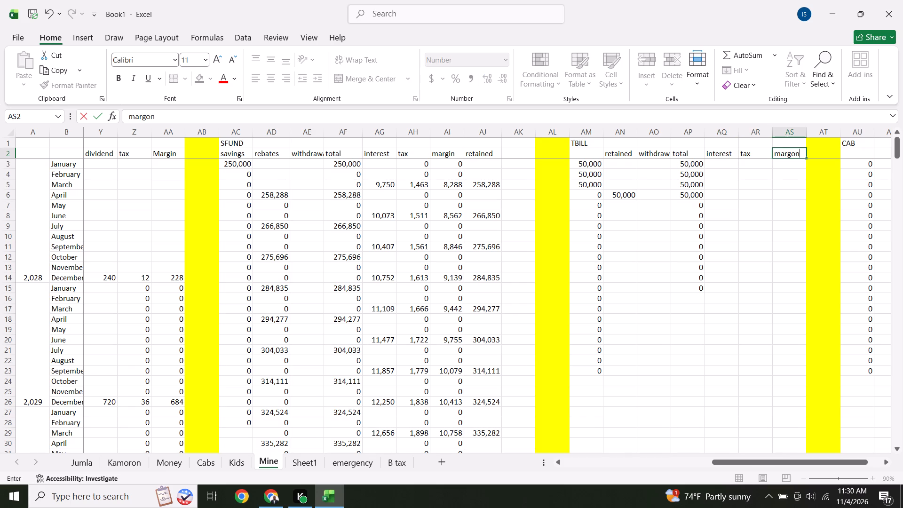
{"action": "key", "text": "BackSpace"}
{"action": "key", "text": "BackSpace"}
{"action": "type", "text": "in"}
{"action": "key", "text": "Return"}
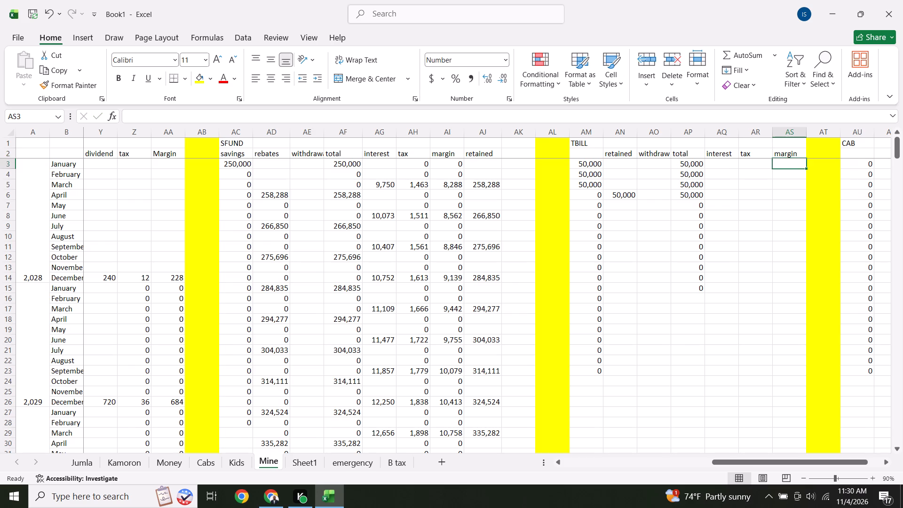
Enter the TBILL margin formula =AQ3-AR3 in AS3, subtracting tax from interest.
{"action": "key", "text": "equal"}
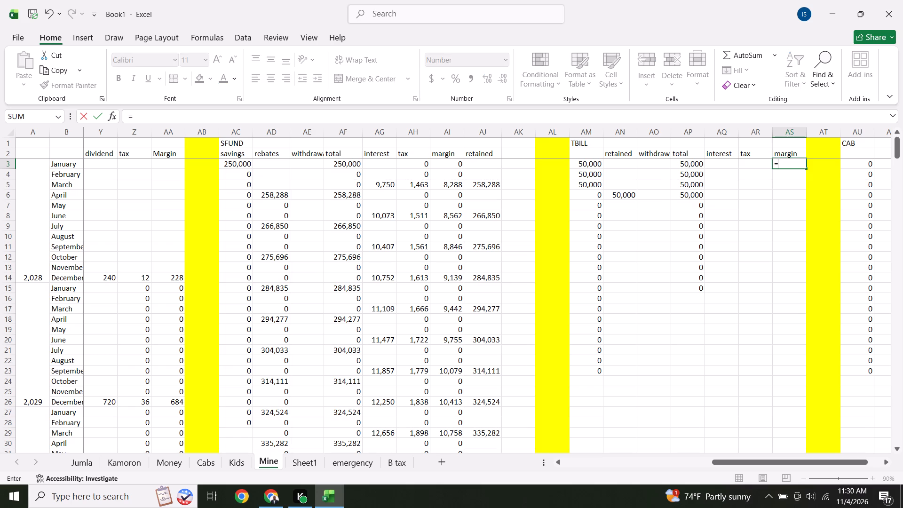
{"action": "left_click", "coordinate": [719, 165]}
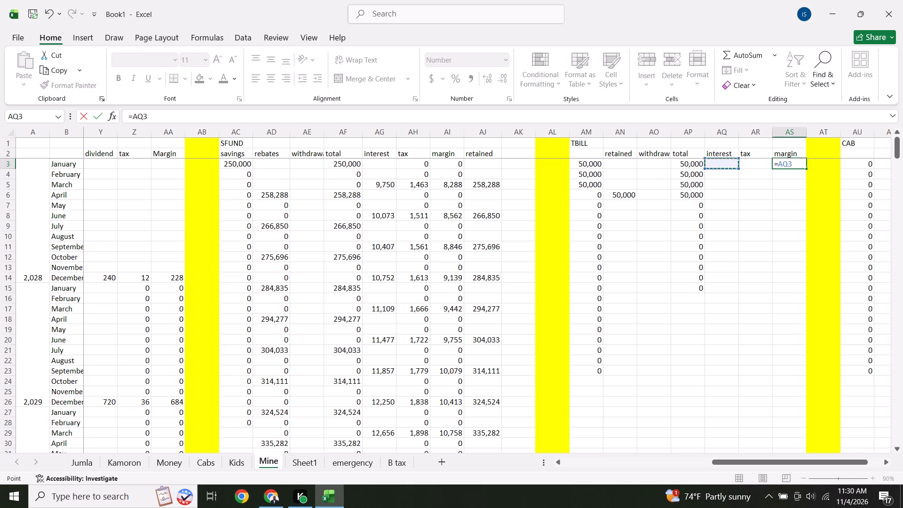
{"action": "key", "text": "minus"}
{"action": "left_click", "coordinate": [762, 164]}
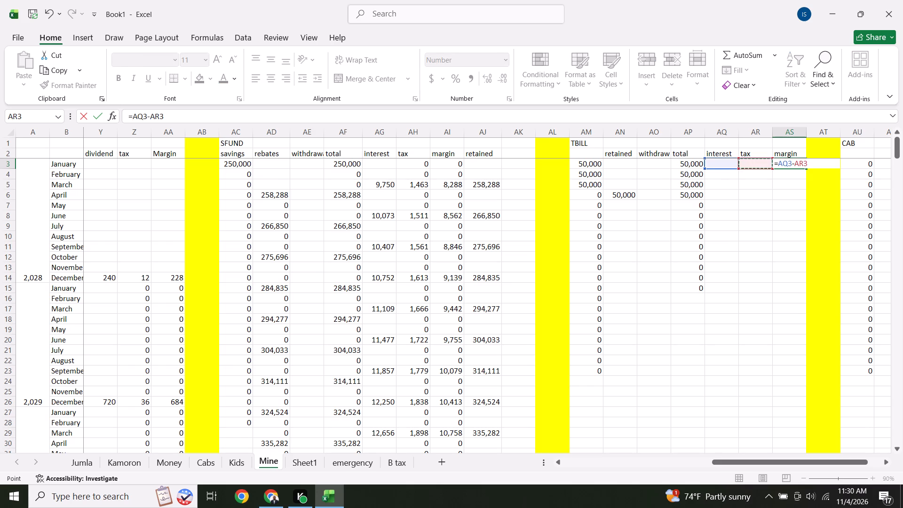
{"action": "key", "text": "Return"}
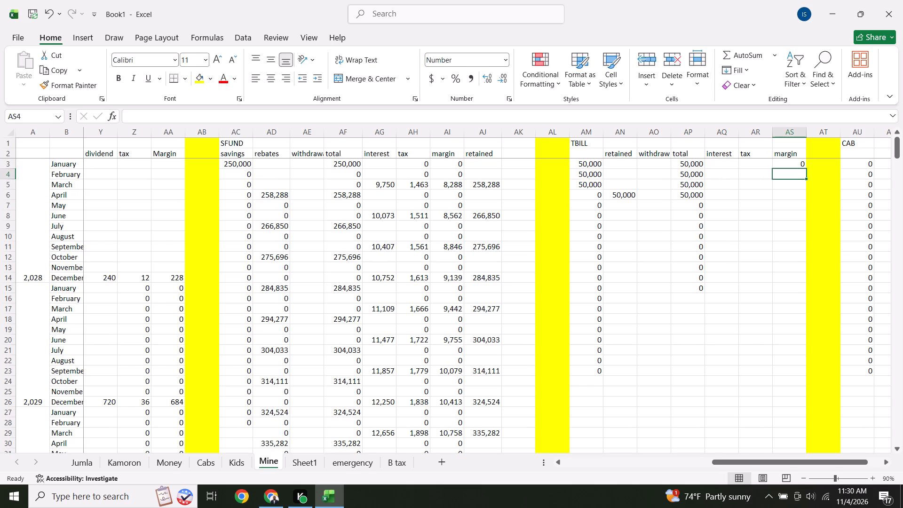
Enter the TBILL tax formula =AQ3*15% in AR3.
{"action": "left_click", "coordinate": [763, 167]}
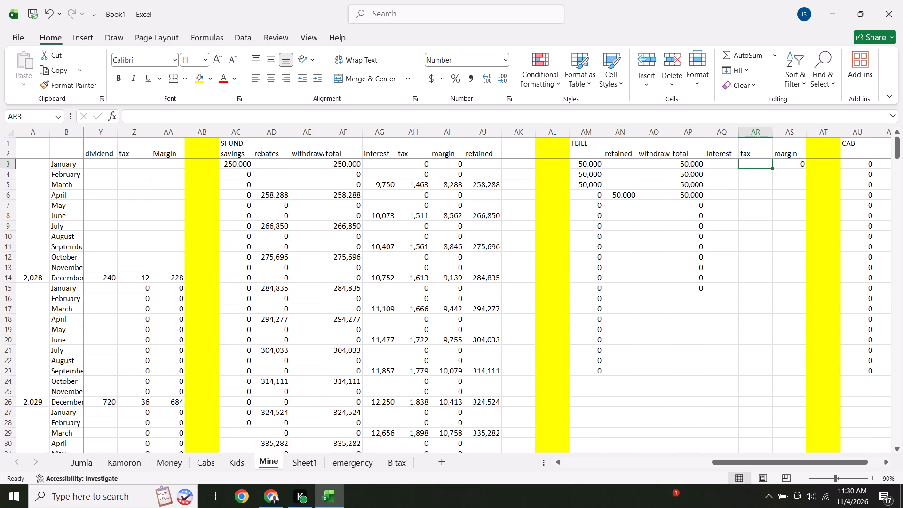
{"action": "key", "text": "equal"}
{"action": "left_click", "coordinate": [719, 163]}
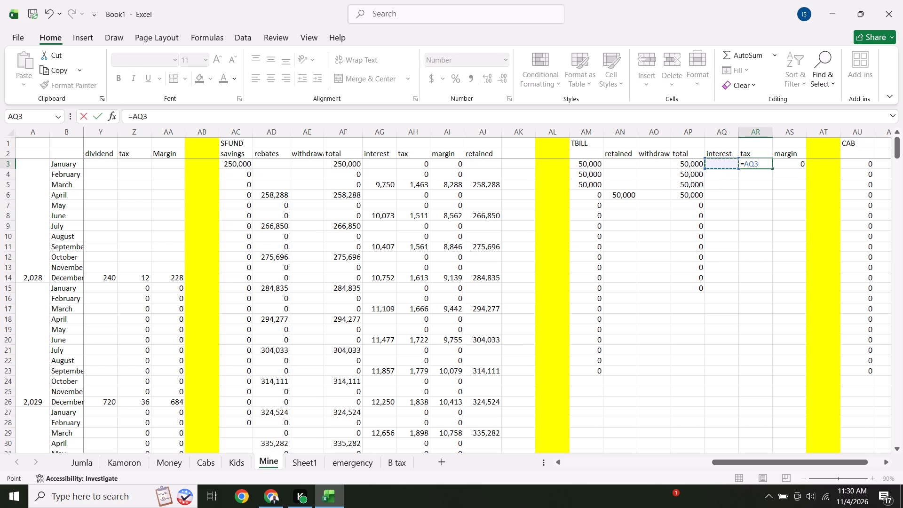
{"action": "type", "text": "*15"}
{"action": "key", "text": "shift+percent"}
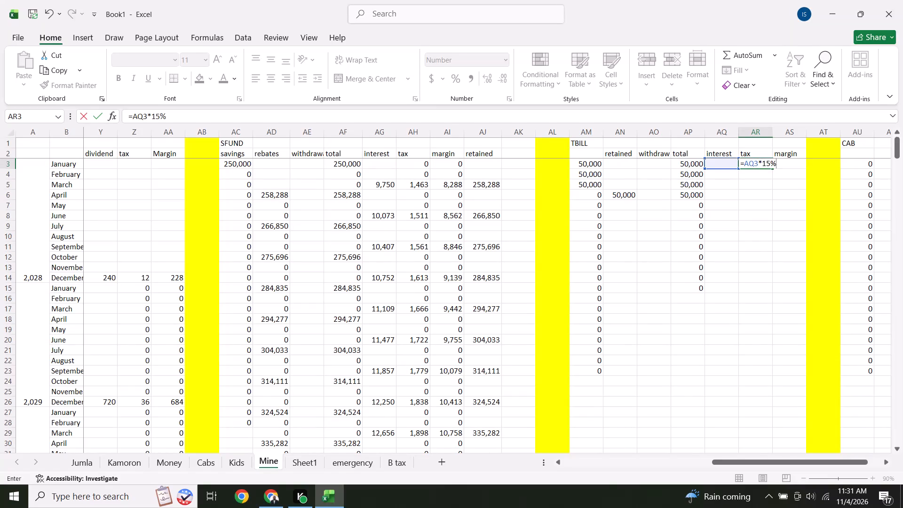
{"action": "key", "text": "Return"}
{"action": "left_click", "coordinate": [770, 159]}
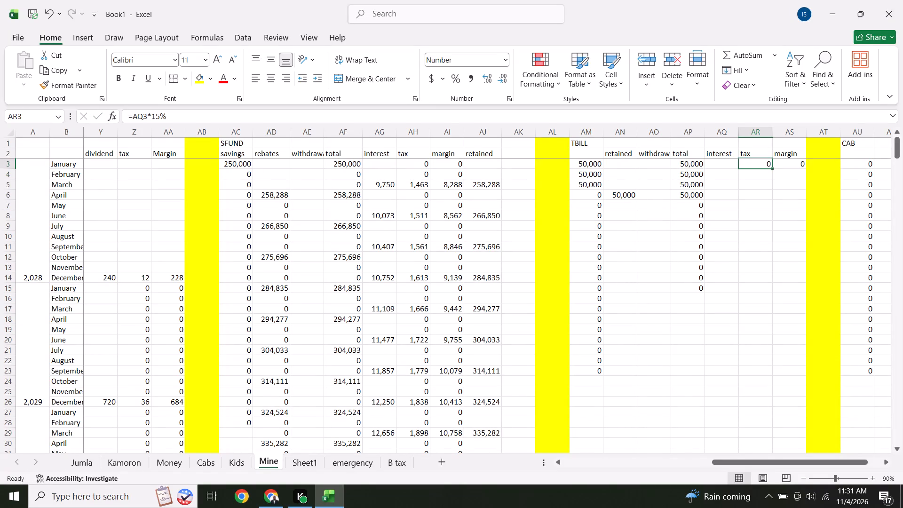
Fill the TBILL tax formula from AR3 and the margin formula from AS3 down to row 15.
{"action": "left_click_drag", "start_coordinate": [773, 167], "coordinate": [775, 284]}
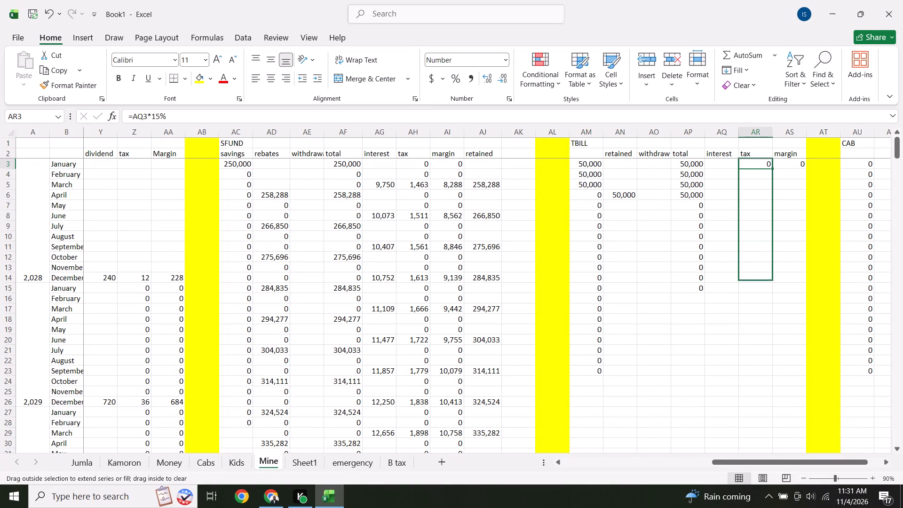
{"action": "left_click_drag", "start_coordinate": [775, 284], "coordinate": [775, 293]}
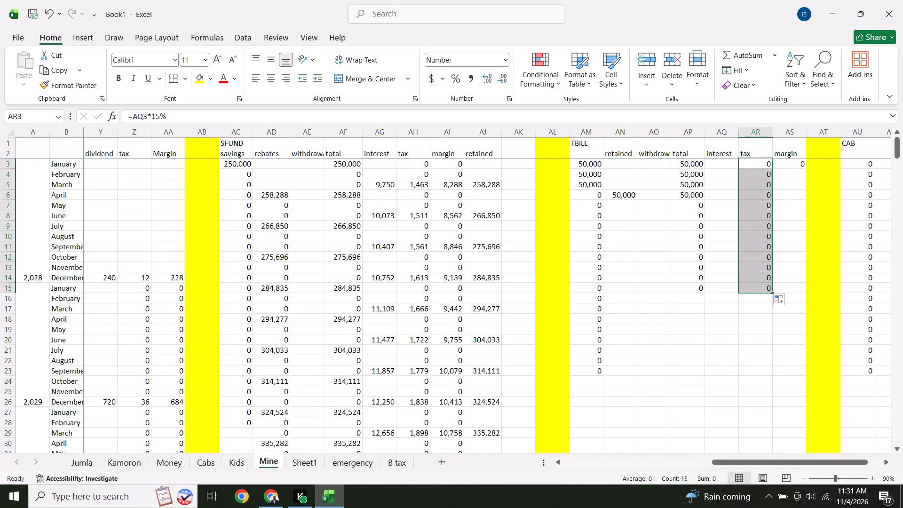
{"action": "left_click", "coordinate": [797, 167]}
{"action": "left_click_drag", "start_coordinate": [807, 169], "coordinate": [804, 292]}
{"action": "left_click", "coordinate": [804, 292]}
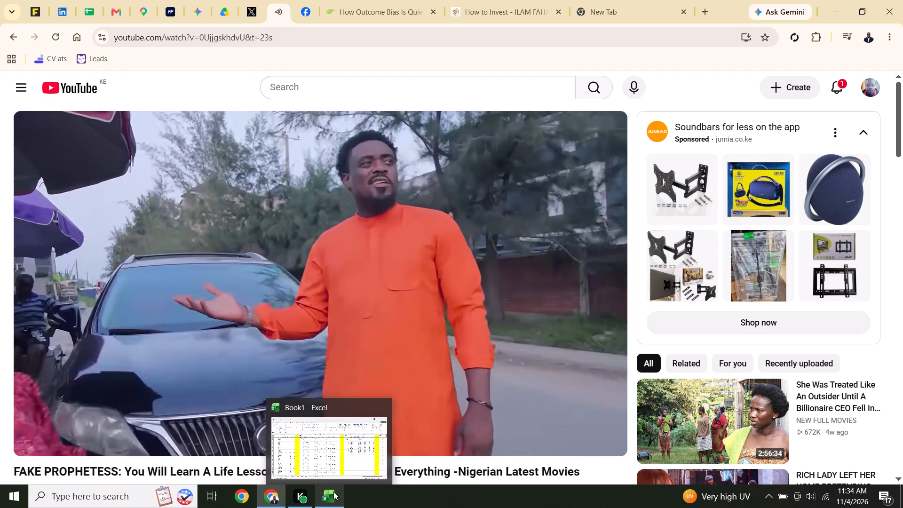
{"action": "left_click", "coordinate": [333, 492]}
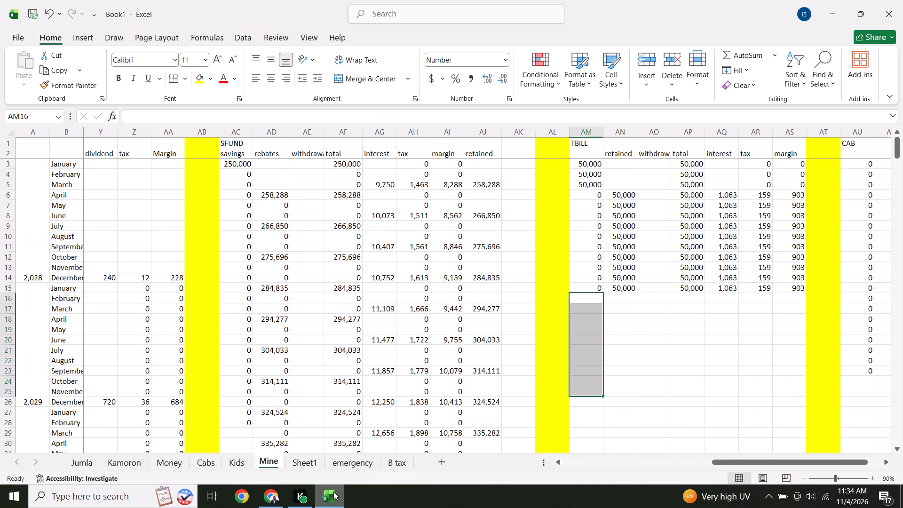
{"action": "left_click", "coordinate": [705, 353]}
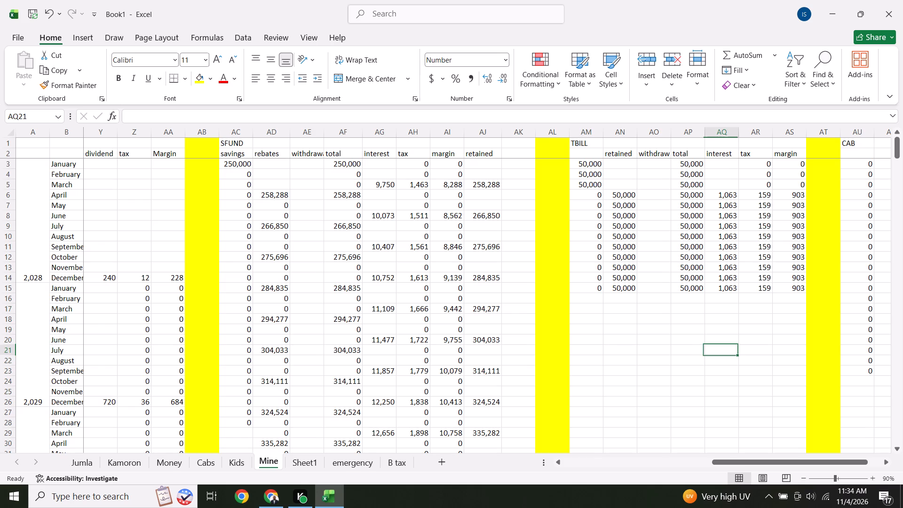
Fill the TBILL formulas in AM14:AS15 down to row 314.
{"action": "left_click_drag", "start_coordinate": [596, 277], "coordinate": [767, 281]}
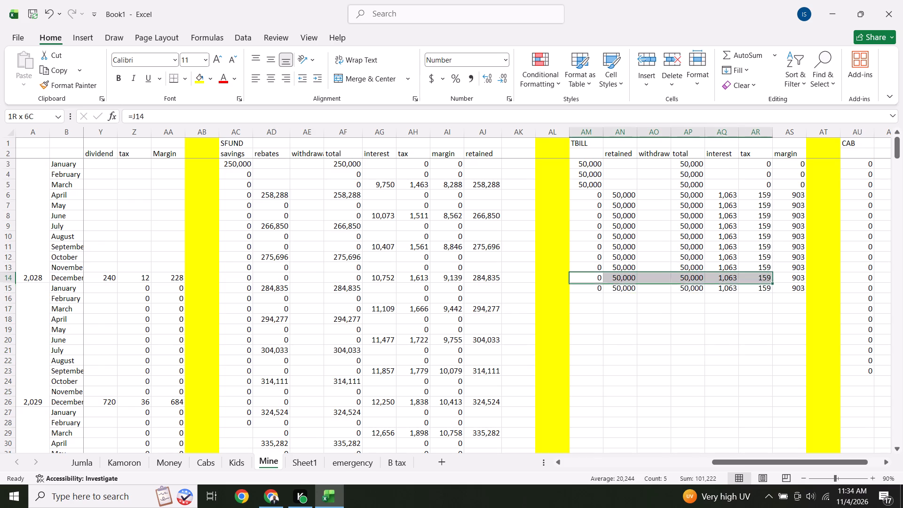
{"action": "left_click_drag", "start_coordinate": [767, 281], "coordinate": [790, 290]}
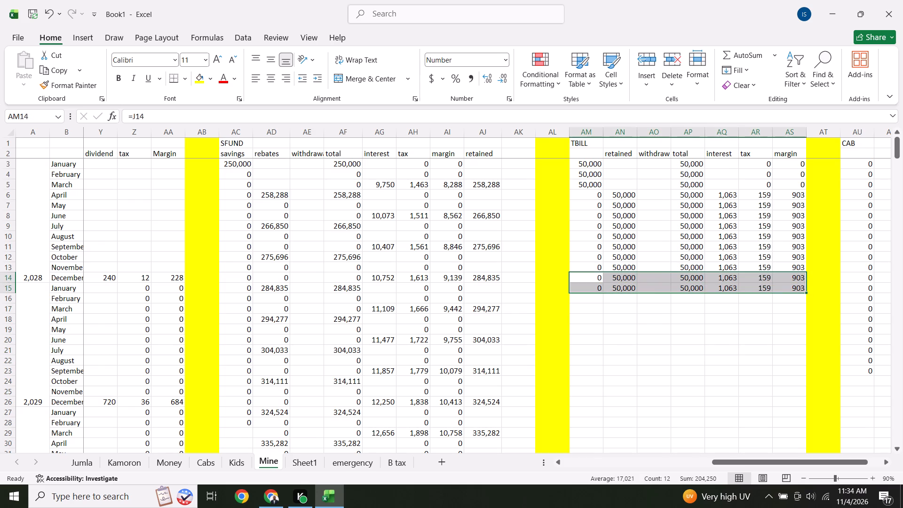
{"action": "left_click_drag", "start_coordinate": [808, 294], "coordinate": [804, 319]}
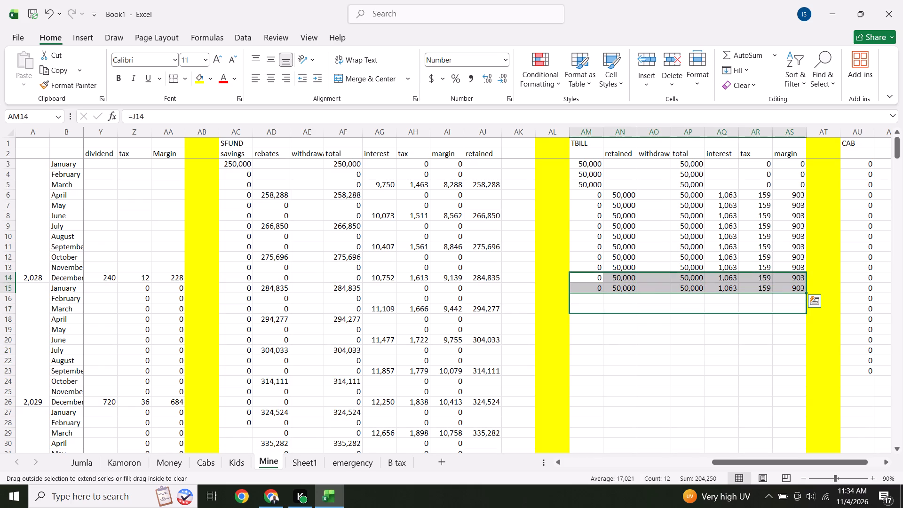
{"action": "left_click_drag", "start_coordinate": [804, 319], "coordinate": [789, 463]}
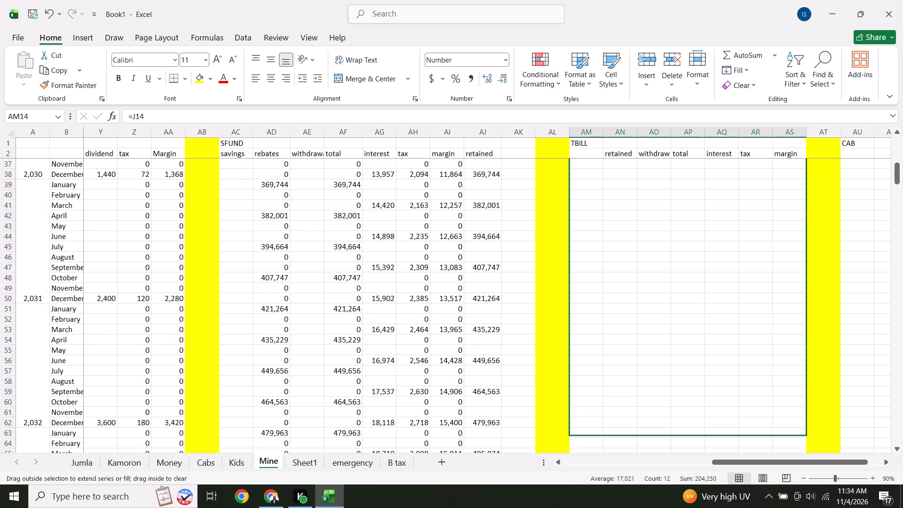
{"action": "left_click_drag", "start_coordinate": [789, 463], "coordinate": [790, 490]}
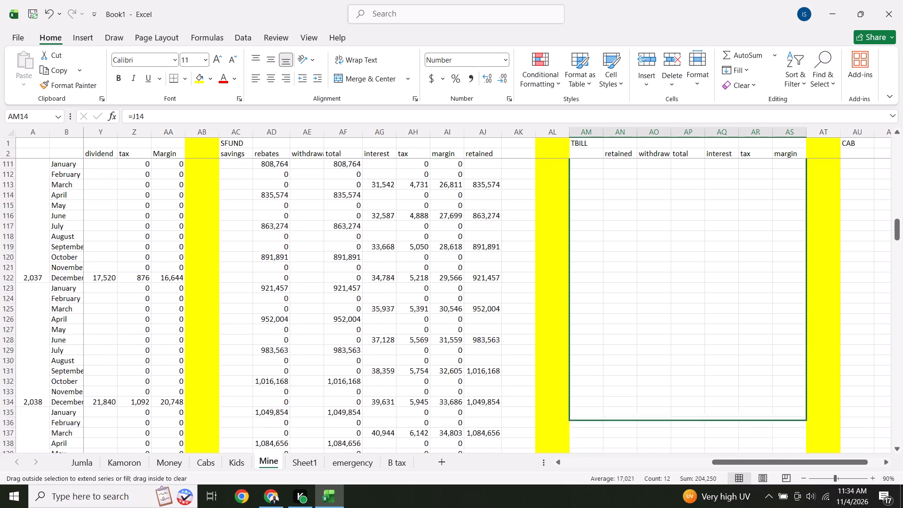
{"action": "left_click_drag", "start_coordinate": [790, 490], "coordinate": [785, 394]}
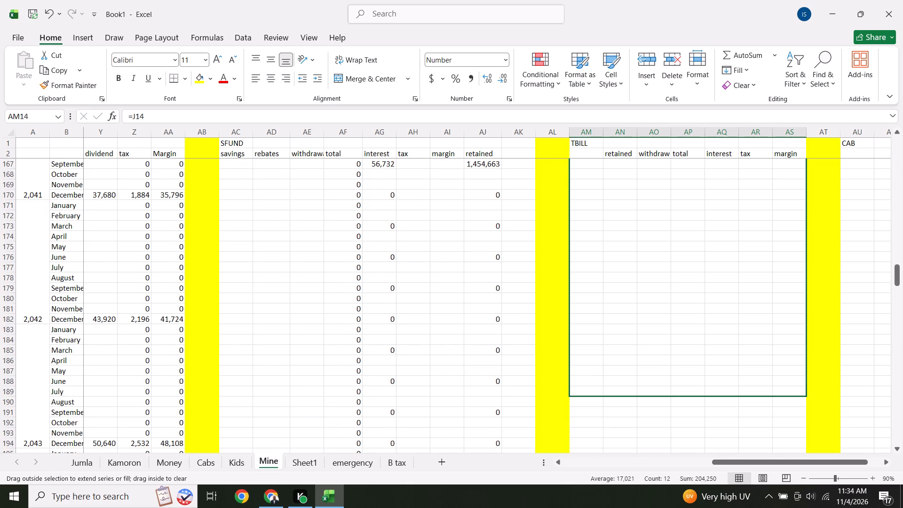
{"action": "left_click_drag", "start_coordinate": [785, 394], "coordinate": [795, 507]}
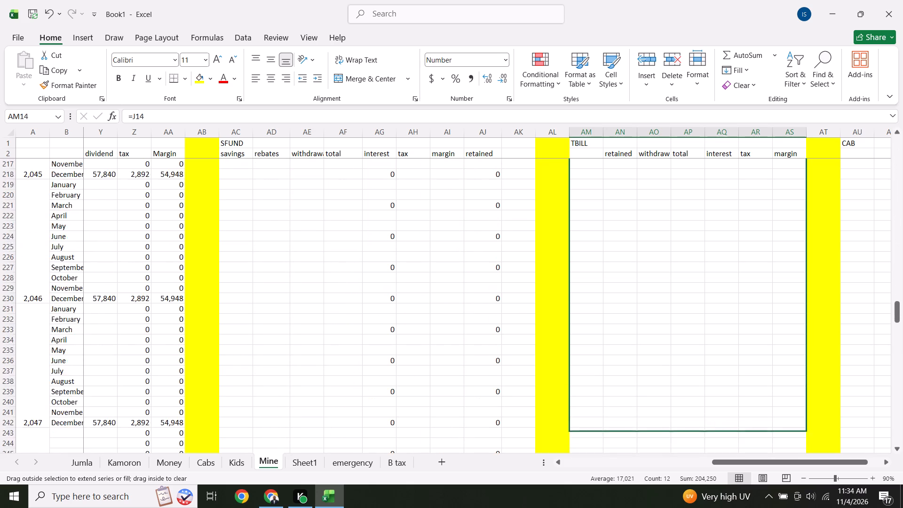
{"action": "left_click_drag", "start_coordinate": [795, 507], "coordinate": [799, 444]}
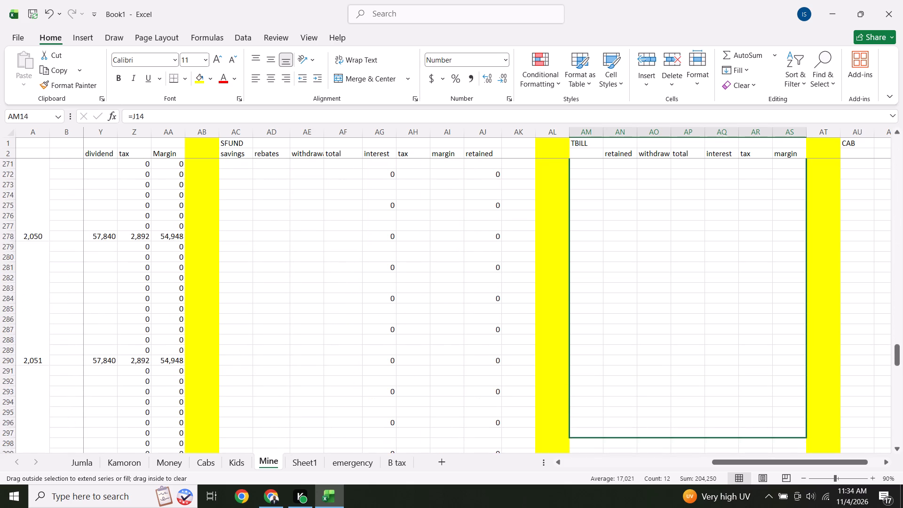
{"action": "left_click_drag", "start_coordinate": [799, 444], "coordinate": [810, 475]}
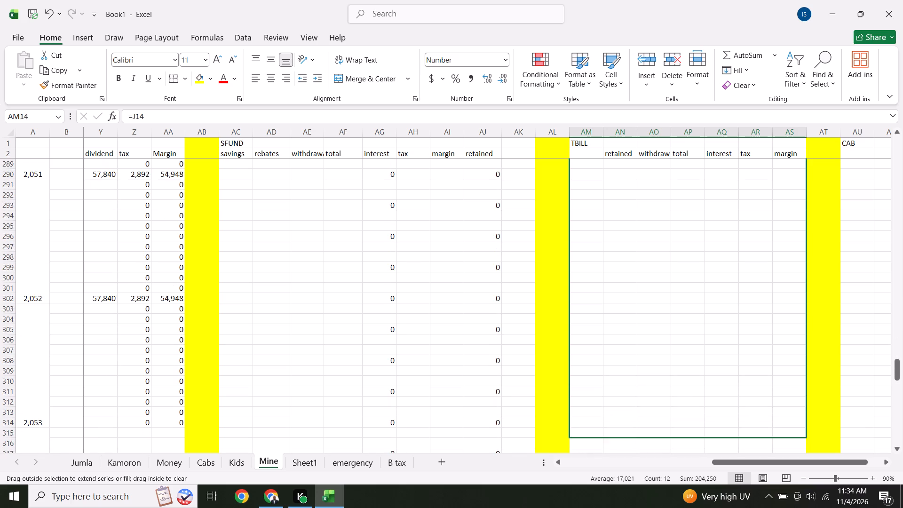
{"action": "left_click_drag", "start_coordinate": [810, 475], "coordinate": [790, 324]}
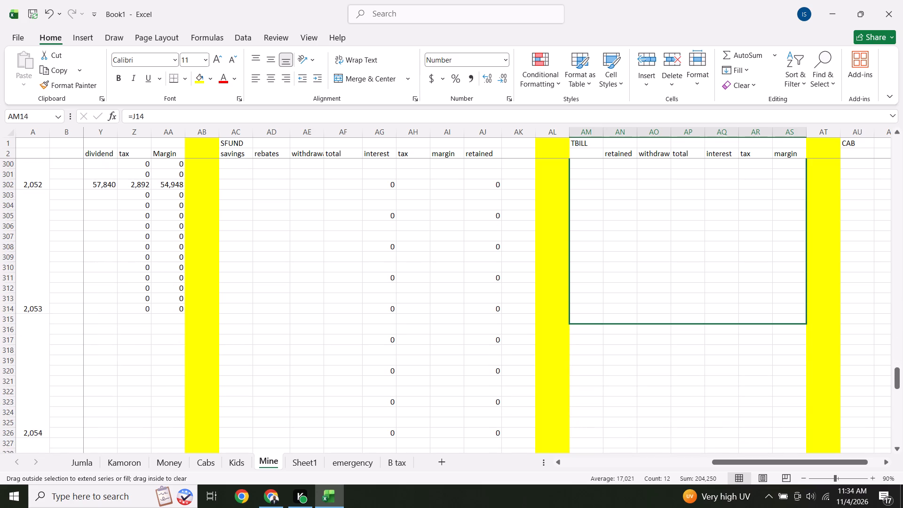
{"action": "left_click_drag", "start_coordinate": [790, 324], "coordinate": [791, 317]}
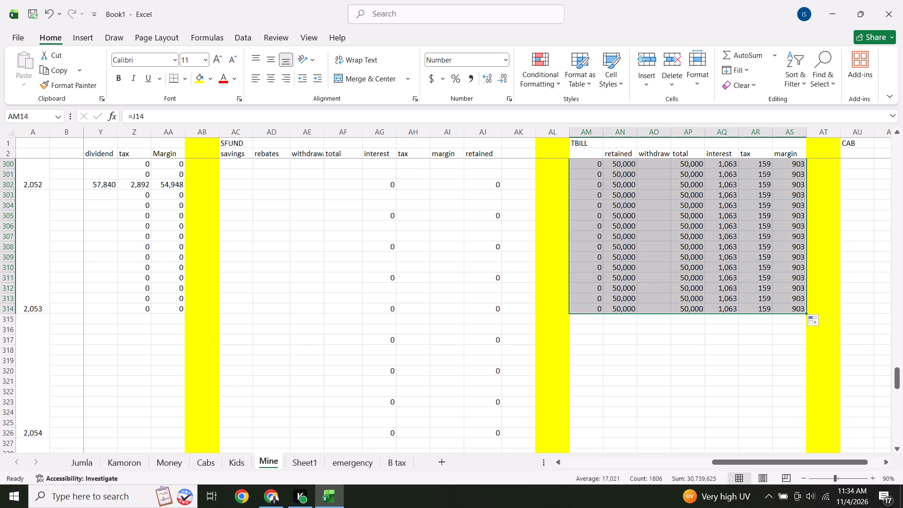
Return to the top of the sheet and add the headers nit in AV2 and inc in AW2 under CAB.
{"action": "key", "text": "Up"}
{"action": "key", "text": "Up"}
{"action": "key", "text": "Up"}
{"action": "key", "text": "Up"}
{"action": "key", "text": "Up"}
{"action": "key", "text": "Up"}
{"action": "key", "text": "Up"}
{"action": "key", "text": "Up"}
{"action": "key", "text": "Up"}
{"action": "key", "text": "Up"}
{"action": "key", "text": "Up"}
{"action": "key", "text": "Up"}
{"action": "key", "text": "Up"}
{"action": "key", "text": "Up"}
{"action": "key", "text": "Up"}
{"action": "key", "text": "Up"}
{"action": "key", "text": "Up"}
{"action": "key", "text": "Up"}
{"action": "key", "text": "Up"}
{"action": "key", "text": "Up"}
{"action": "key", "text": "Up"}
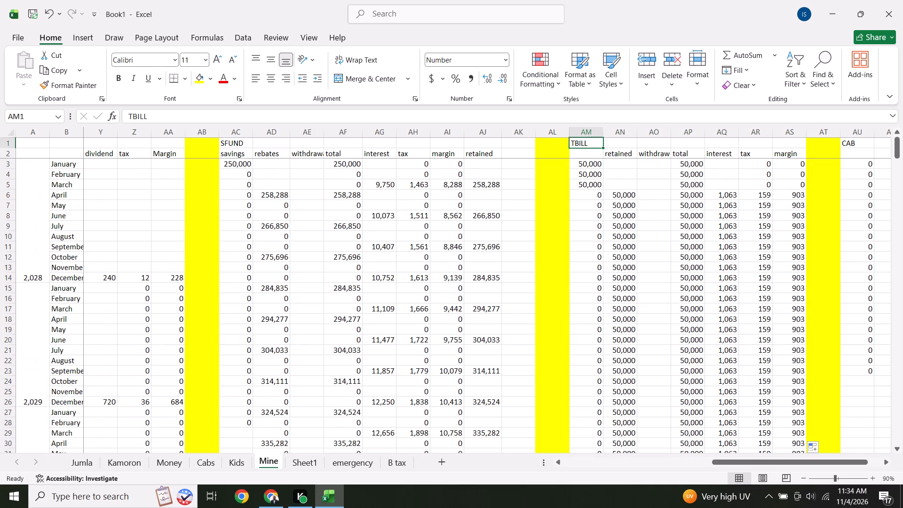
{"action": "key", "text": "Right"}
{"action": "key", "text": "Right"}
{"action": "key", "text": "Right"}
{"action": "key", "text": "Right"}
{"action": "key", "text": "Right"}
{"action": "key", "text": "Right"}
{"action": "key", "text": "Right"}
{"action": "key", "text": "Right"}
{"action": "key", "text": "Right"}
{"action": "key", "text": "Right"}
{"action": "key", "text": "Right"}
{"action": "key", "text": "Right"}
{"action": "key", "text": "Right"}
{"action": "key", "text": "Right"}
{"action": "key", "text": "Right"}
{"action": "key", "text": "Right"}
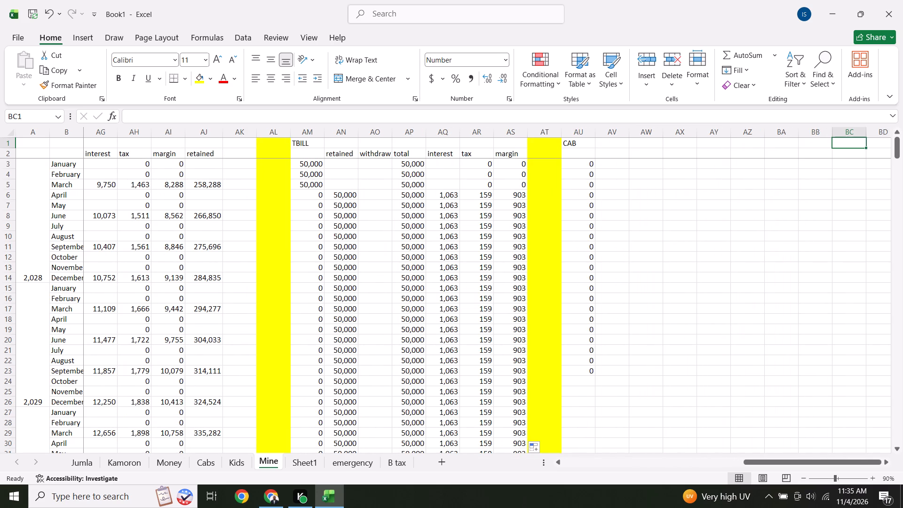
{"action": "left_click", "coordinate": [620, 154]}
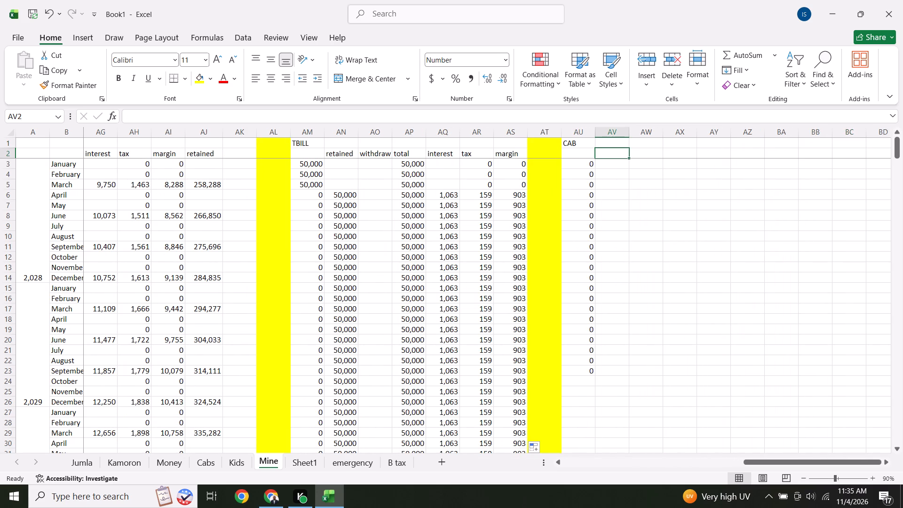
{"action": "key", "text": "n"}
{"action": "type", "text": "it"}
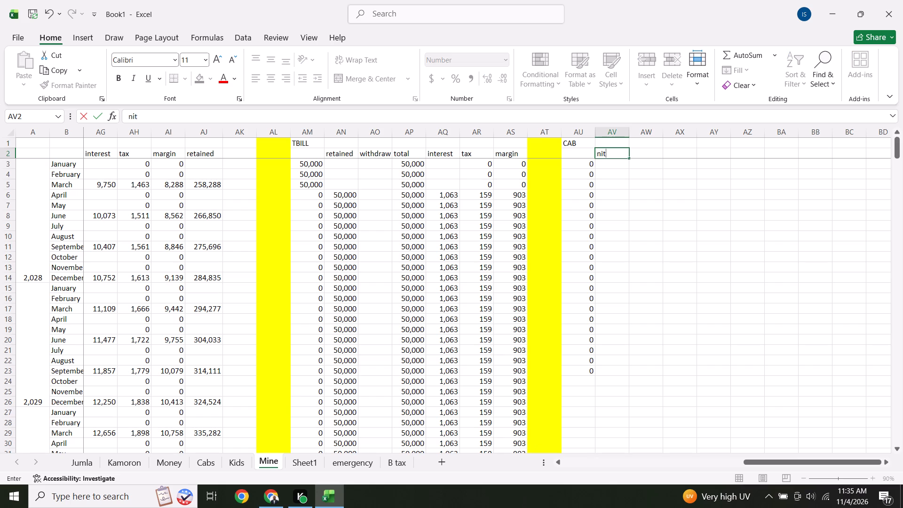
{"action": "key", "text": "Right"}
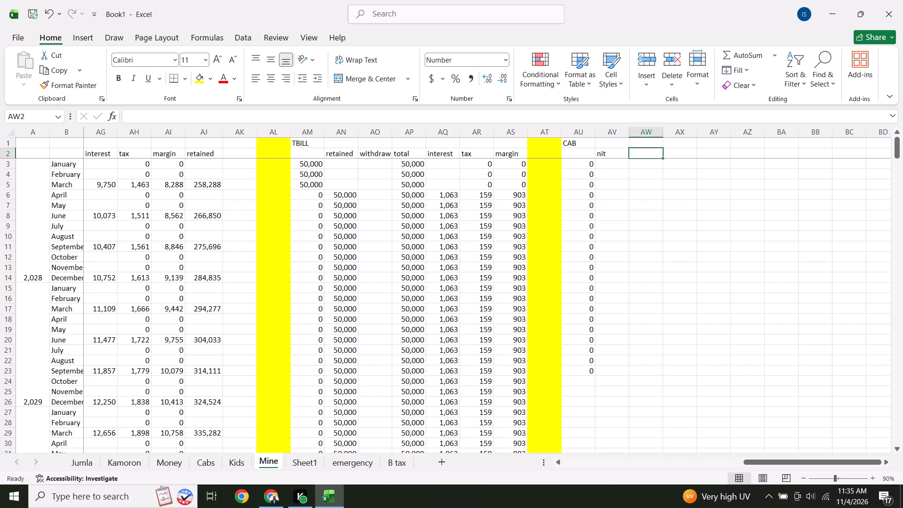
{"action": "type", "text": "inc"}
{"action": "key", "text": "Down"}
Enter 1 as the January nit value in AV3 of the CAB section.
{"action": "key", "text": "Left"}
{"action": "key", "text": "1"}
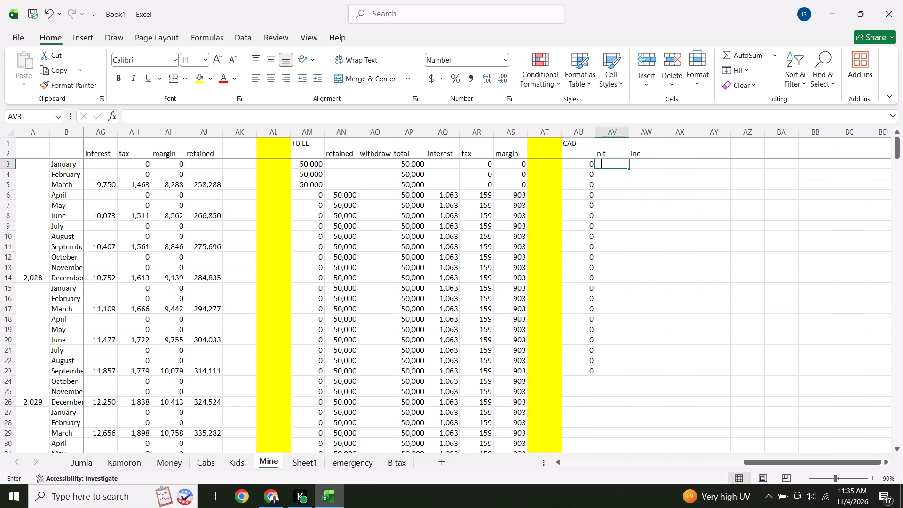
{"action": "key", "text": "Down"}
Add the remaining CAB headers mngt, tax and margin in AX2, AY2 and AZ2.
{"action": "left_click", "coordinate": [679, 157]}
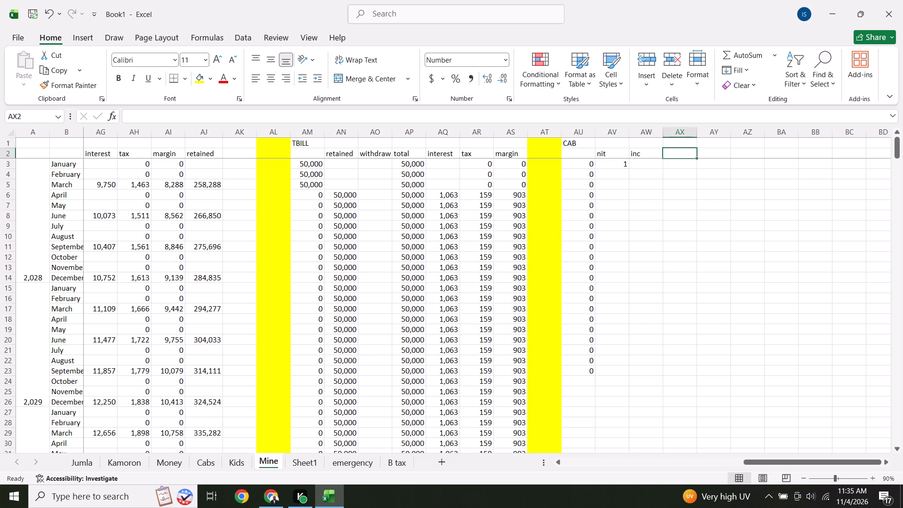
{"action": "type", "text": "mn"}
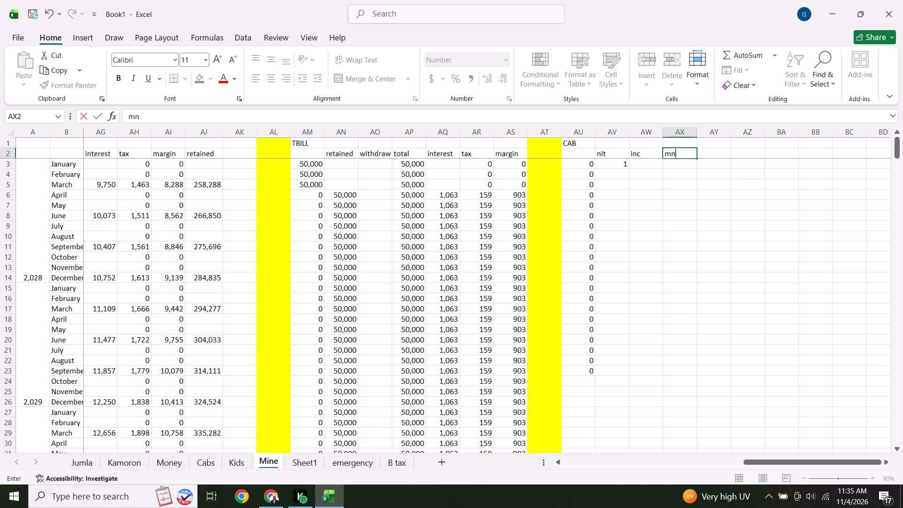
{"action": "key", "text": "g"}
{"action": "key", "text": "t"}
{"action": "key", "text": "Right"}
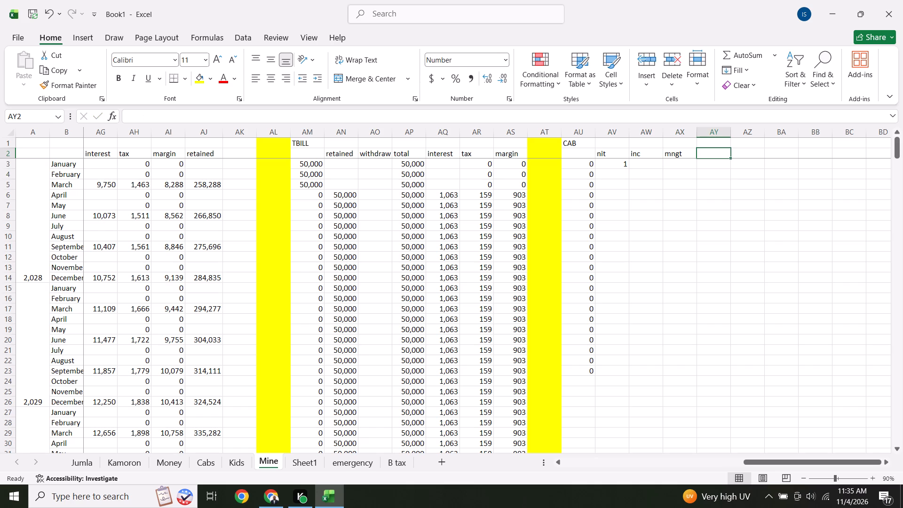
{"action": "type", "text": "tax"}
{"action": "key", "text": "Right"}
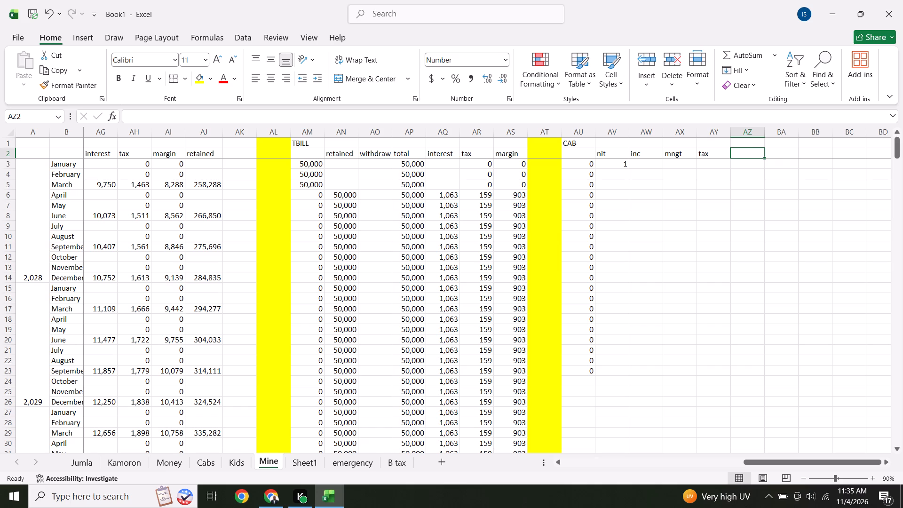
{"action": "type", "text": "margin"}
{"action": "key", "text": "Right"}
Fill the whole of column BA with yellow as a divider after the CAB section.
{"action": "key", "text": "Right"}
{"action": "key", "text": "Right"}
{"action": "key", "text": "Right"}
{"action": "key", "text": "Right"}
{"action": "key", "text": "Right"}
{"action": "key", "text": "Right"}
{"action": "key", "text": "Right"}
{"action": "key", "text": "Right"}
{"action": "key", "text": "Right"}
{"action": "key", "text": "Right"}
{"action": "key", "text": "Right"}
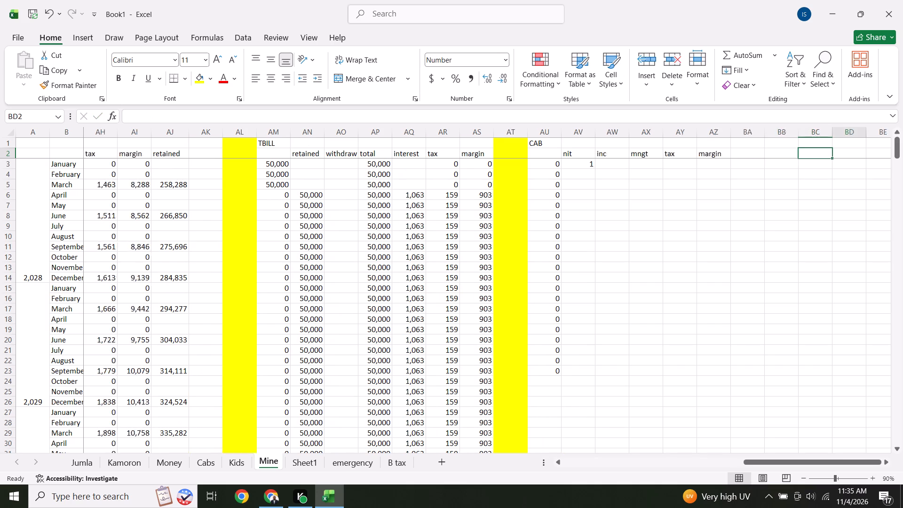
{"action": "key", "text": "Right"}
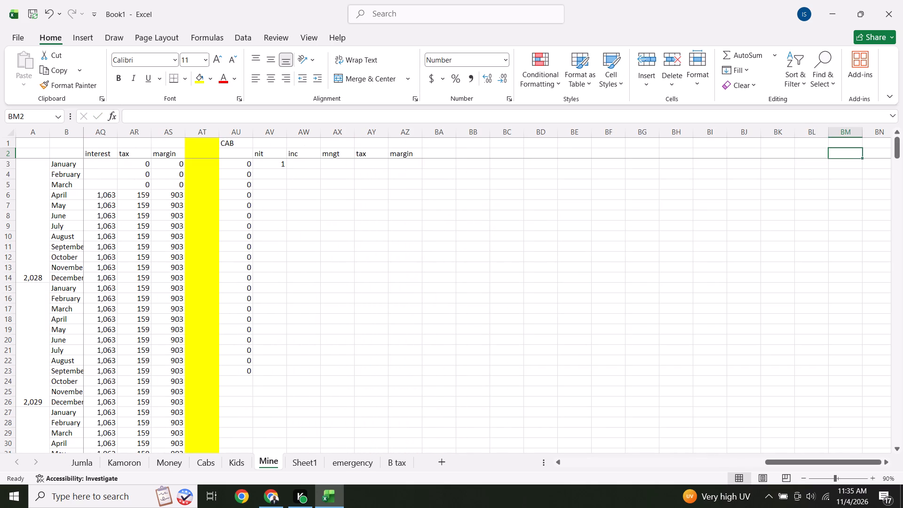
{"action": "left_click", "coordinate": [442, 135]}
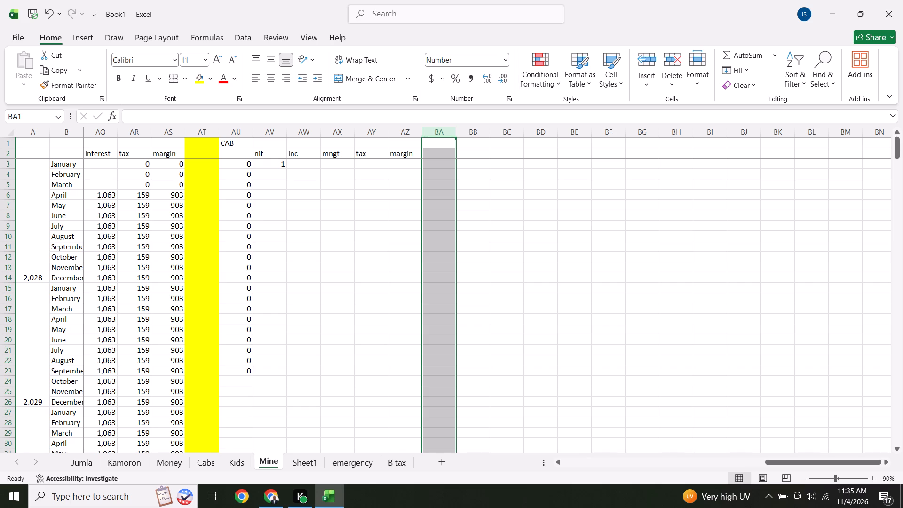
{"action": "left_click", "coordinate": [202, 82]}
{"action": "left_click", "coordinate": [581, 244]}
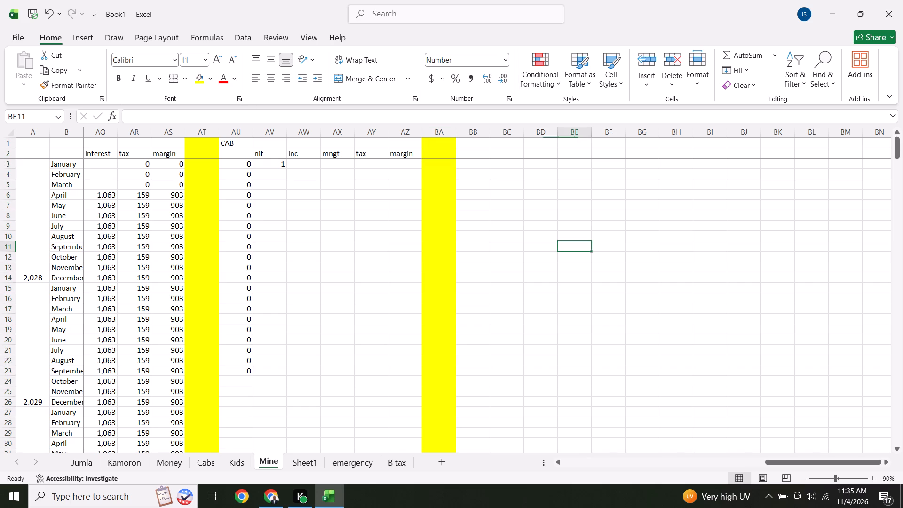
Enter the February inc formula =((SUM(AV3:AV3))*1250*6*4) in AW4 of the CAB section.
{"action": "left_click", "coordinate": [304, 174]}
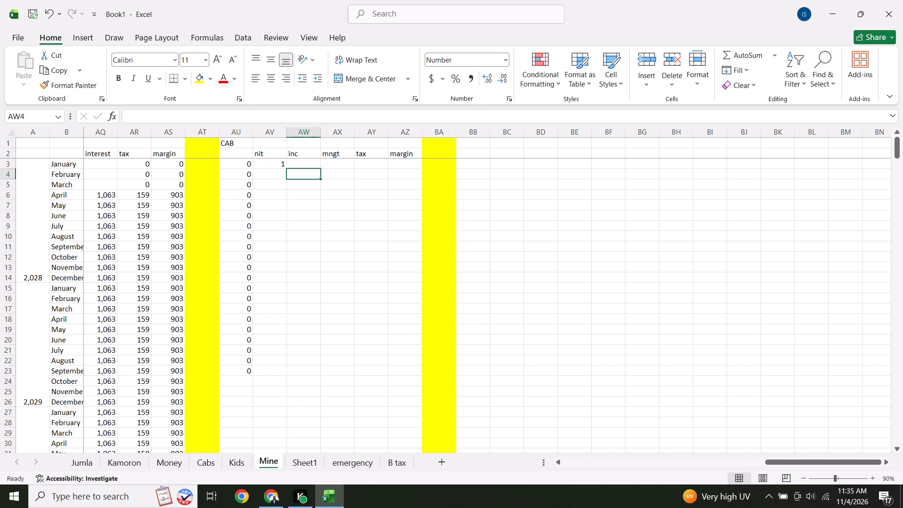
{"action": "key", "text": "equal"}
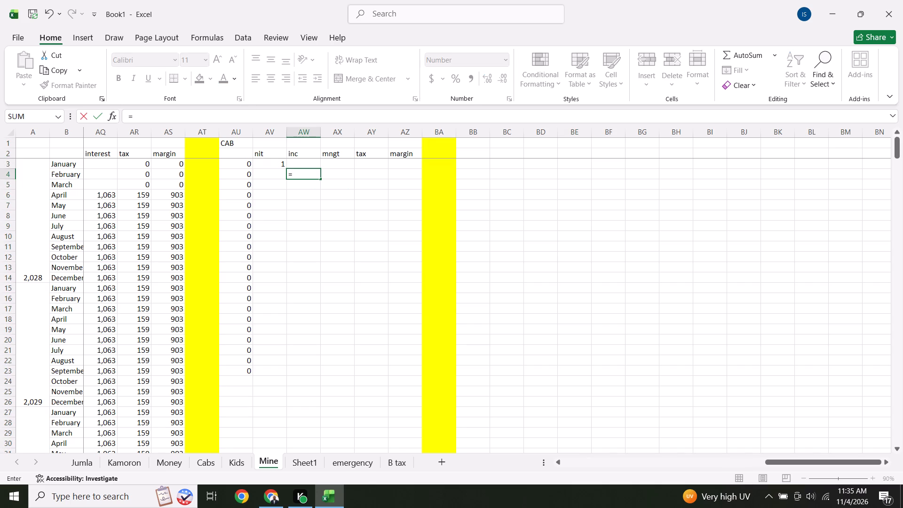
{"action": "type", "text": "sum"}
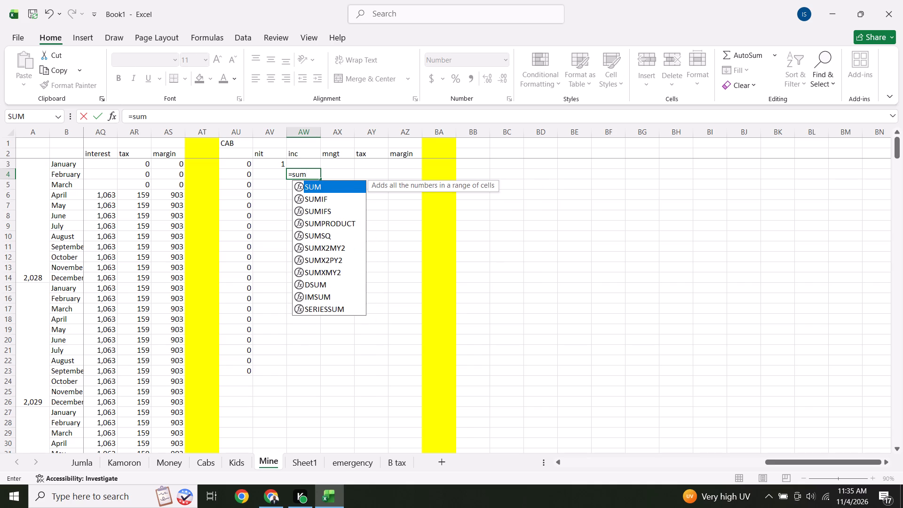
{"action": "key", "text": "shift+parenleft"}
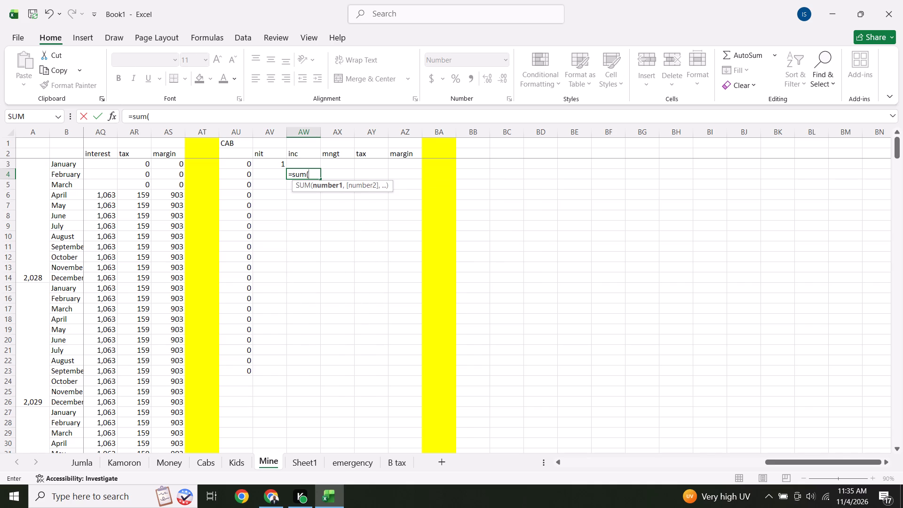
{"action": "left_click", "coordinate": [276, 163]}
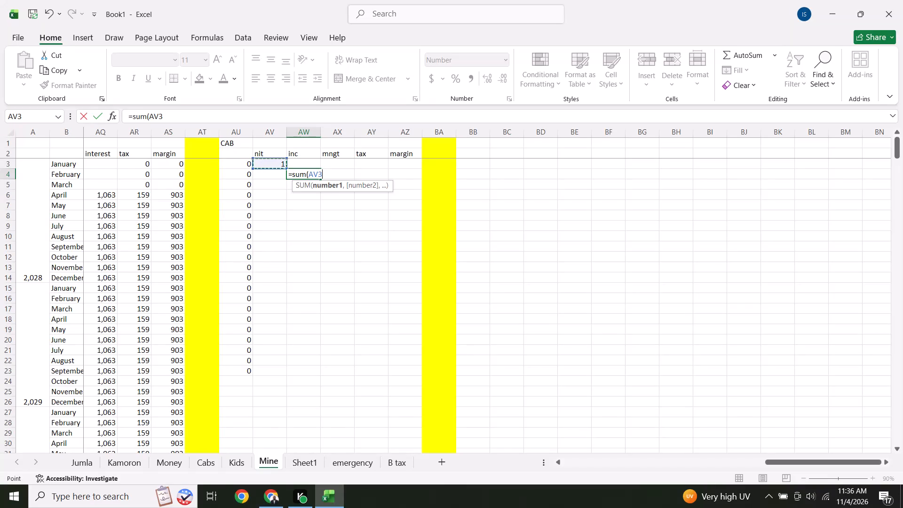
{"action": "key", "text": "shift+colon"}
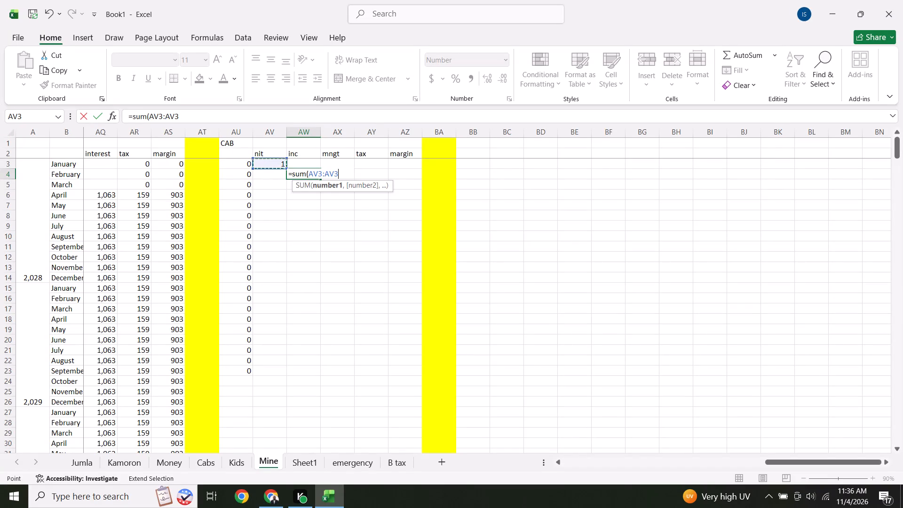
{"action": "key", "text": "shift+parenright"}
{"action": "key", "text": "shift+parenright"}
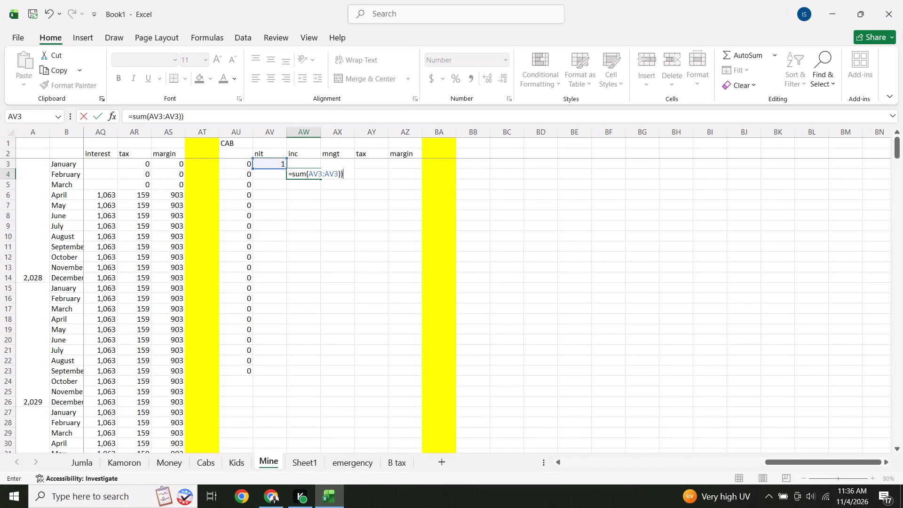
{"action": "key", "text": "shift+asterisk"}
{"action": "type", "text": "1250"}
{"action": "key", "text": "shift+asterisk"}
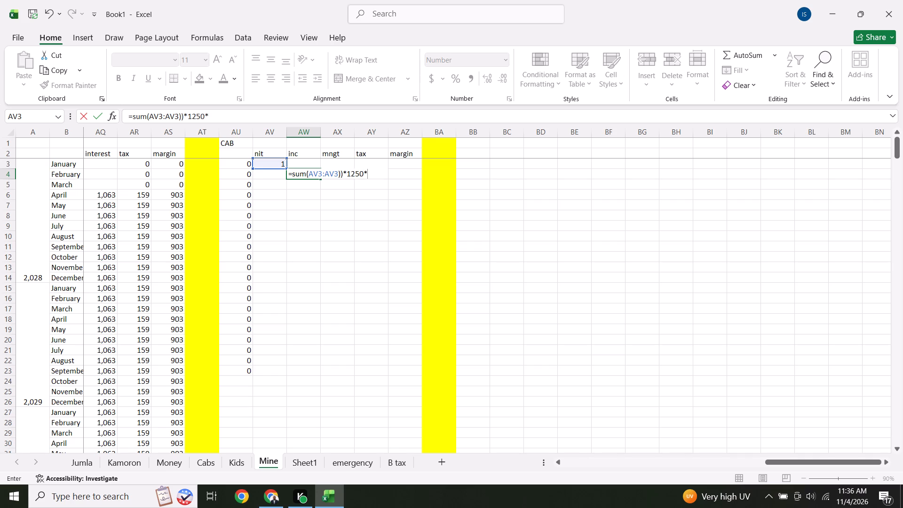
{"action": "key", "text": "4"}
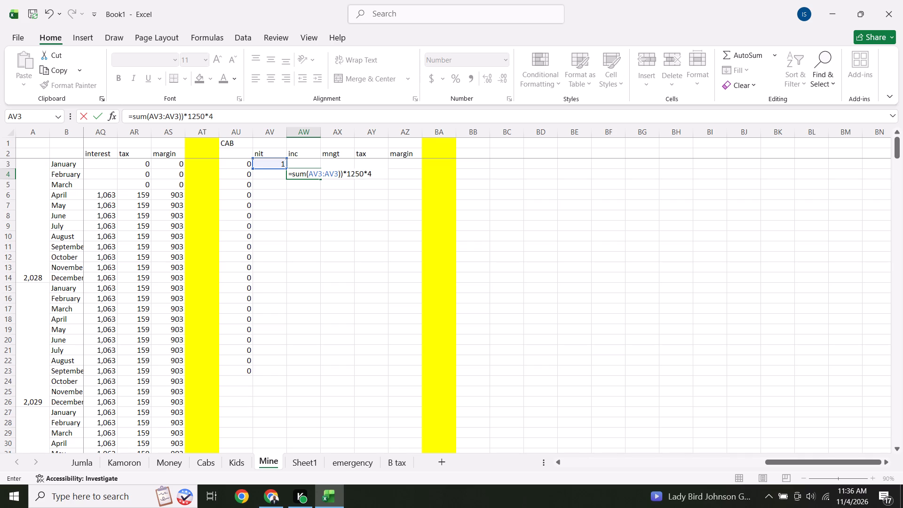
{"action": "key", "text": "BackSpace"}
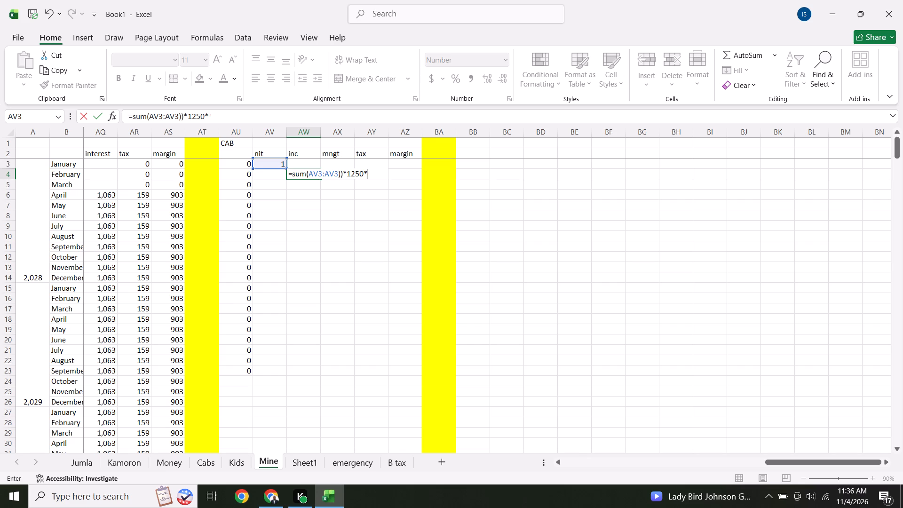
{"action": "type", "text": "6*4"}
{"action": "key", "text": "shift+parenright"}
{"action": "left_click", "coordinate": [293, 174]}
{"action": "key", "text": "shift+parenleft"}
{"action": "key", "text": "shift+parenleft"}
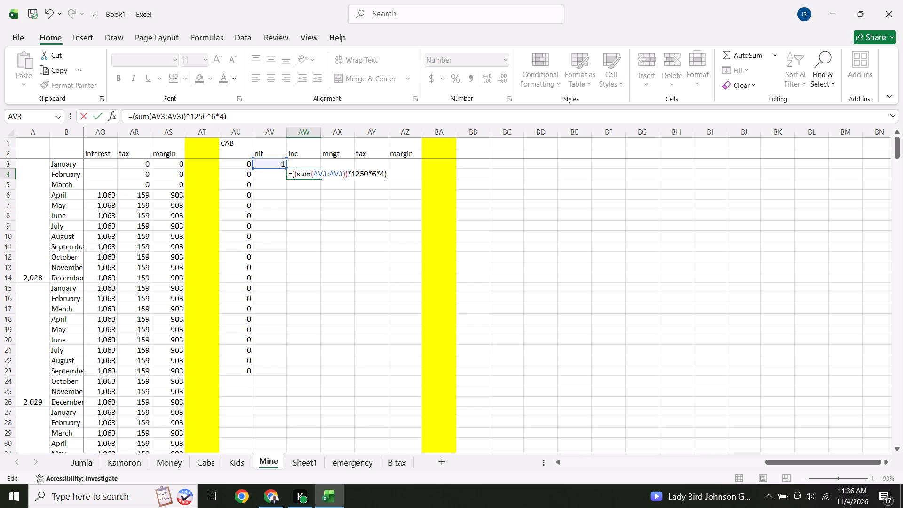
{"action": "key", "text": "Return"}
Lock the starting row of the SUM range in AW4's formula, making it AV$3:AV3.
{"action": "left_click", "coordinate": [314, 174]}
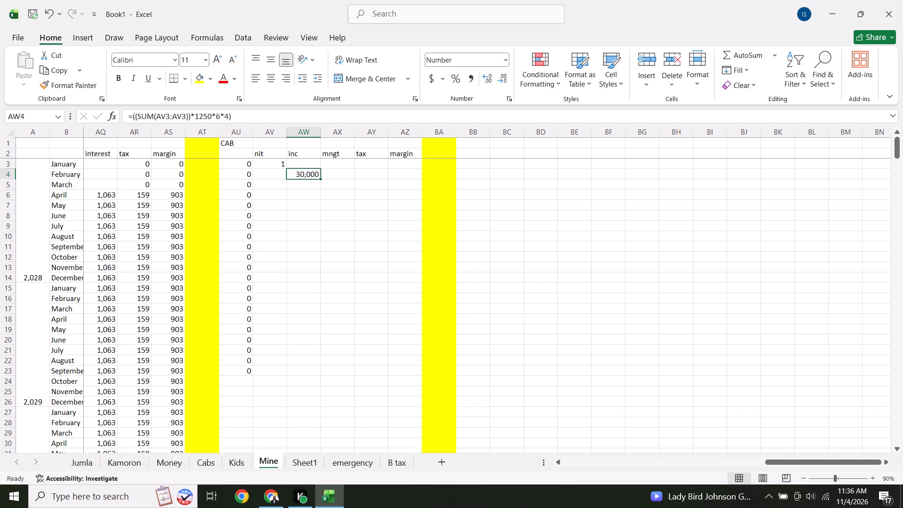
{"action": "left_click", "coordinate": [166, 114]}
{"action": "key", "text": "shift+dollar"}
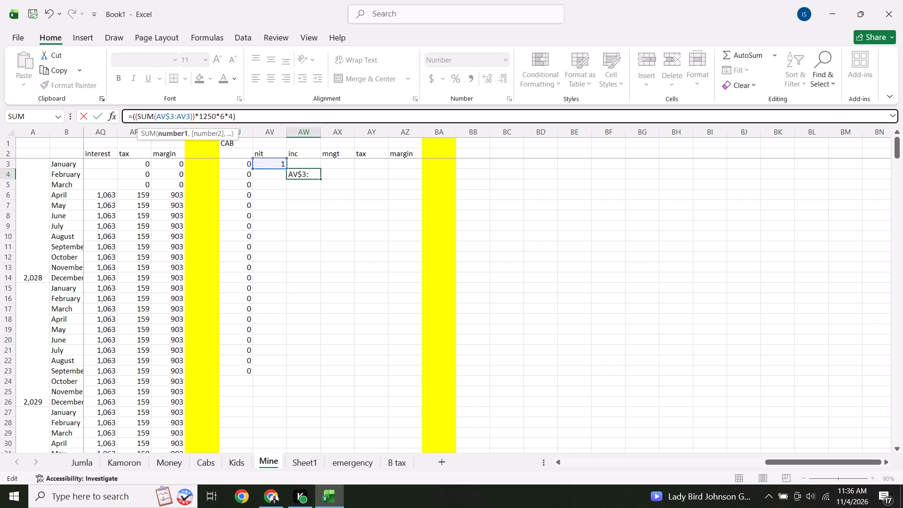
{"action": "key", "text": "Return"}
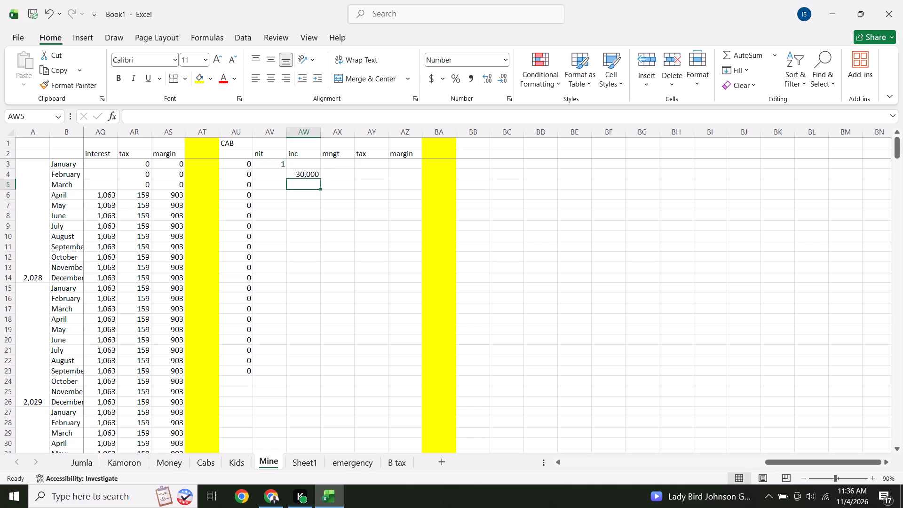
Calculate February's mngt in AX4 as 17.5% of the inc value in AW4.
{"action": "left_click", "coordinate": [339, 175]}
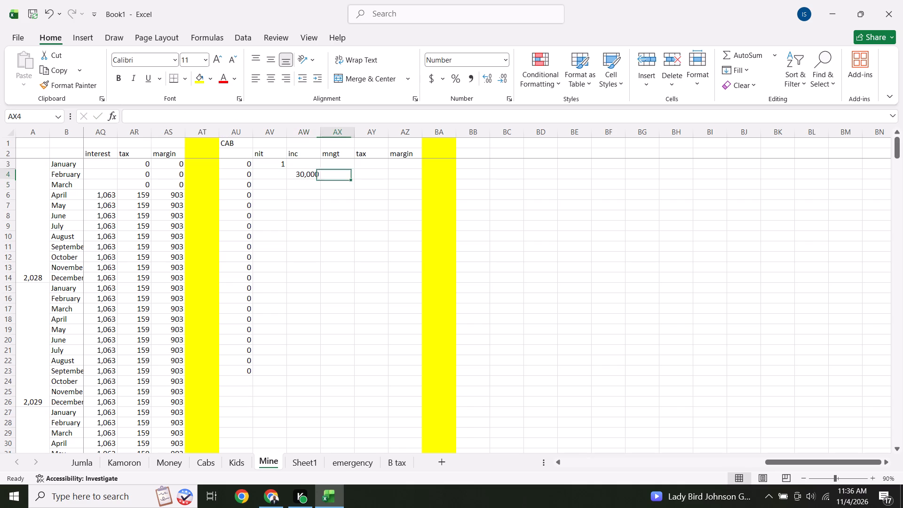
{"action": "key", "text": "equal"}
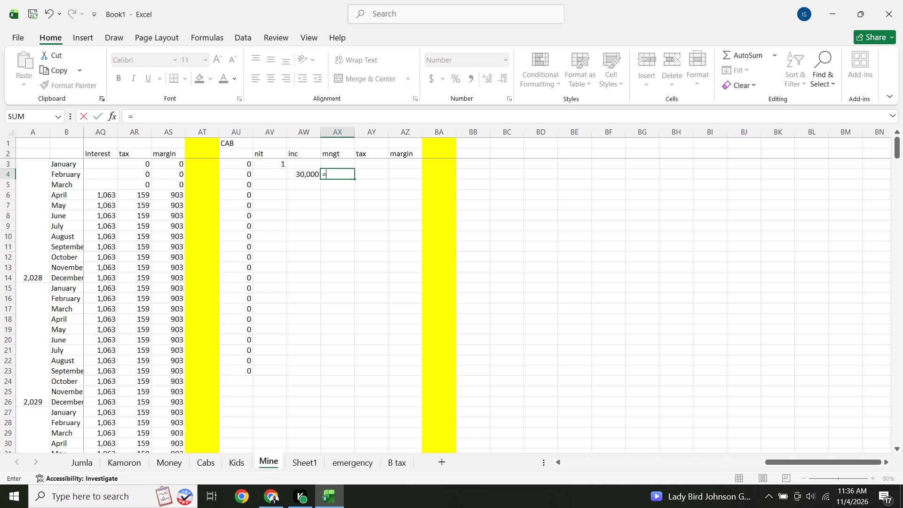
{"action": "left_click", "coordinate": [306, 173]}
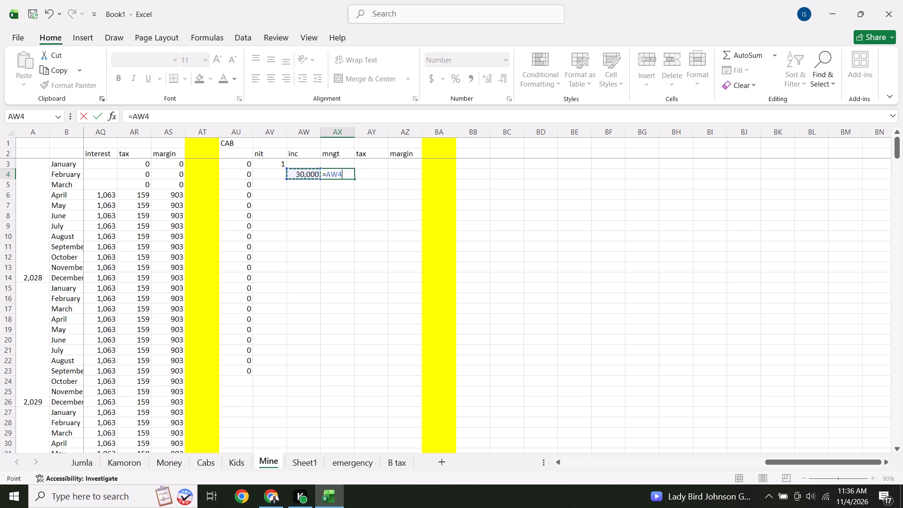
{"action": "key", "text": "shift+asterisk"}
{"action": "type", "text": "17.5"}
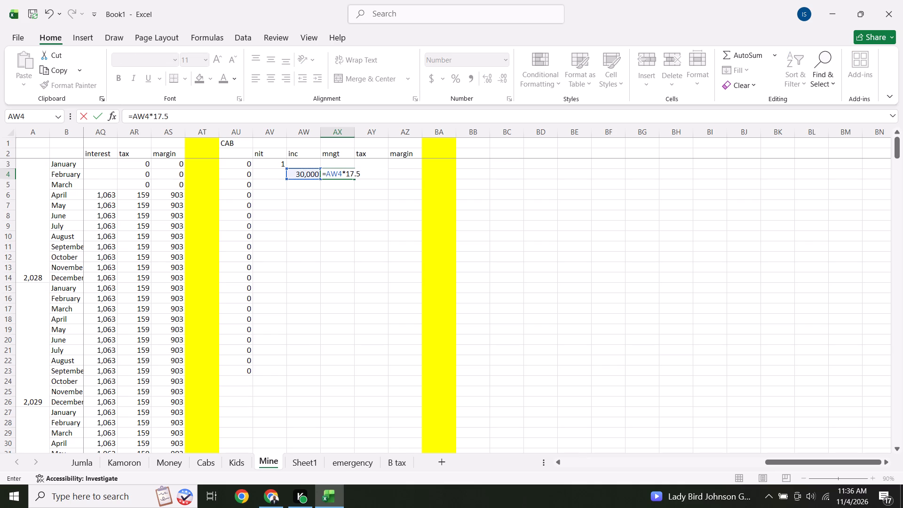
{"action": "key", "text": "shift+percent"}
{"action": "key", "text": "Return"}
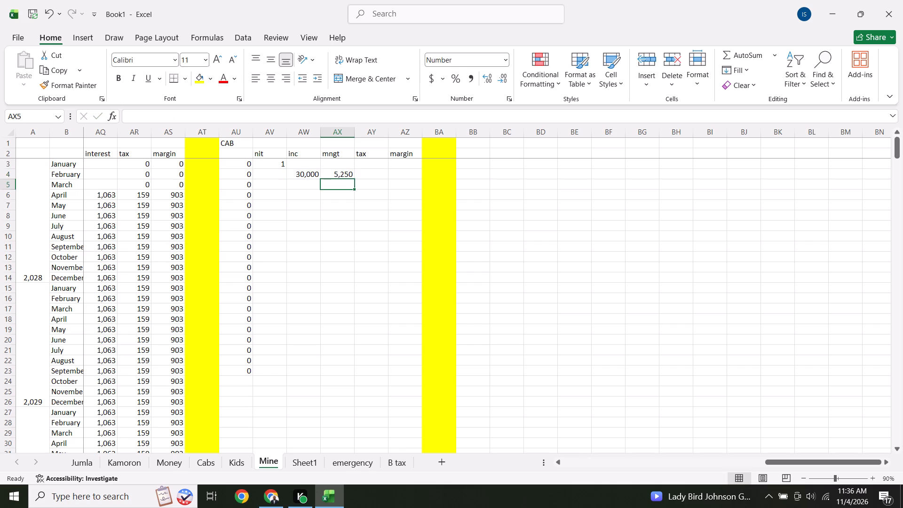
Calculate February's margin in AZ4 as inc minus mngt minus tax, using AW4, AX4 and AY4.
{"action": "left_click", "coordinate": [409, 176]}
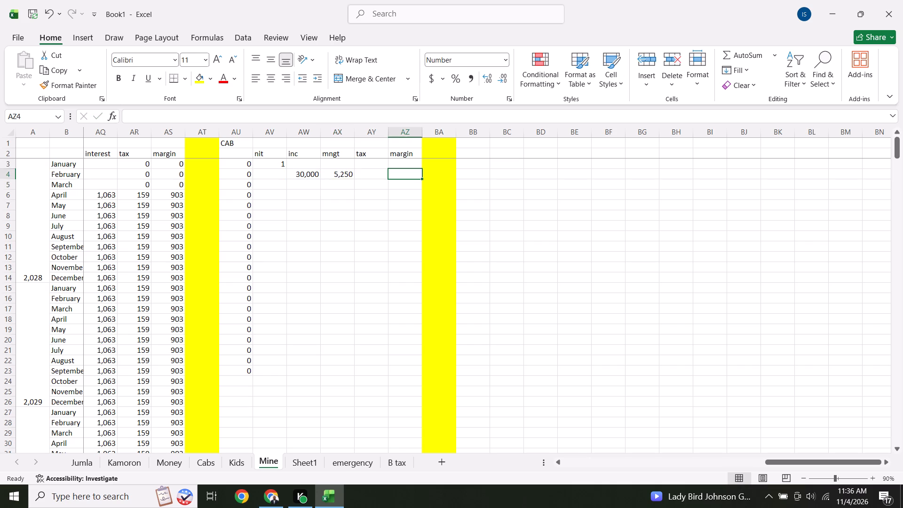
{"action": "key", "text": "equal"}
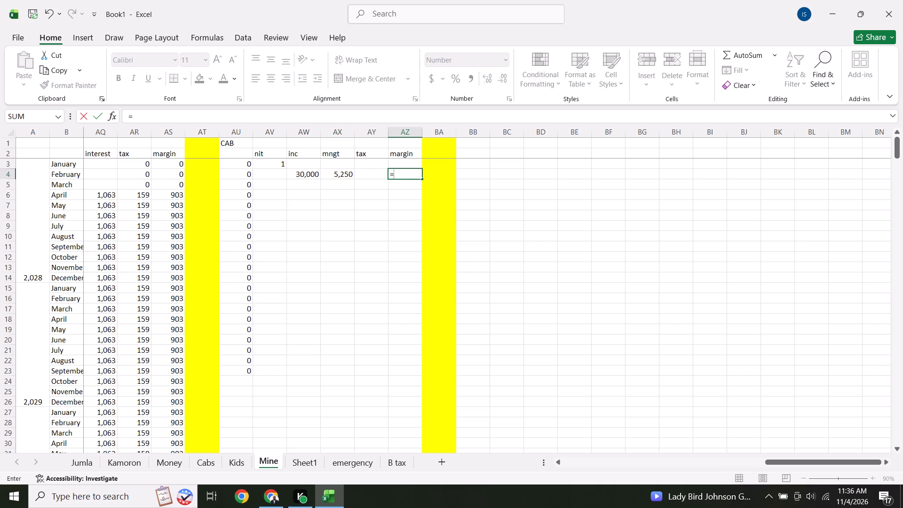
{"action": "left_click", "coordinate": [310, 176]}
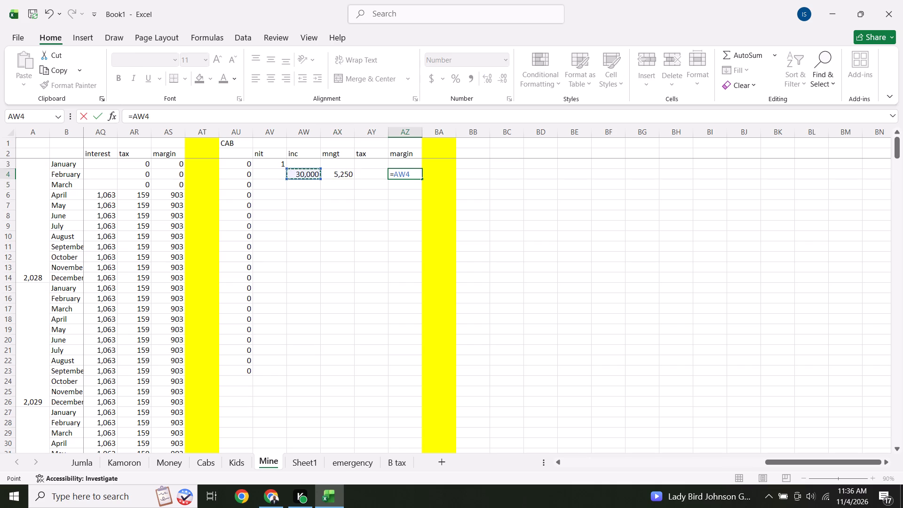
{"action": "key", "text": "minus"}
{"action": "left_click", "coordinate": [342, 175]}
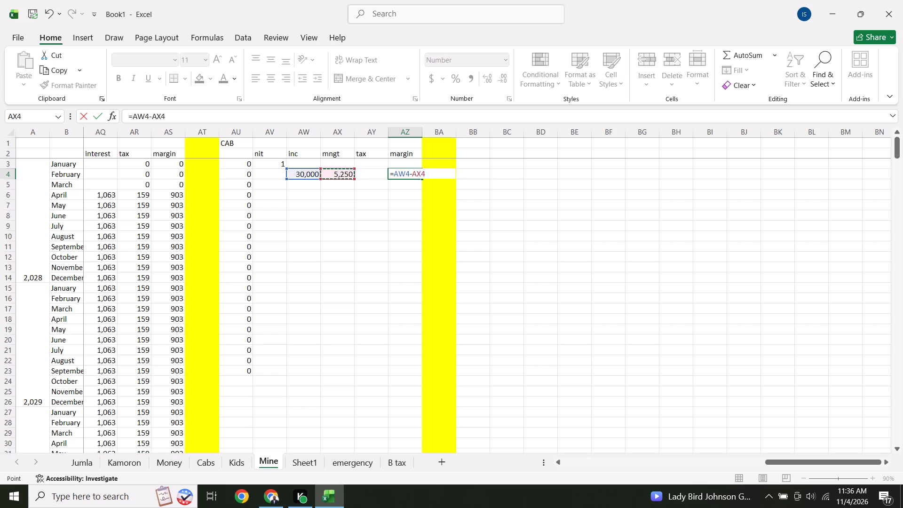
{"action": "key", "text": "minus"}
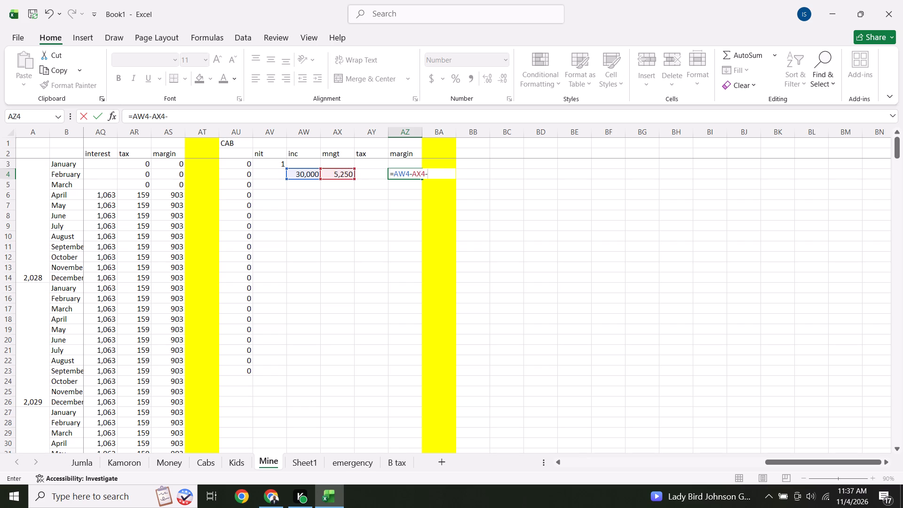
{"action": "left_click", "coordinate": [378, 174]}
{"action": "key", "text": "Return"}
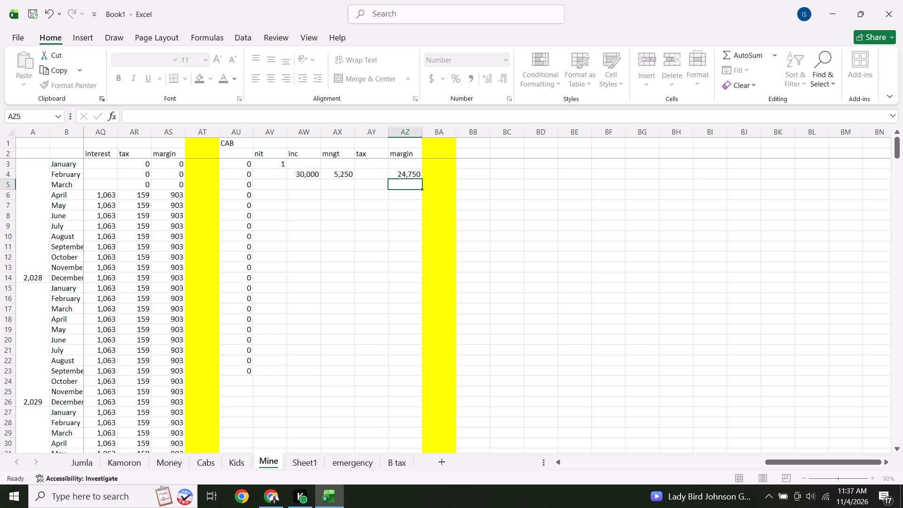
Calculate February's tax in AY4 as 1% of the inc value in AW4.
{"action": "left_click", "coordinate": [378, 174]}
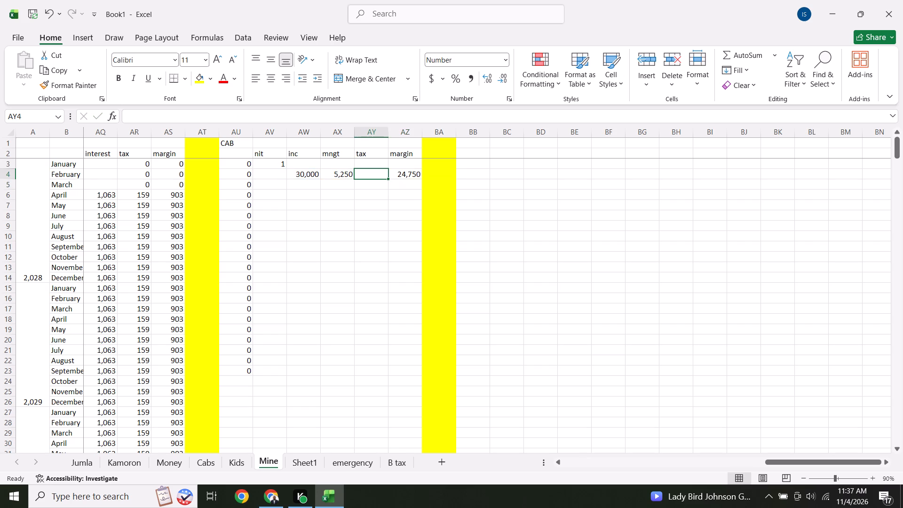
{"action": "key", "text": "equal"}
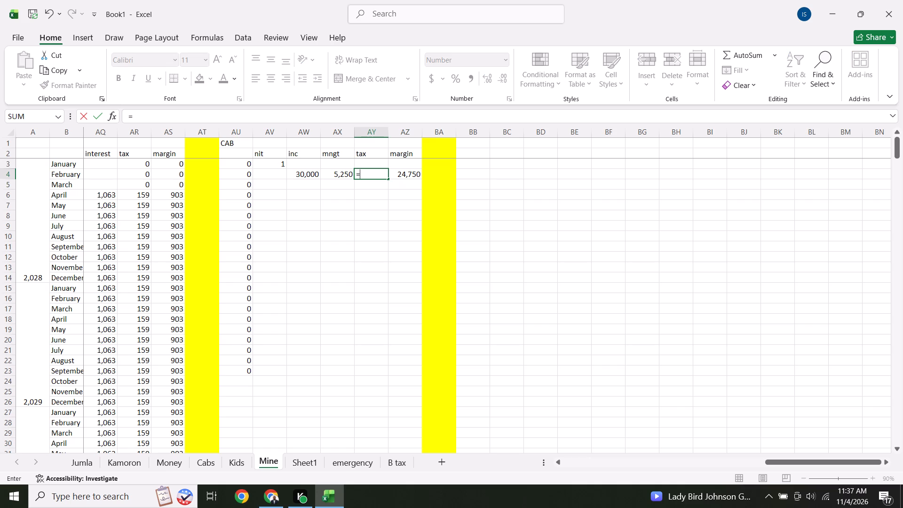
{"action": "left_click", "coordinate": [315, 173]}
{"action": "key", "text": "asterisk"}
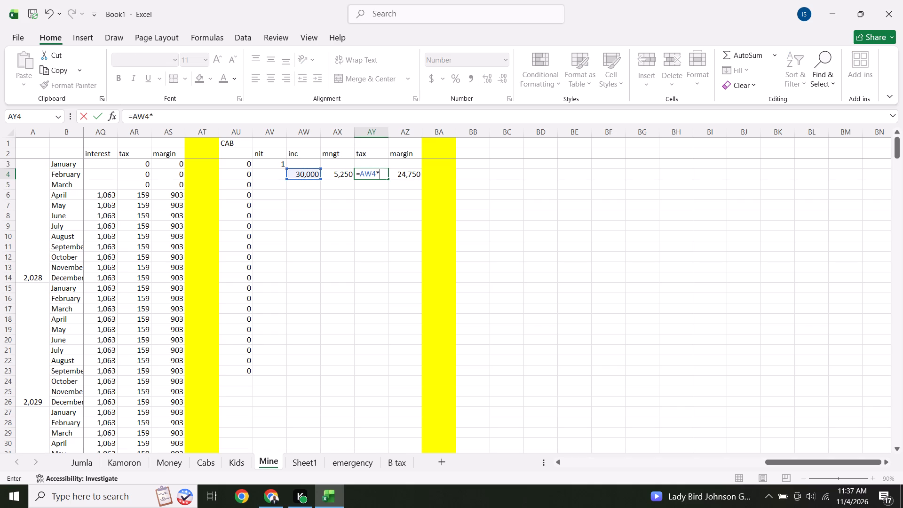
{"action": "key", "text": "1"}
{"action": "key", "text": "shift+percent"}
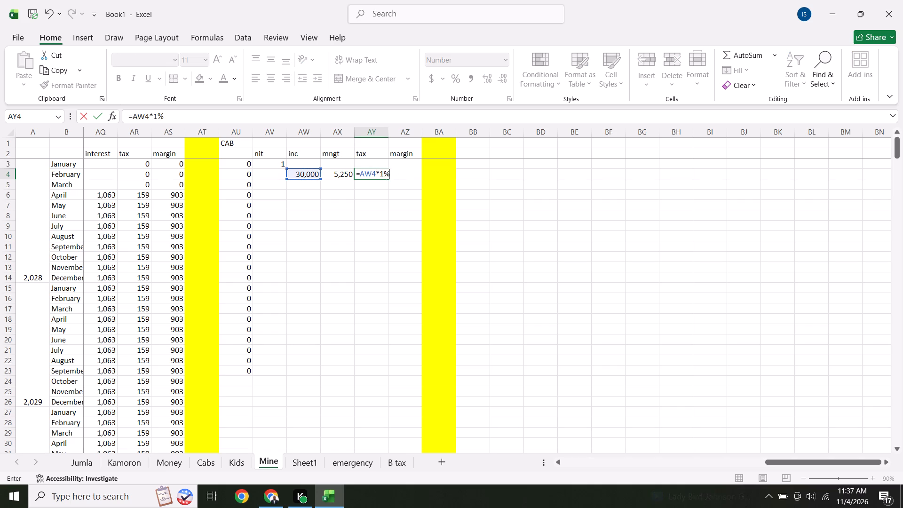
{"action": "key", "text": "Return"}
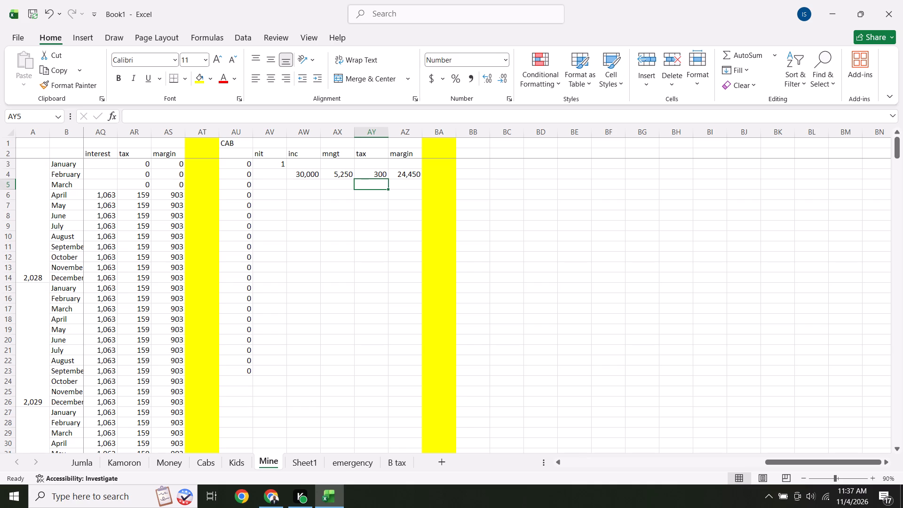
Fill the inc formula from AW4 down through December 2032 in AW62.
{"action": "left_click", "coordinate": [310, 174]}
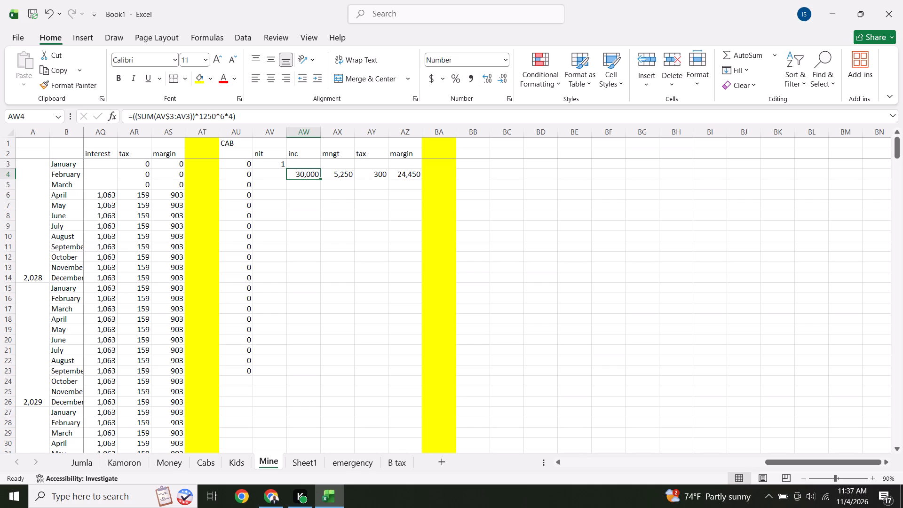
{"action": "left_click_drag", "start_coordinate": [319, 178], "coordinate": [311, 389]}
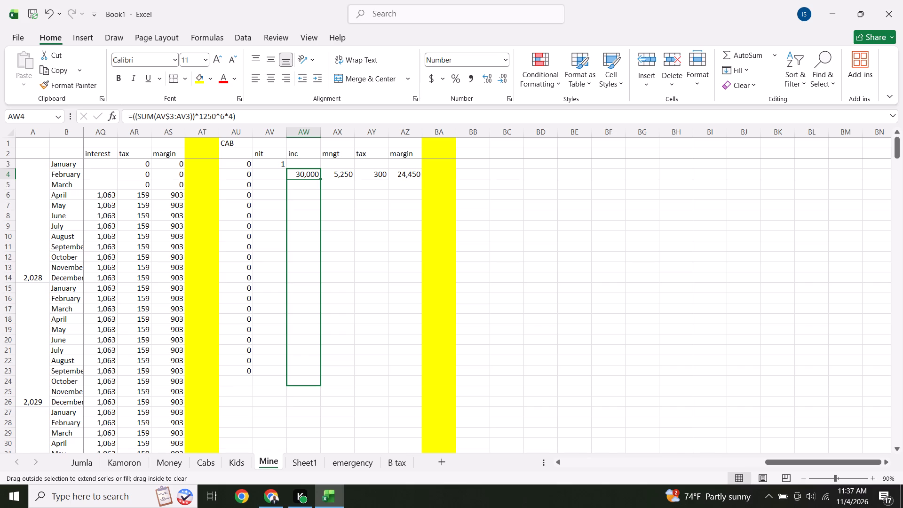
{"action": "left_click_drag", "start_coordinate": [311, 389], "coordinate": [306, 430]}
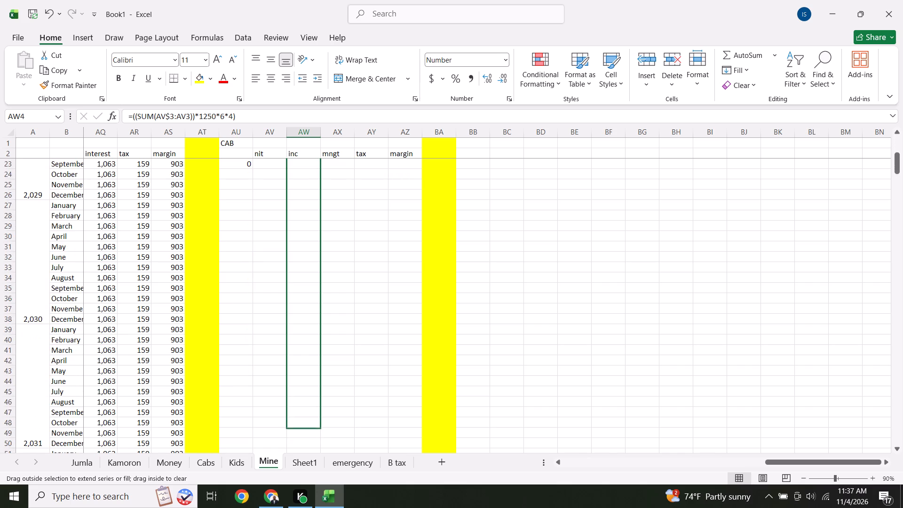
{"action": "left_click_drag", "start_coordinate": [306, 430], "coordinate": [307, 433]}
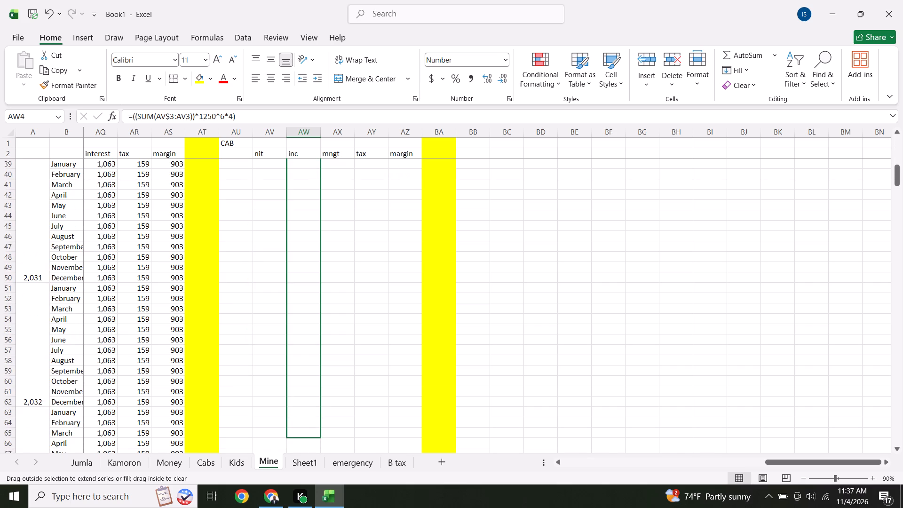
{"action": "left_click_drag", "start_coordinate": [307, 433], "coordinate": [308, 408]}
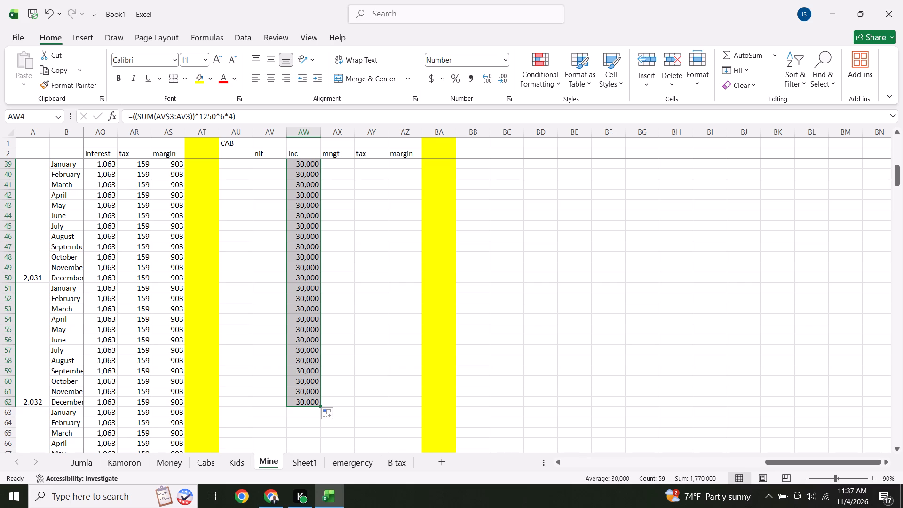
Unlock the starting row of the SUM range in AW62's inc formula, making it AV3:AV61.
{"action": "left_click", "coordinate": [272, 366]}
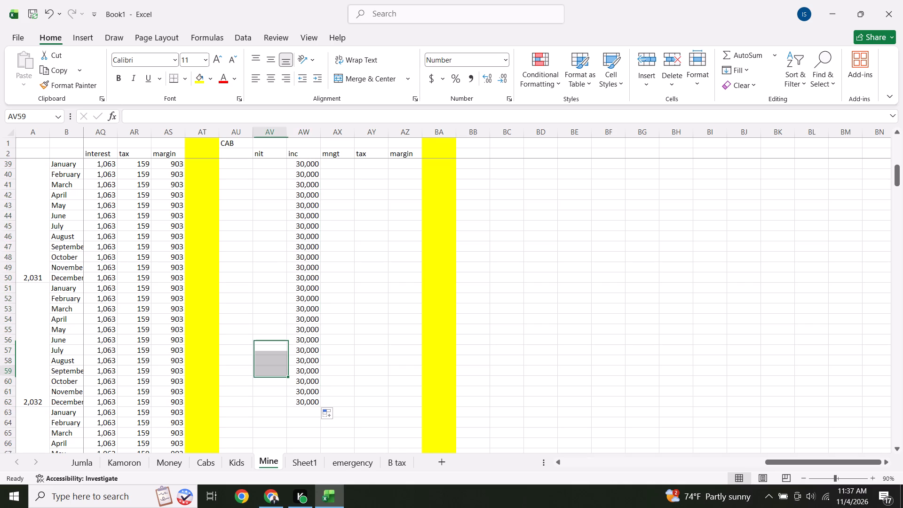
{"action": "left_click", "coordinate": [304, 407]}
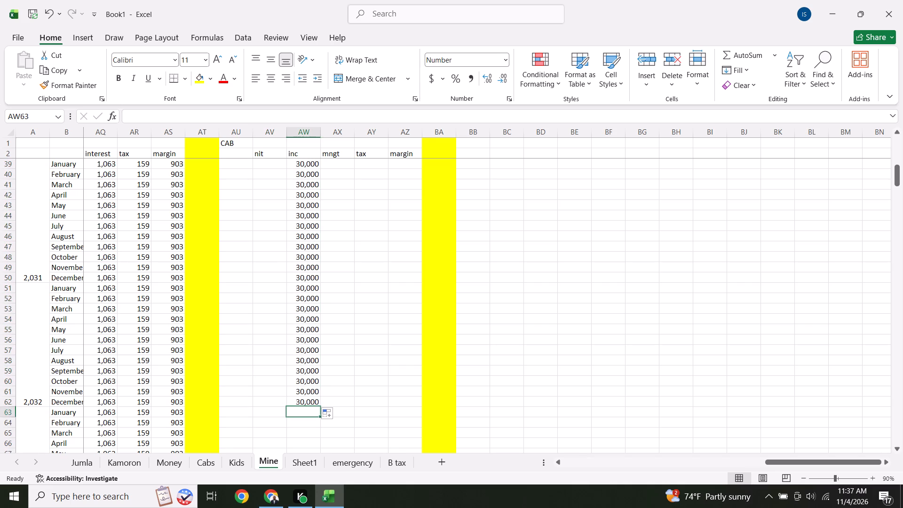
{"action": "left_click", "coordinate": [305, 401]}
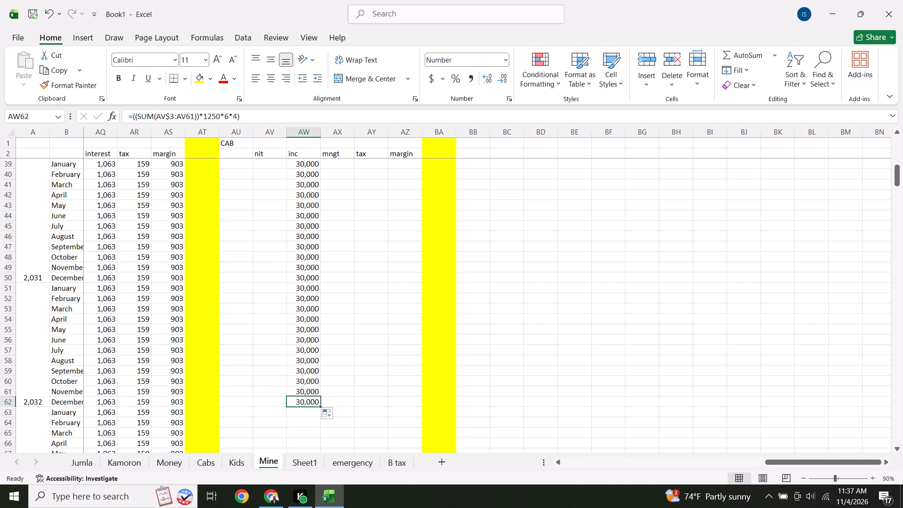
{"action": "left_click", "coordinate": [168, 113]}
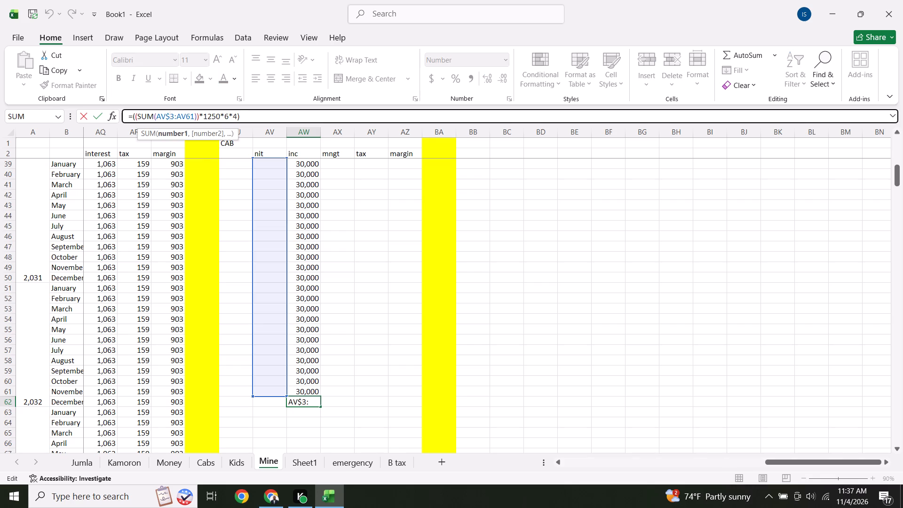
{"action": "key", "text": "BackSpace"}
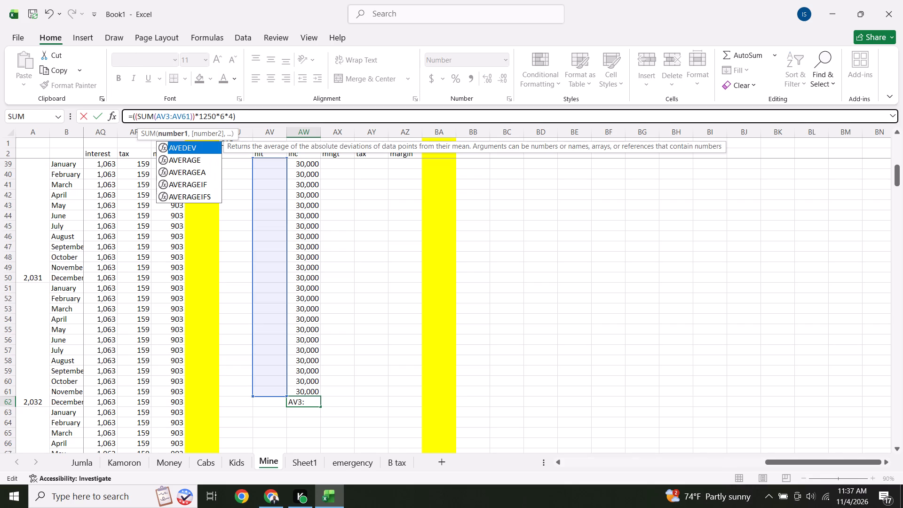
{"action": "key", "text": "Return"}
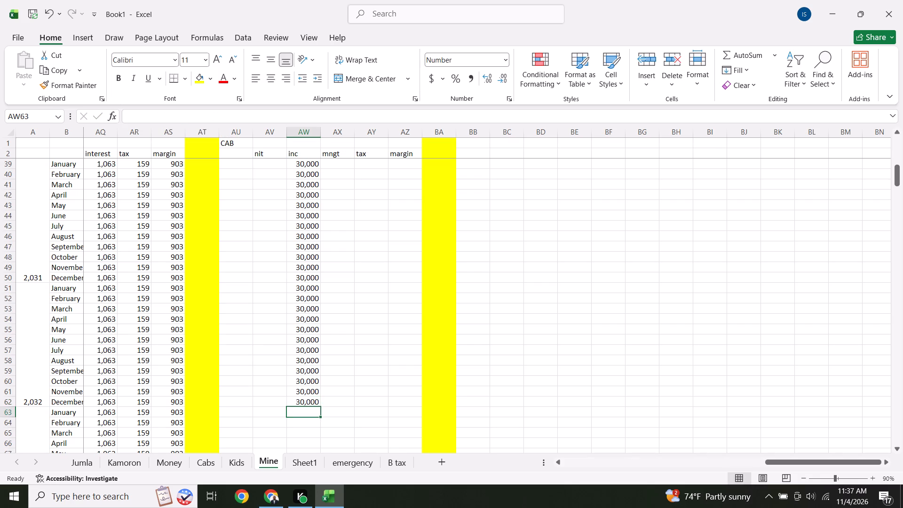
Fill AW62's inc formula down the column through the 2,054 row, AW326.
{"action": "left_click", "coordinate": [308, 398]}
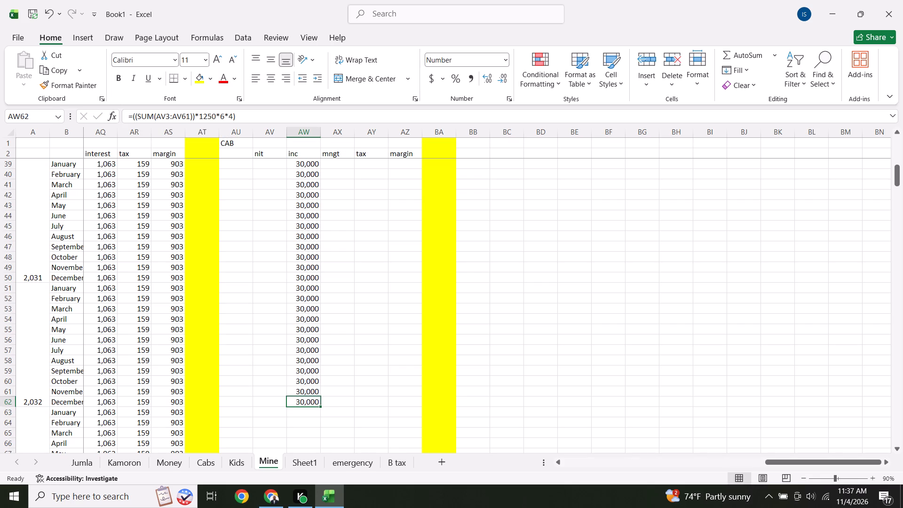
{"action": "left_click_drag", "start_coordinate": [321, 406], "coordinate": [320, 507]}
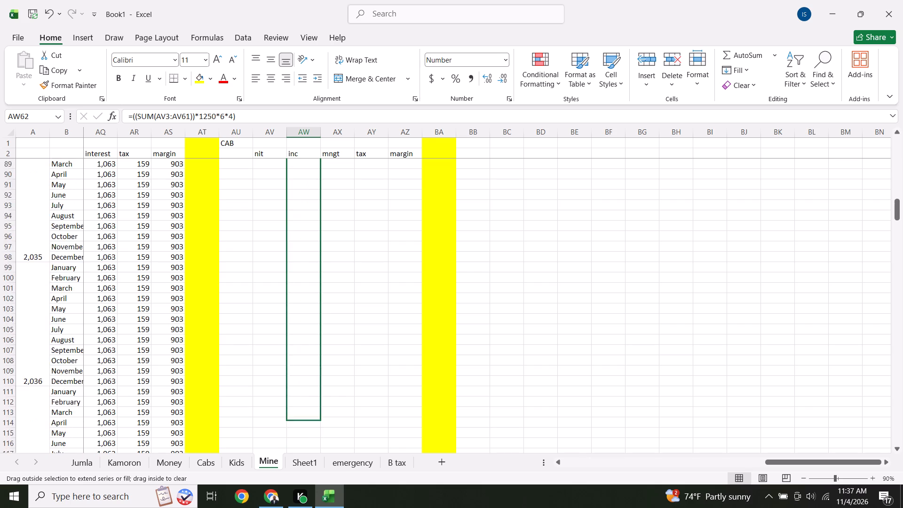
{"action": "left_click_drag", "start_coordinate": [320, 507], "coordinate": [305, 507]}
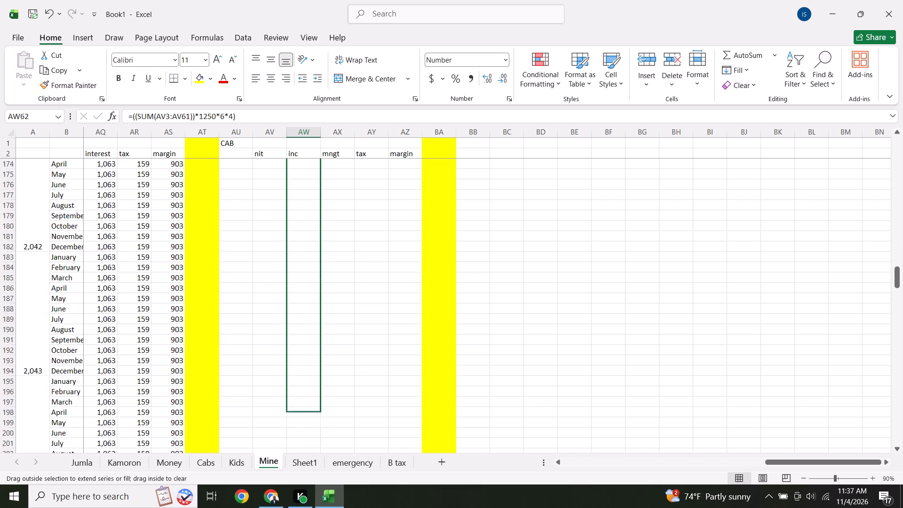
{"action": "left_click_drag", "start_coordinate": [305, 507], "coordinate": [318, 363]}
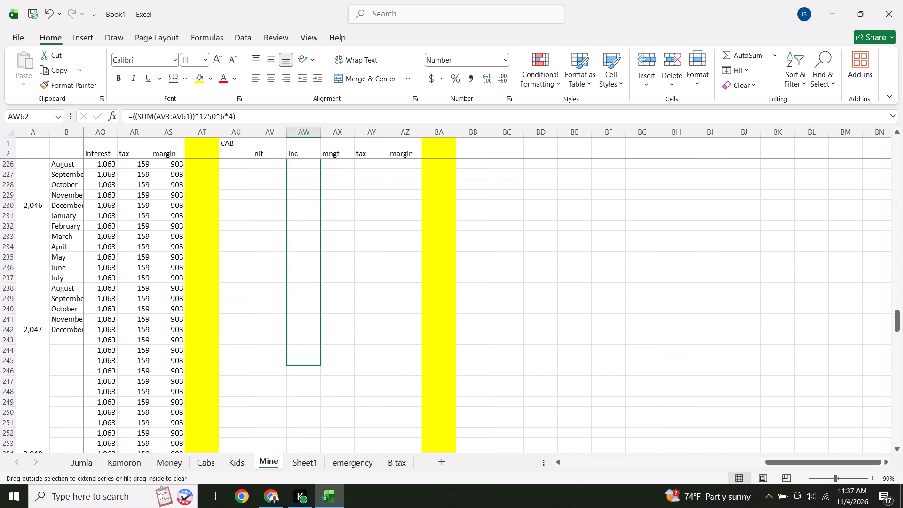
{"action": "left_click_drag", "start_coordinate": [318, 363], "coordinate": [311, 380]}
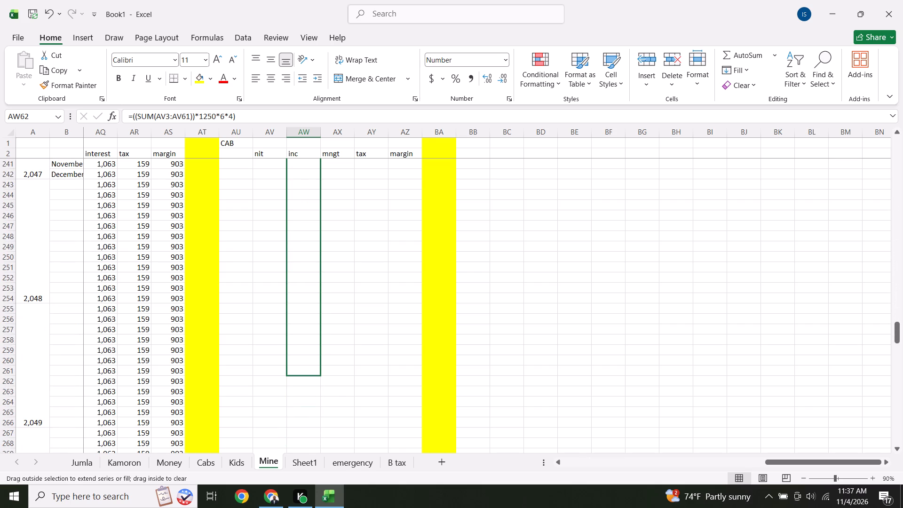
{"action": "left_click_drag", "start_coordinate": [311, 380], "coordinate": [311, 478]}
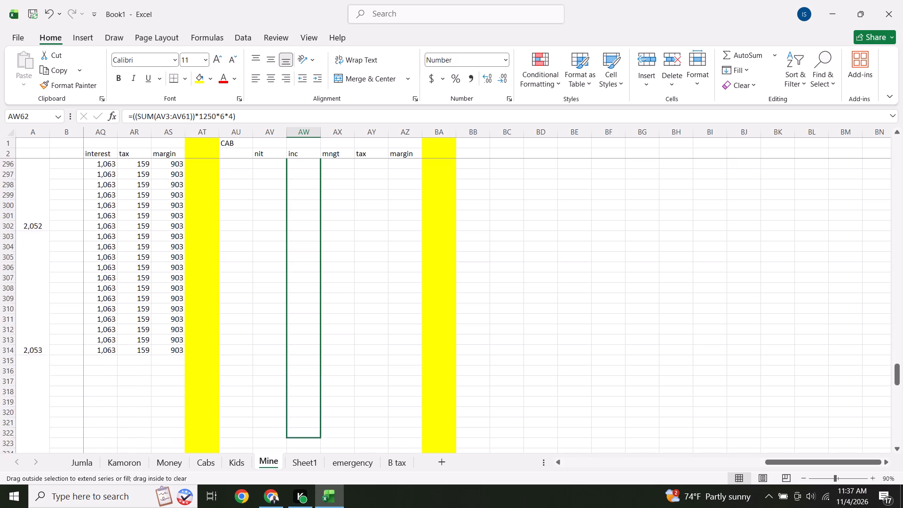
{"action": "left_click_drag", "start_coordinate": [311, 478], "coordinate": [303, 393]}
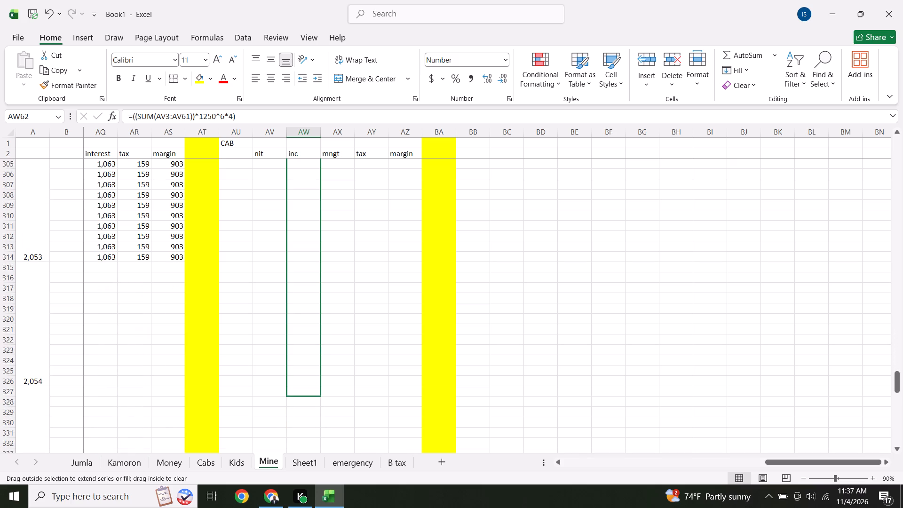
{"action": "left_click_drag", "start_coordinate": [303, 393], "coordinate": [305, 384]}
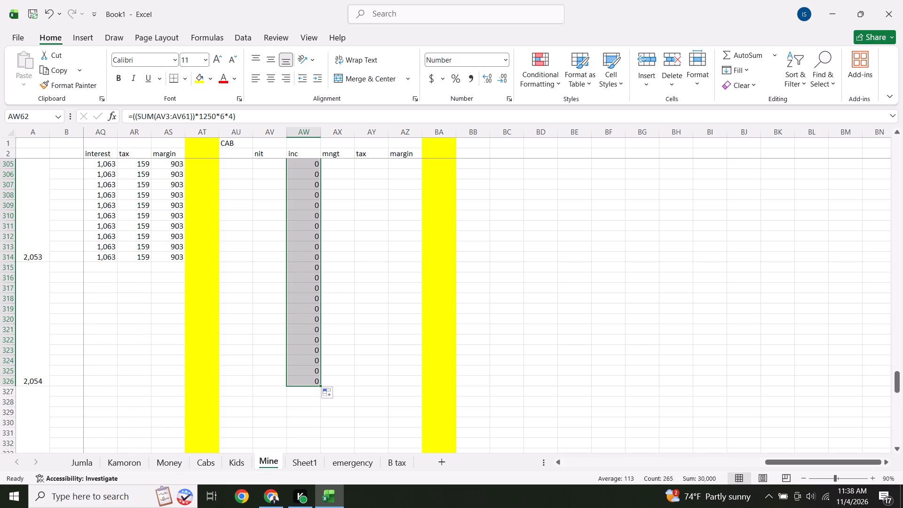
Check the filled inc column around the end of 2032 and inspect the formula in AW63.
{"action": "key", "text": "Up"}
{"action": "key", "text": "Up"}
{"action": "key", "text": "Up"}
{"action": "key", "text": "Up"}
{"action": "key", "text": "Up"}
{"action": "key", "text": "Up"}
{"action": "key", "text": "Up"}
{"action": "key", "text": "Up"}
{"action": "key", "text": "Up"}
{"action": "key", "text": "Up"}
{"action": "key", "text": "Up"}
{"action": "key", "text": "Up"}
{"action": "key", "text": "Up"}
{"action": "key", "text": "Up"}
{"action": "key", "text": "Up"}
{"action": "key", "text": "Up"}
{"action": "key", "text": "Up"}
{"action": "key", "text": "Up"}
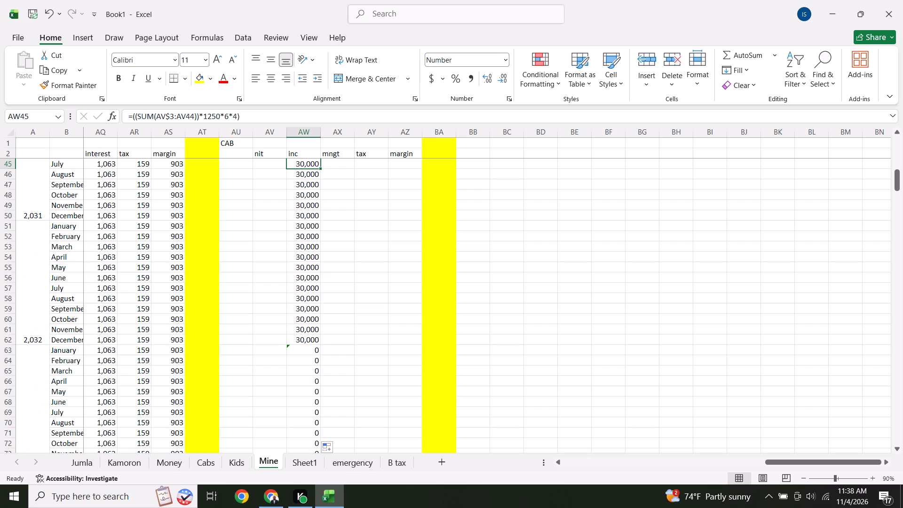
{"action": "left_click", "coordinate": [313, 351]}
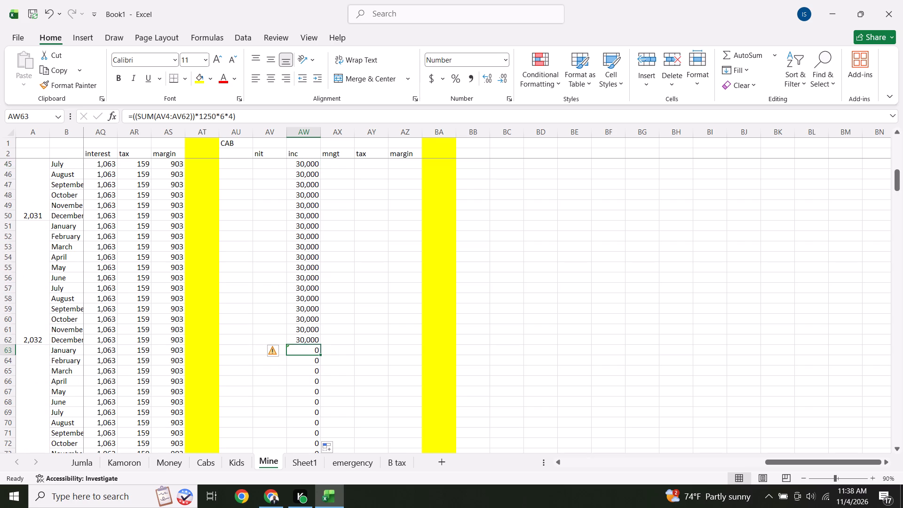
Fill February's mngt, tax and margin formulas from AX4:AZ4 down through row 326.
{"action": "key", "text": "Up"}
{"action": "key", "text": "Up"}
{"action": "key", "text": "Up"}
{"action": "key", "text": "Up"}
{"action": "key", "text": "Up"}
{"action": "key", "text": "Up"}
{"action": "key", "text": "Up"}
{"action": "key", "text": "Up"}
{"action": "key", "text": "Up"}
{"action": "key", "text": "Up"}
{"action": "key", "text": "Up"}
{"action": "key", "text": "Up"}
{"action": "key", "text": "Up"}
{"action": "key", "text": "Up"}
{"action": "key", "text": "Up"}
{"action": "key", "text": "Up"}
{"action": "key", "text": "Up"}
{"action": "key", "text": "Up"}
{"action": "key", "text": "Up"}
{"action": "key", "text": "Up"}
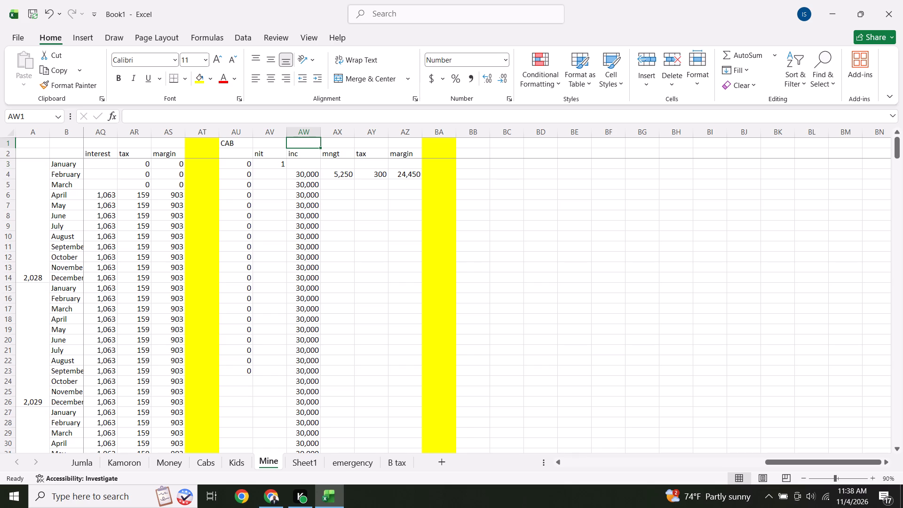
{"action": "left_click_drag", "start_coordinate": [340, 176], "coordinate": [406, 170]}
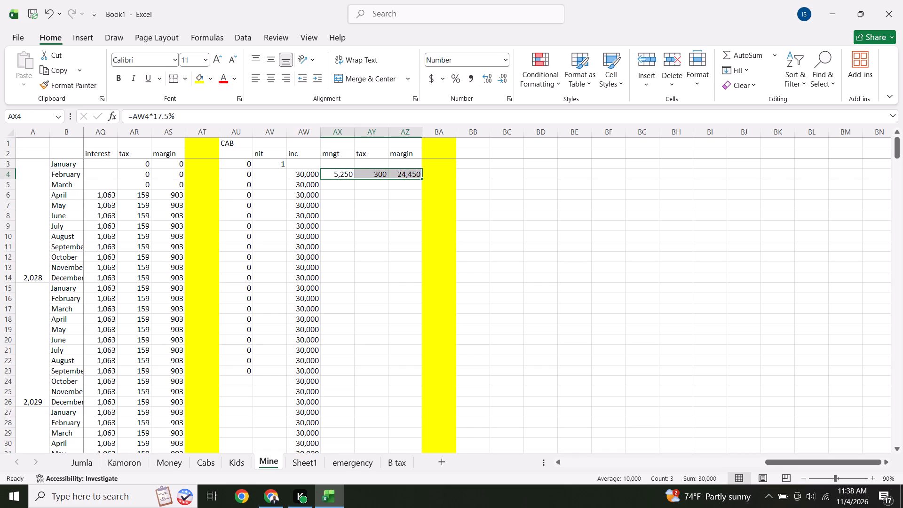
{"action": "left_click_drag", "start_coordinate": [423, 178], "coordinate": [409, 507]}
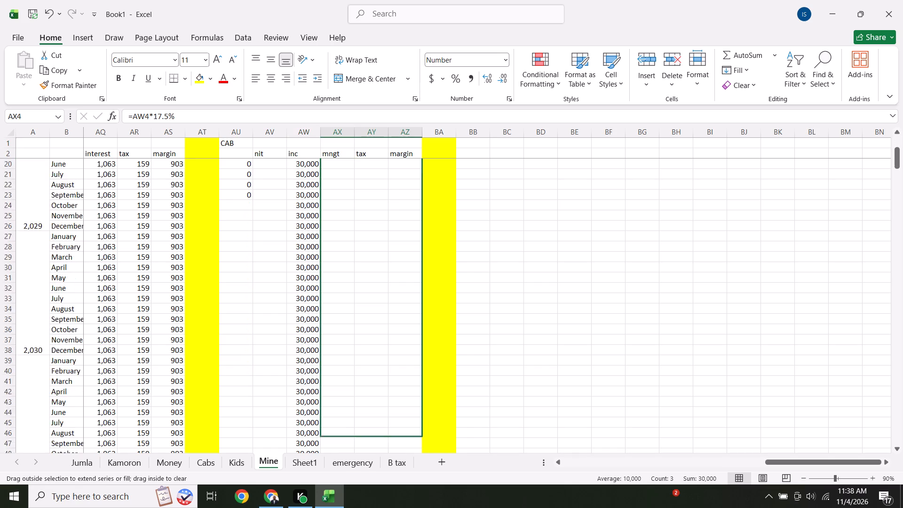
{"action": "left_click_drag", "start_coordinate": [409, 507], "coordinate": [421, 507]}
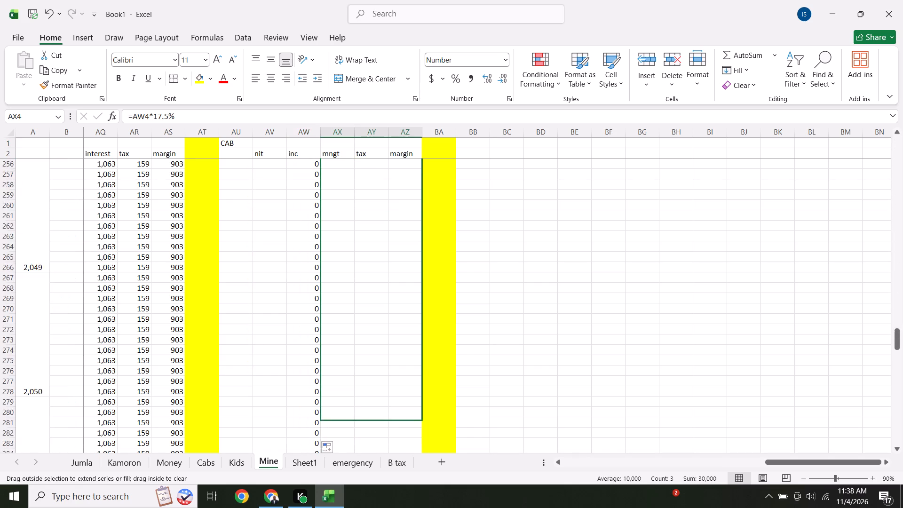
{"action": "left_click_drag", "start_coordinate": [421, 507], "coordinate": [403, 497]}
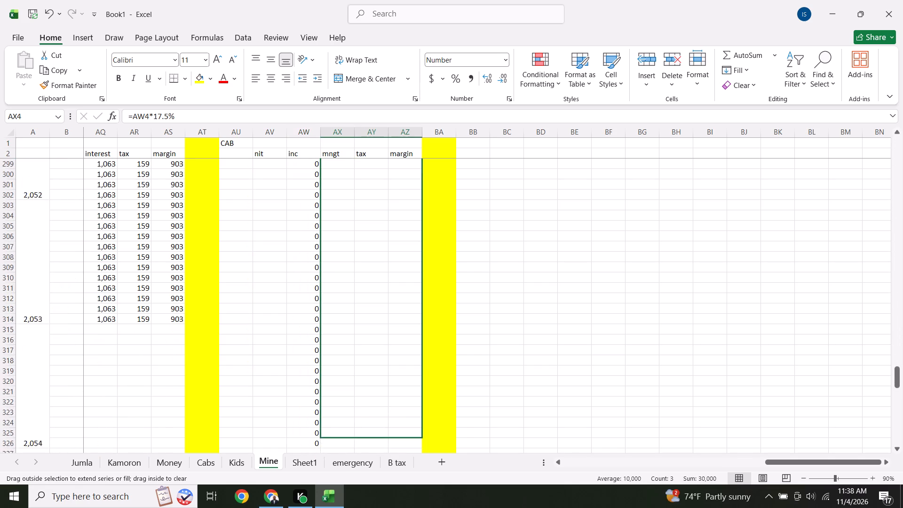
{"action": "left_click_drag", "start_coordinate": [403, 497], "coordinate": [395, 438]}
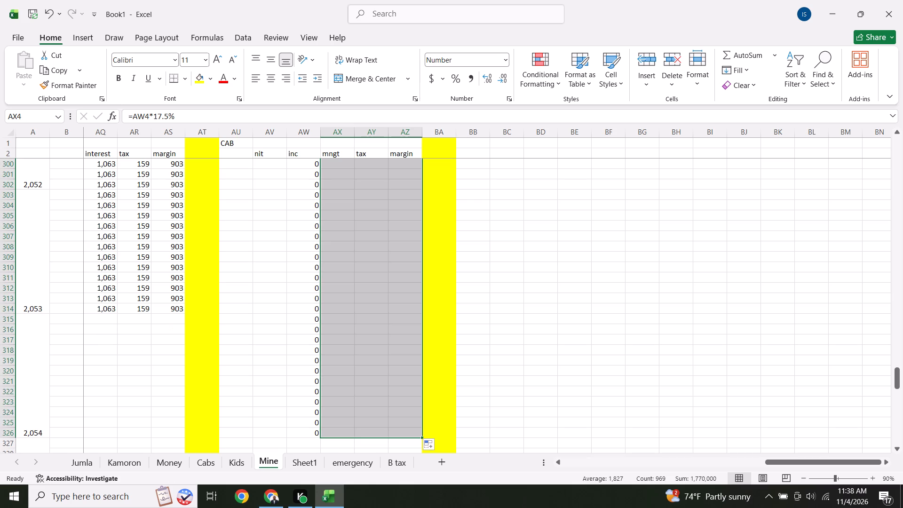
Fill CAB's first-column formula from AU23 down through the 2,054 row, AU326.
{"action": "key", "text": "Up"}
{"action": "key", "text": "Up"}
{"action": "key", "text": "Up"}
{"action": "key", "text": "Up"}
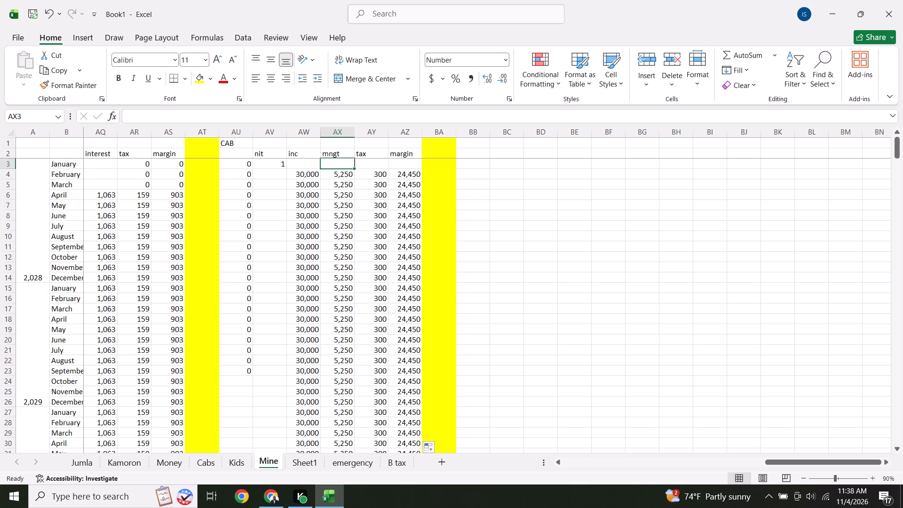
{"action": "left_click", "coordinate": [246, 371]}
{"action": "left_click_drag", "start_coordinate": [252, 375], "coordinate": [254, 507]}
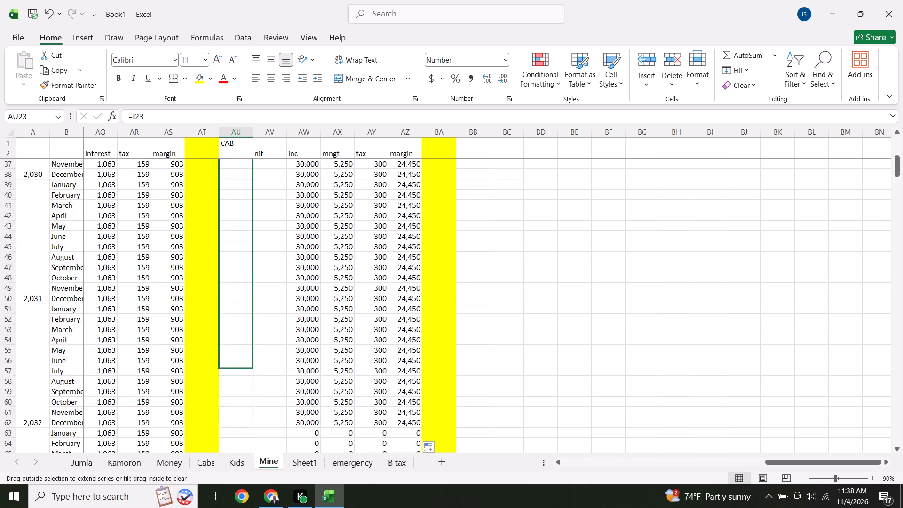
{"action": "left_click_drag", "start_coordinate": [254, 507], "coordinate": [247, 492]}
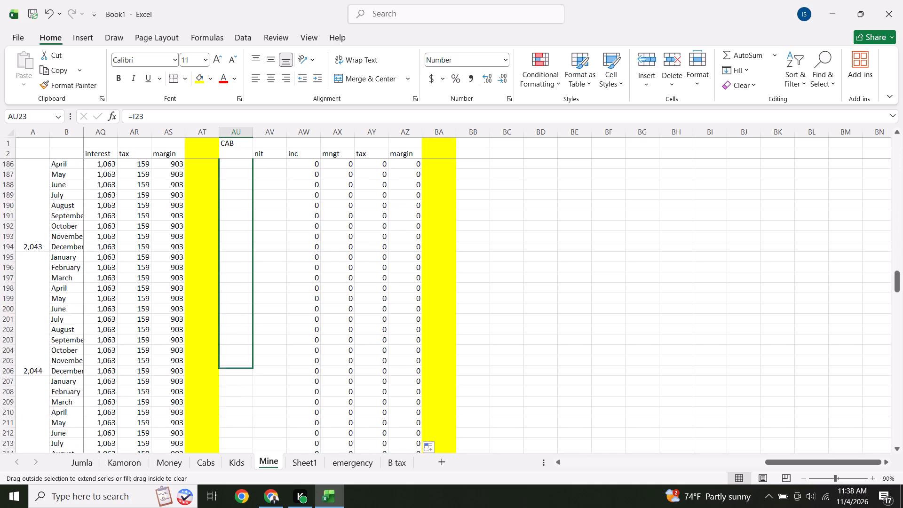
{"action": "left_click_drag", "start_coordinate": [247, 492], "coordinate": [238, 418]}
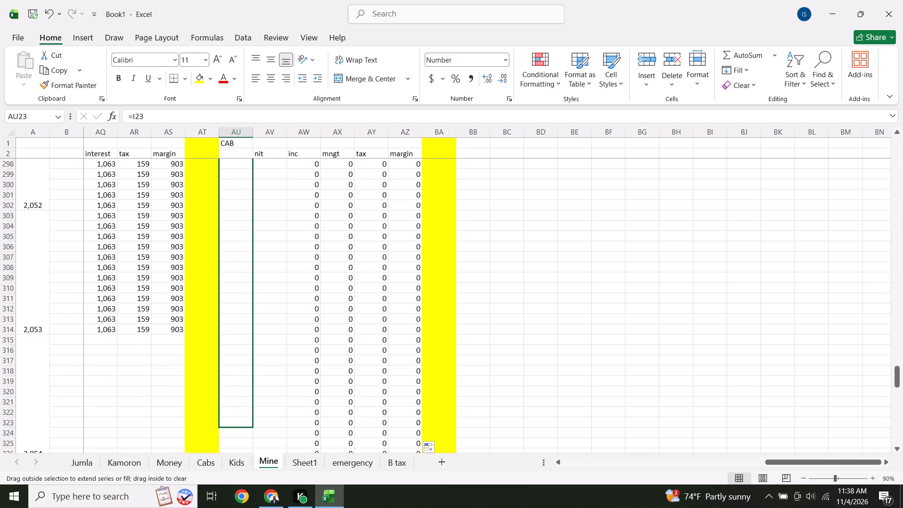
{"action": "left_click_drag", "start_coordinate": [238, 418], "coordinate": [244, 428]}
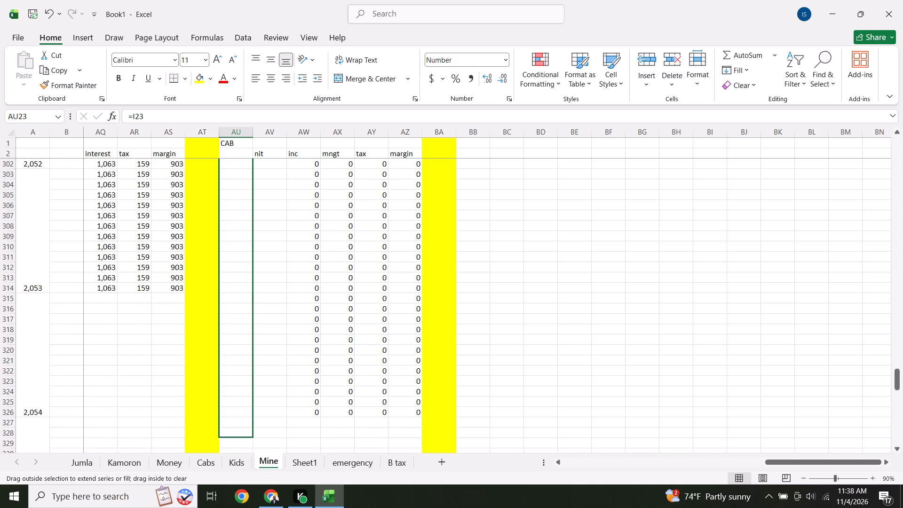
{"action": "left_click_drag", "start_coordinate": [244, 428], "coordinate": [240, 413]}
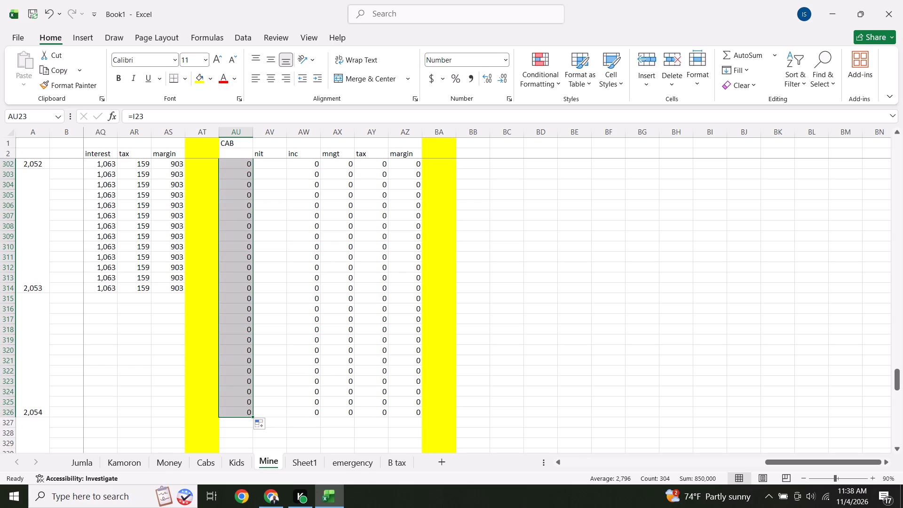
Start a January formula in BB3 that adds CAB's margin AZ3 and TBILL's margin AS3.
{"action": "key", "text": "Up"}
{"action": "key", "text": "Up"}
{"action": "key", "text": "Up"}
{"action": "key", "text": "Up"}
{"action": "key", "text": "Up"}
{"action": "key", "text": "Up"}
{"action": "key", "text": "Up"}
{"action": "key", "text": "Up"}
{"action": "key", "text": "Up"}
{"action": "key", "text": "Up"}
{"action": "key", "text": "Up"}
{"action": "key", "text": "Up"}
{"action": "key", "text": "Up"}
{"action": "key", "text": "Up"}
{"action": "key", "text": "Up"}
{"action": "key", "text": "Up"}
{"action": "key", "text": "Up"}
{"action": "key", "text": "Up"}
{"action": "key", "text": "Up"}
{"action": "key", "text": "Up"}
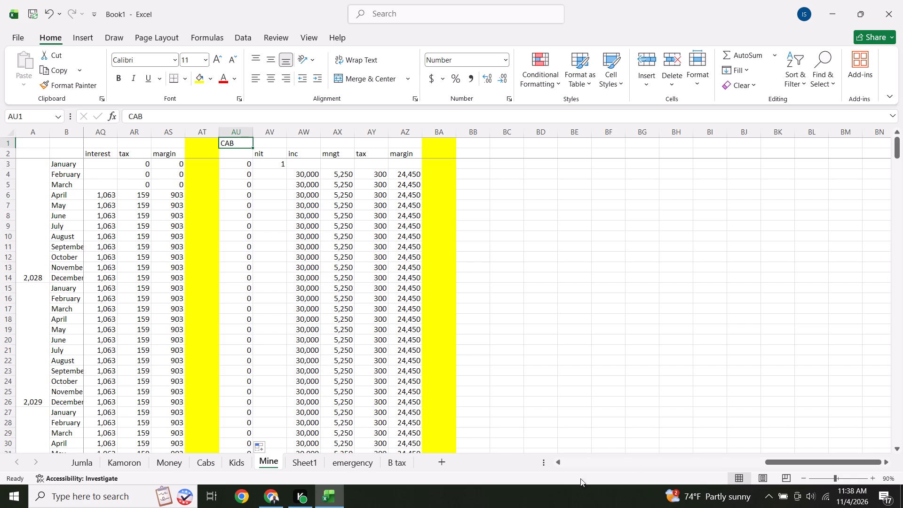
{"action": "left_click", "coordinate": [559, 462]}
{"action": "triple_click", "coordinate": [559, 462]}
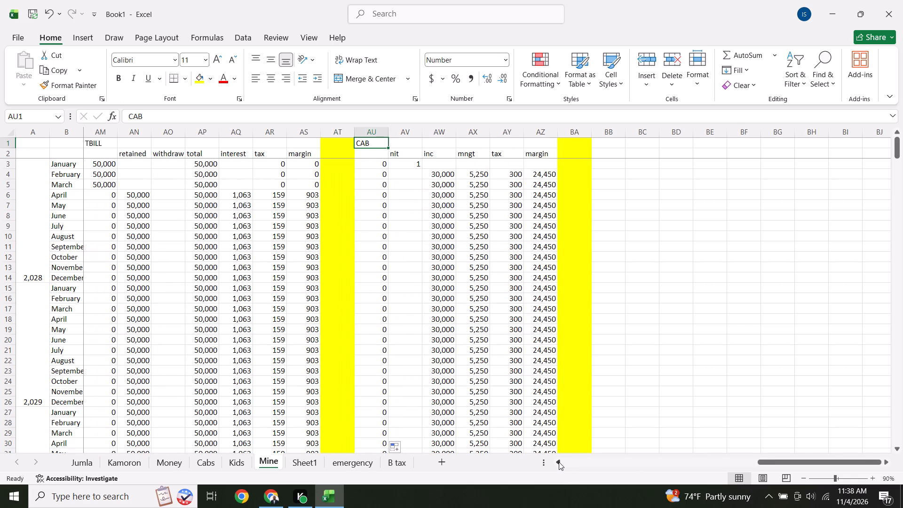
{"action": "left_click", "coordinate": [559, 462]}
{"action": "left_click", "coordinate": [559, 462]}
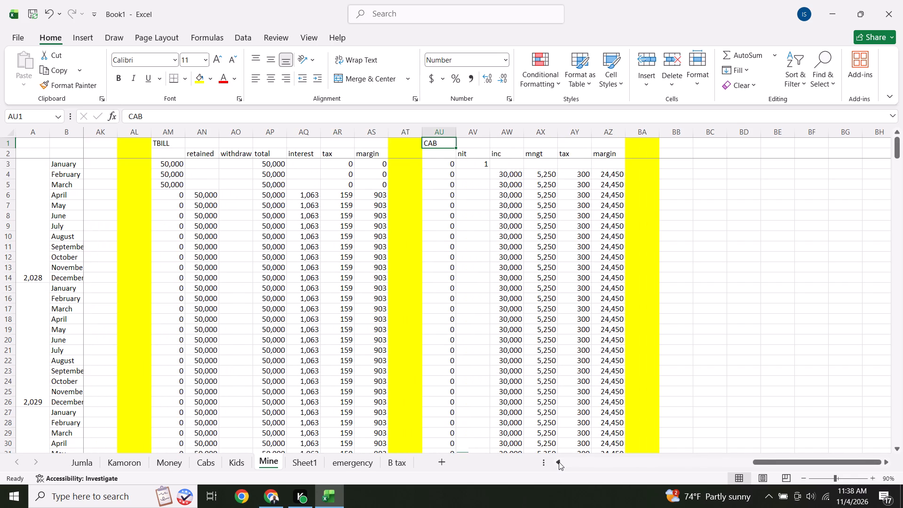
{"action": "double_click", "coordinate": [559, 462]}
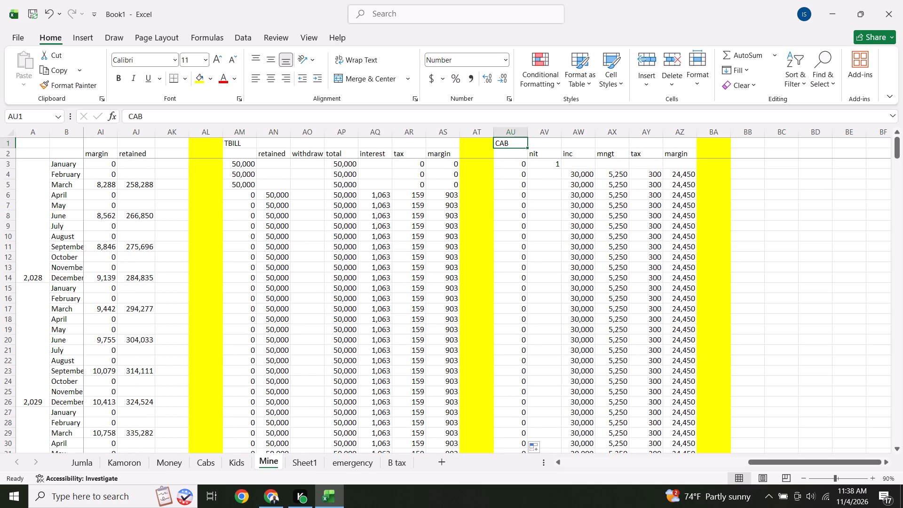
{"action": "left_click", "coordinate": [748, 161]}
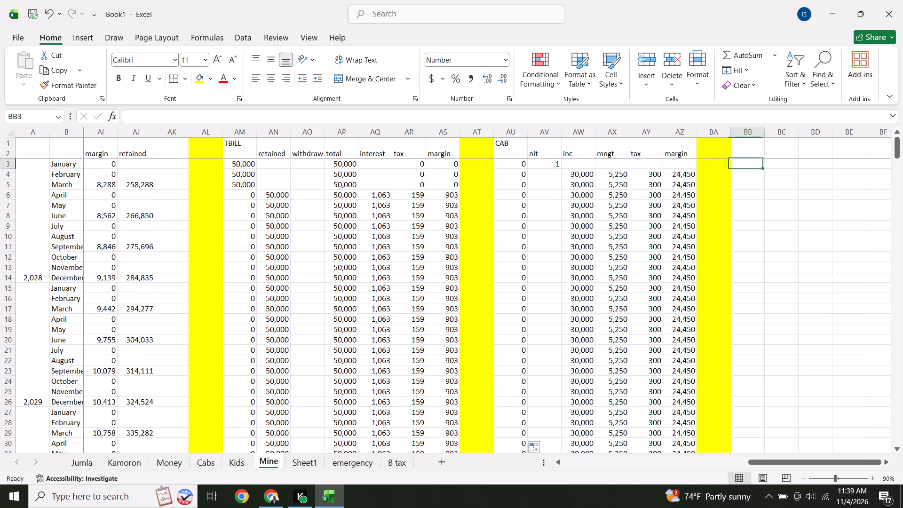
{"action": "key", "text": "equal"}
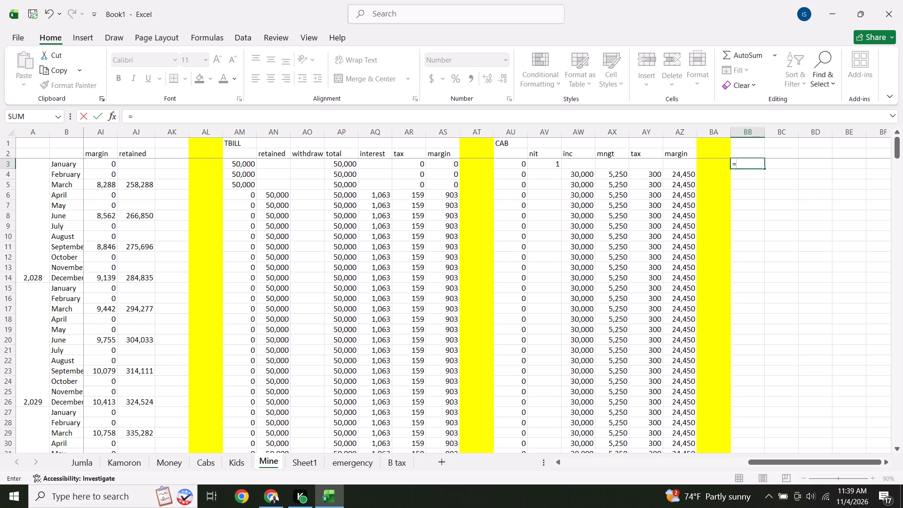
{"action": "left_click", "coordinate": [689, 168]}
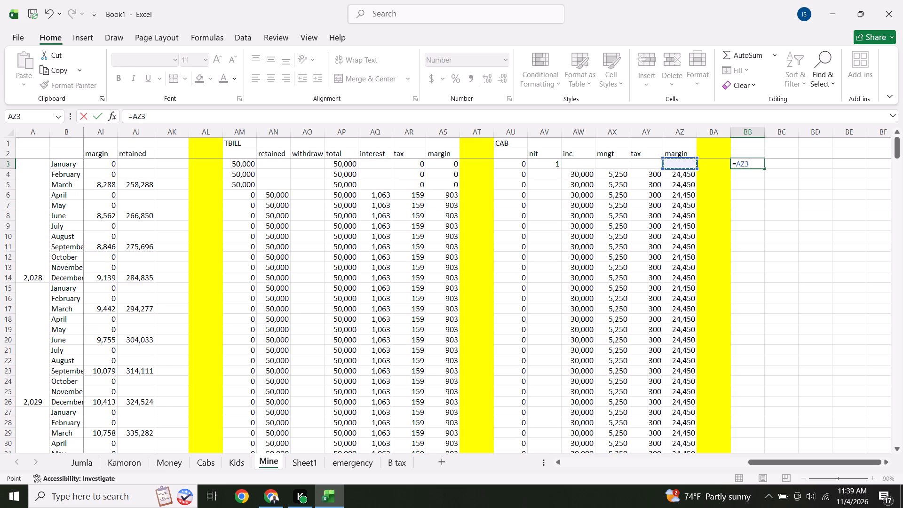
{"action": "key", "text": "equal"}
{"action": "left_click", "coordinate": [689, 168]}
{"action": "key", "text": "BackSpace"}
{"action": "key", "text": "plus"}
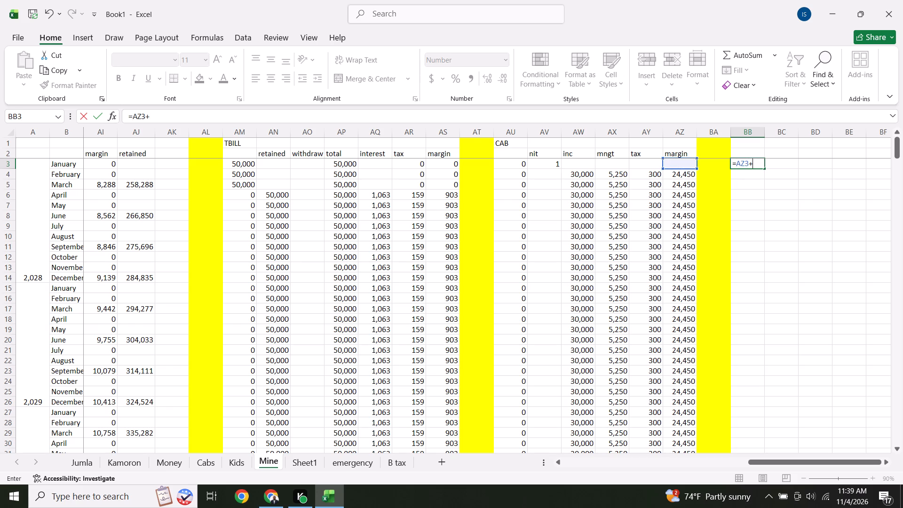
{"action": "left_click", "coordinate": [452, 166]}
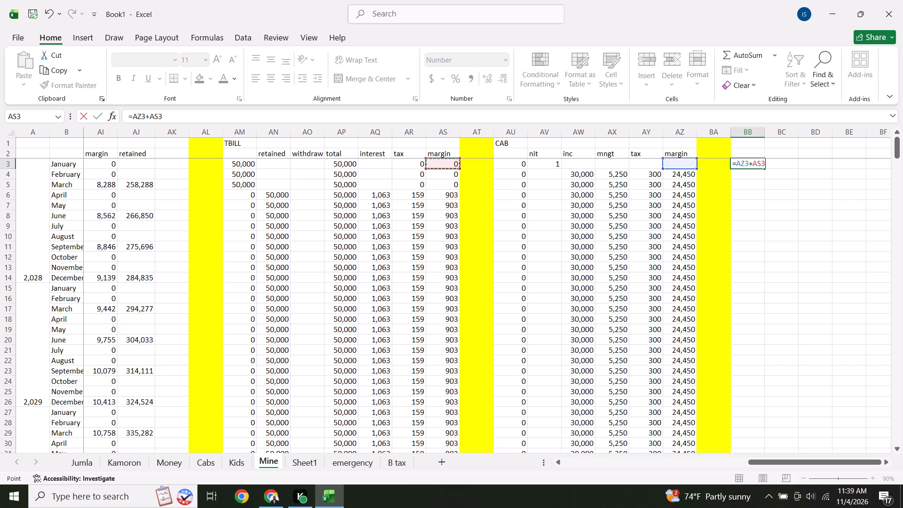
Extend BB3's sum with the January margin of the SHARES section, AA3.
{"action": "key", "text": "plus"}
{"action": "left_click", "coordinate": [407, 167]}
{"action": "key", "text": "Left"}
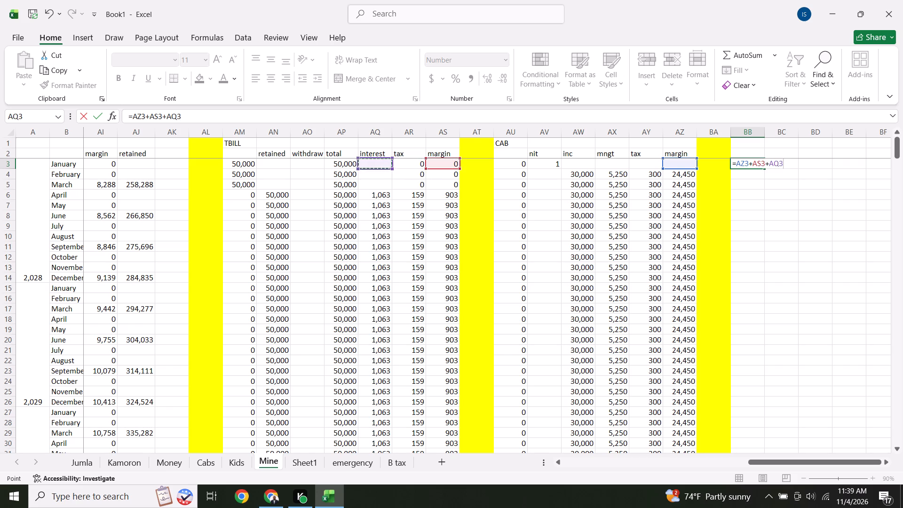
{"action": "key", "text": "Left"}
{"action": "key", "text": "Left"}
{"action": "key", "text": "Left"}
{"action": "key", "text": "Left"}
{"action": "key", "text": "Left"}
{"action": "key", "text": "Left"}
{"action": "key", "text": "Left"}
{"action": "key", "text": "Left"}
{"action": "key", "text": "Left"}
{"action": "key", "text": "Left"}
{"action": "key", "text": "Left"}
{"action": "key", "text": "Left"}
{"action": "key", "text": "Left"}
{"action": "key", "text": "Left"}
{"action": "key", "text": "Left"}
{"action": "key", "text": "Left"}
{"action": "key", "text": "Left"}
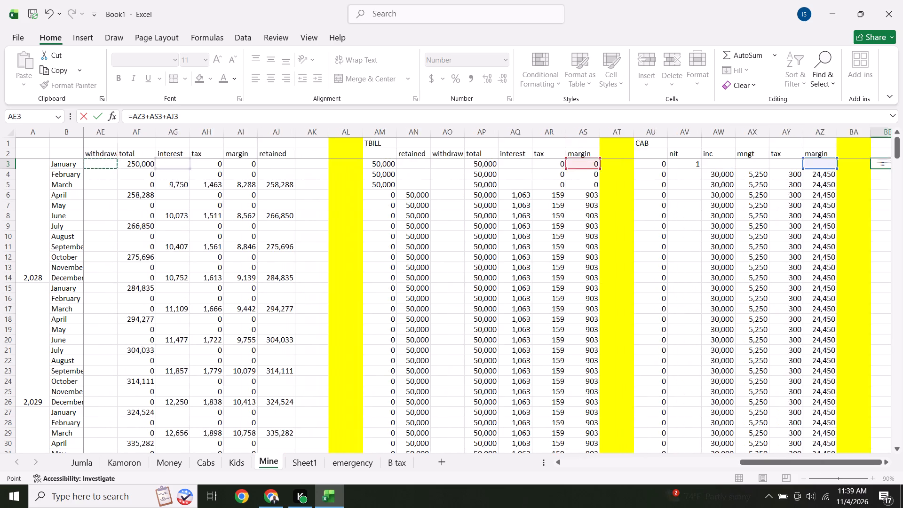
{"action": "key", "text": "Left"}
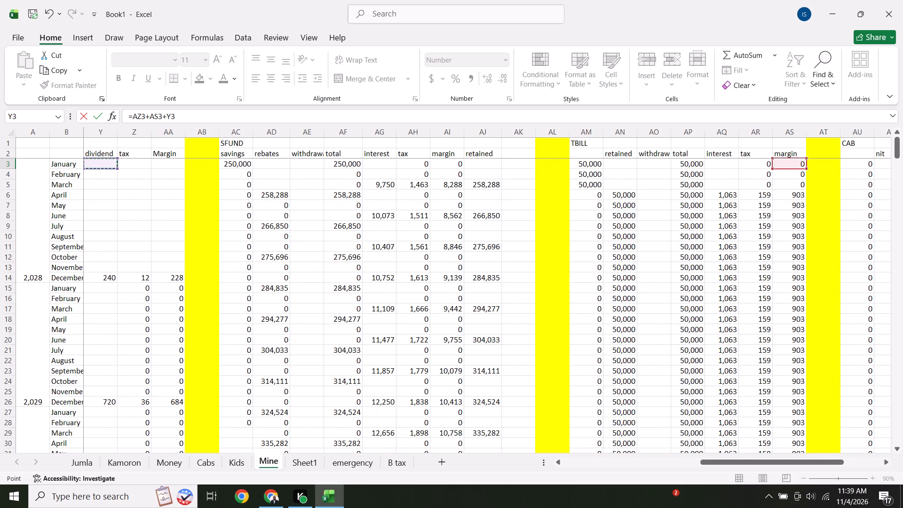
{"action": "key", "text": "Left"}
{"action": "key", "text": "Left"}
{"action": "key", "text": "Left"}
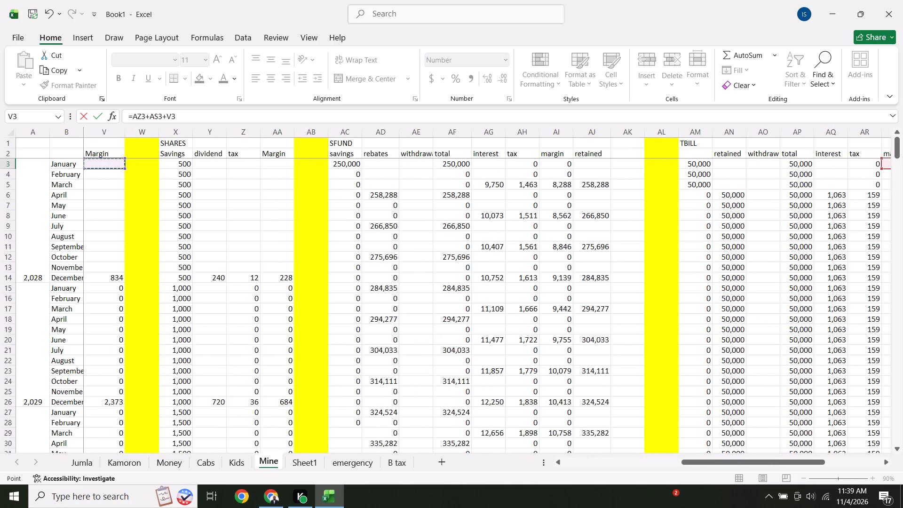
{"action": "left_click", "coordinate": [280, 166]}
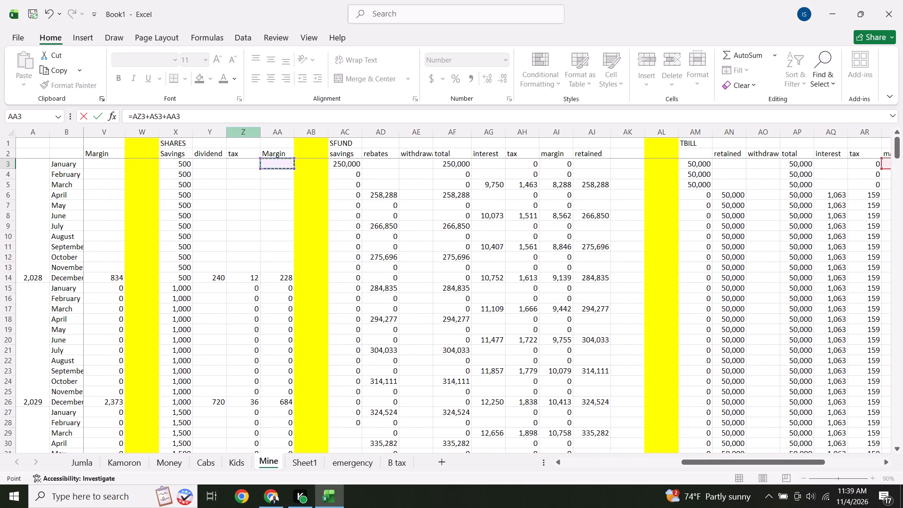
Add the REIT section's January margin V3 to BB3's formula, making it =AZ3+AS3+AA3+V3.
{"action": "left_click", "coordinate": [206, 120]}
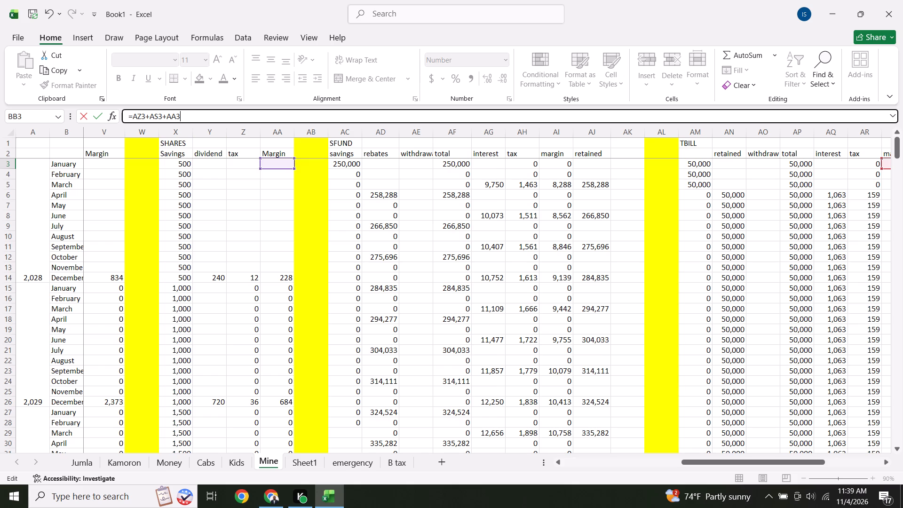
{"action": "key", "text": "plus"}
{"action": "left_click", "coordinate": [204, 167]}
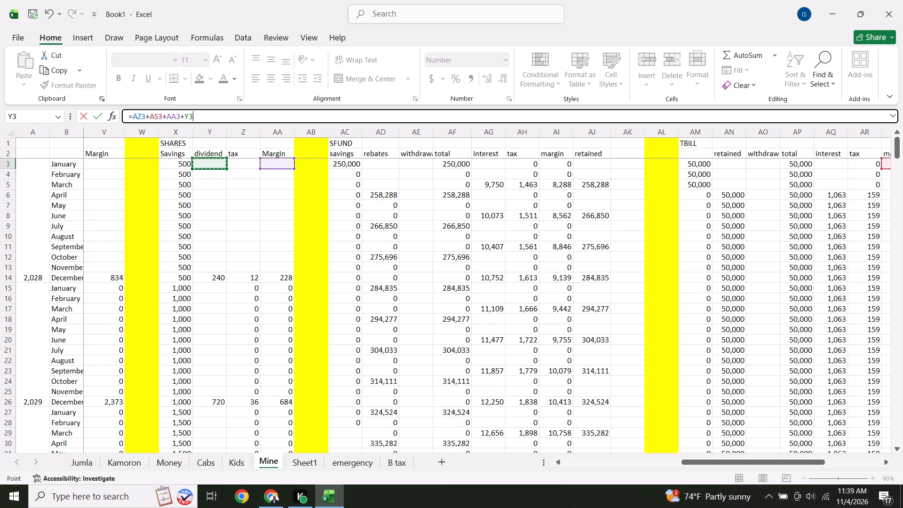
{"action": "key", "text": "Left"}
{"action": "key", "text": "Left"}
{"action": "key", "text": "Left"}
{"action": "key", "text": "Left"}
{"action": "key", "text": "Left"}
{"action": "key", "text": "Left"}
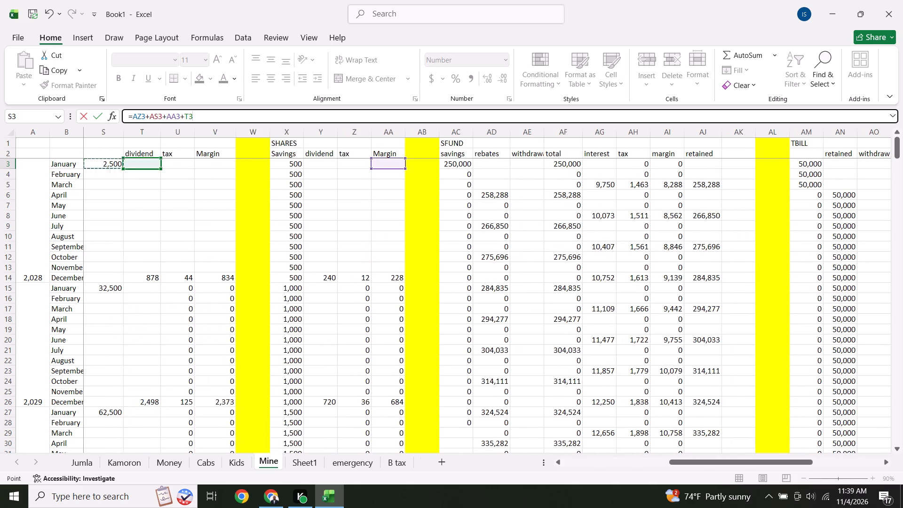
{"action": "key", "text": "Left"}
{"action": "key", "text": "Left"}
{"action": "key", "text": "Left"}
{"action": "key", "text": "Left"}
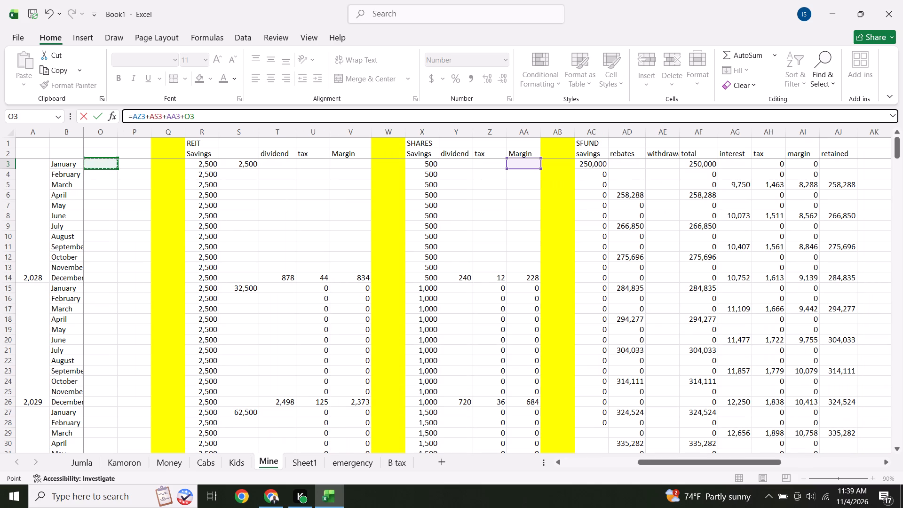
{"action": "left_click", "coordinate": [348, 163]}
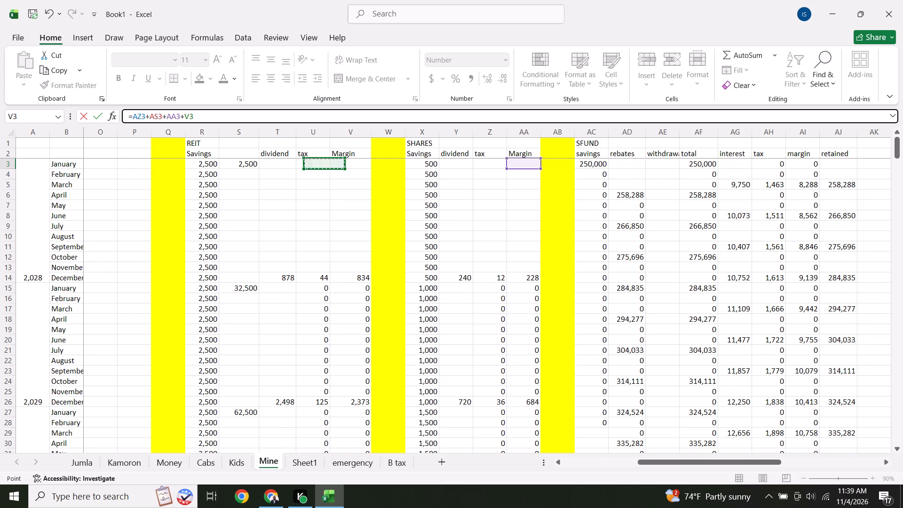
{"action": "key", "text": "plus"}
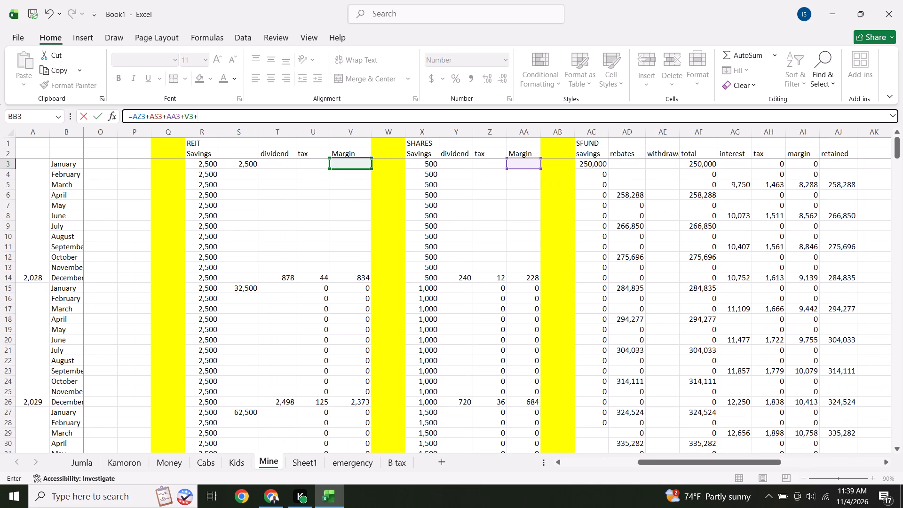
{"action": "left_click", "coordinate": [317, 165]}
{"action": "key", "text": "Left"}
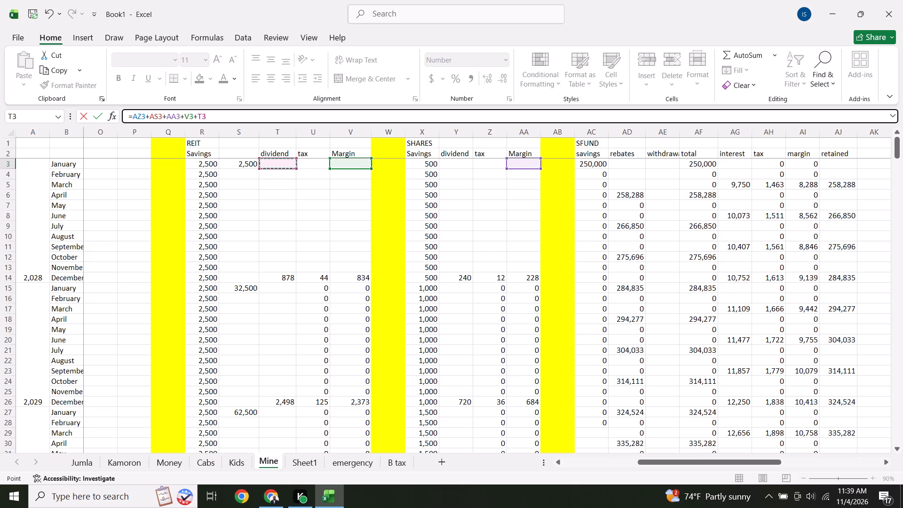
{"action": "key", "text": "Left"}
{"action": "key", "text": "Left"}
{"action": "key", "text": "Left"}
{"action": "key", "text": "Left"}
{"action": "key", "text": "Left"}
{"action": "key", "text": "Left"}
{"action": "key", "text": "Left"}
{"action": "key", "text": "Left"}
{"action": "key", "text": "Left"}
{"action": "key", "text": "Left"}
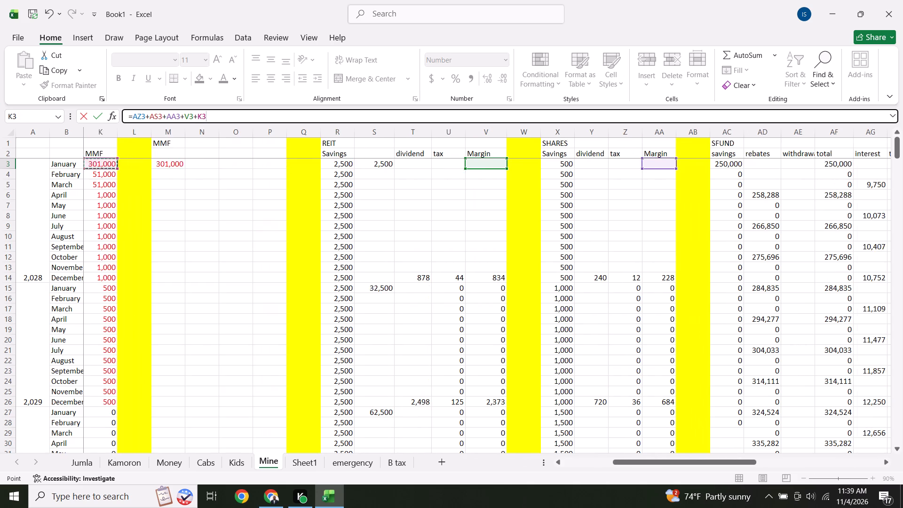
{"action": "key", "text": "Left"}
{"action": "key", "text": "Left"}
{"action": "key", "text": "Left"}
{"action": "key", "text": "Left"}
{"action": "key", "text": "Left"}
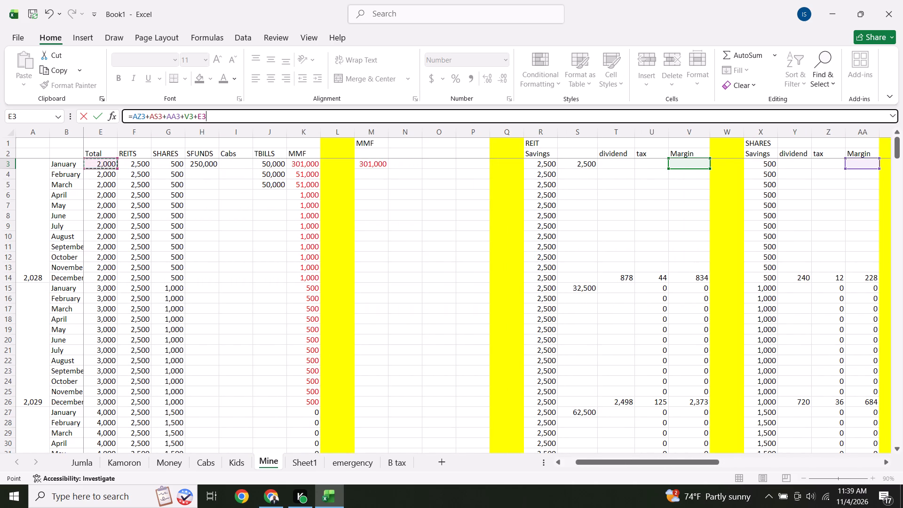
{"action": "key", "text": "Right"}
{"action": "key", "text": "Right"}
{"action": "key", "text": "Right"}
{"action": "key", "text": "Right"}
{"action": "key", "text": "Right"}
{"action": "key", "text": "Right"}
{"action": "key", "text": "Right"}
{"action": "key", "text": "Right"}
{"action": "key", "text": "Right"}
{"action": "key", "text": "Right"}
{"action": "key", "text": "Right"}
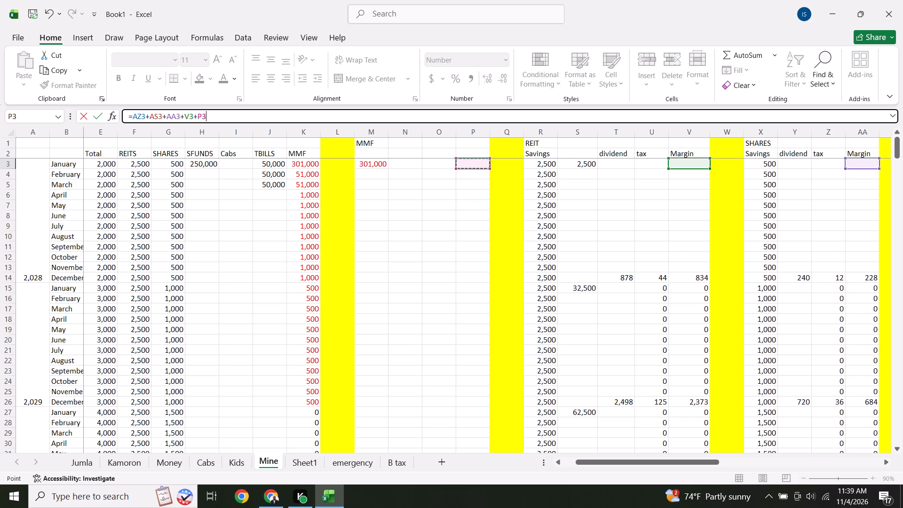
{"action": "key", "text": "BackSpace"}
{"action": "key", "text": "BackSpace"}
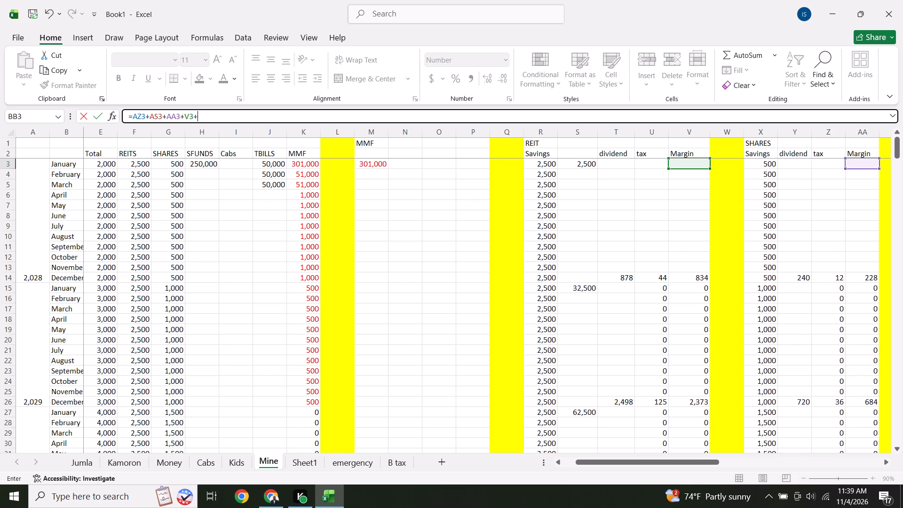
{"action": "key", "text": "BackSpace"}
Commit BB3's margin-sum formula and fill it down column BB through row 356.
{"action": "key", "text": "Return"}
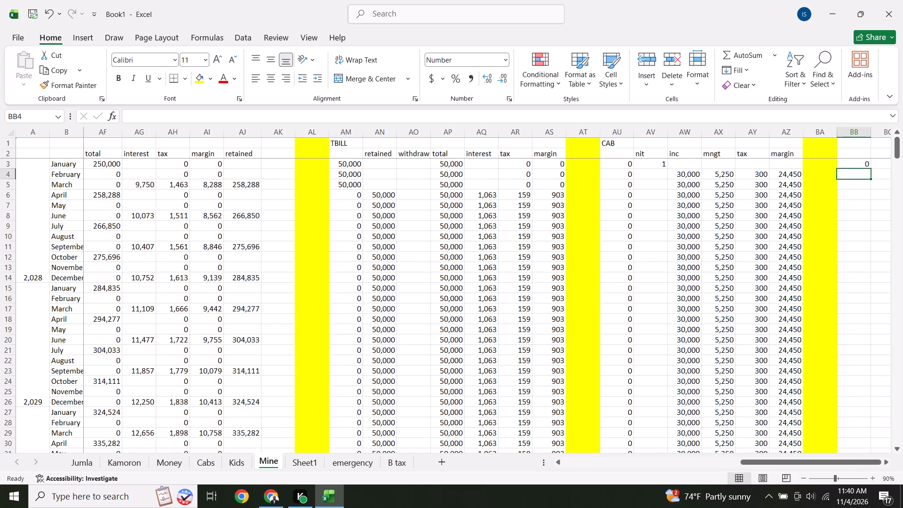
{"action": "left_click", "coordinate": [865, 164]}
{"action": "left_click_drag", "start_coordinate": [870, 168], "coordinate": [871, 293]}
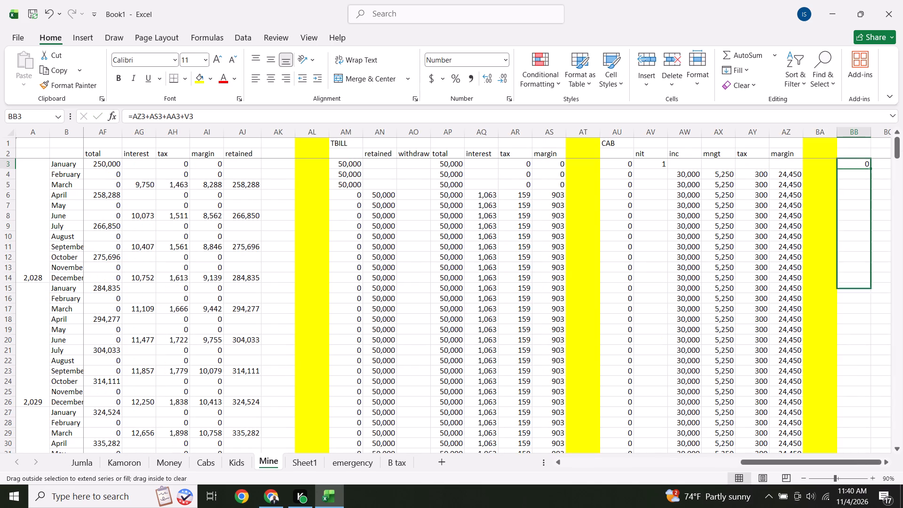
{"action": "left_click_drag", "start_coordinate": [871, 293], "coordinate": [873, 351]}
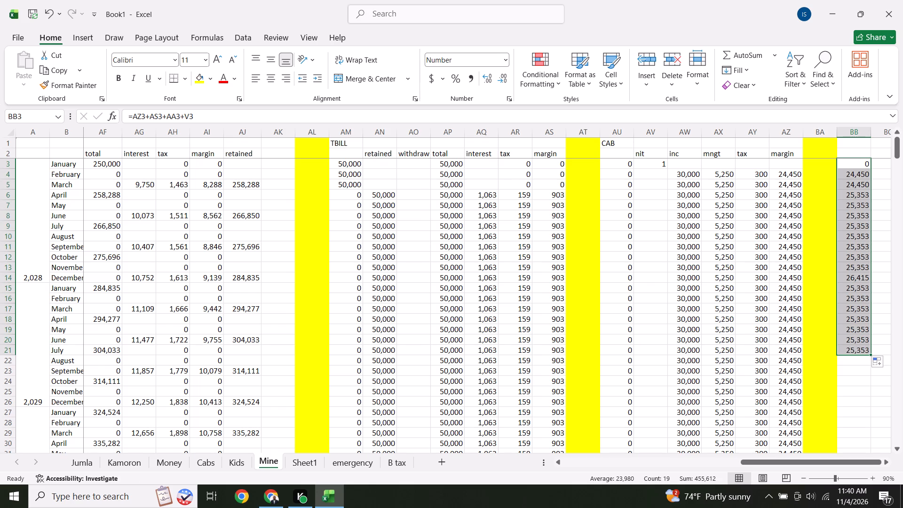
{"action": "left_click_drag", "start_coordinate": [872, 354], "coordinate": [875, 406]}
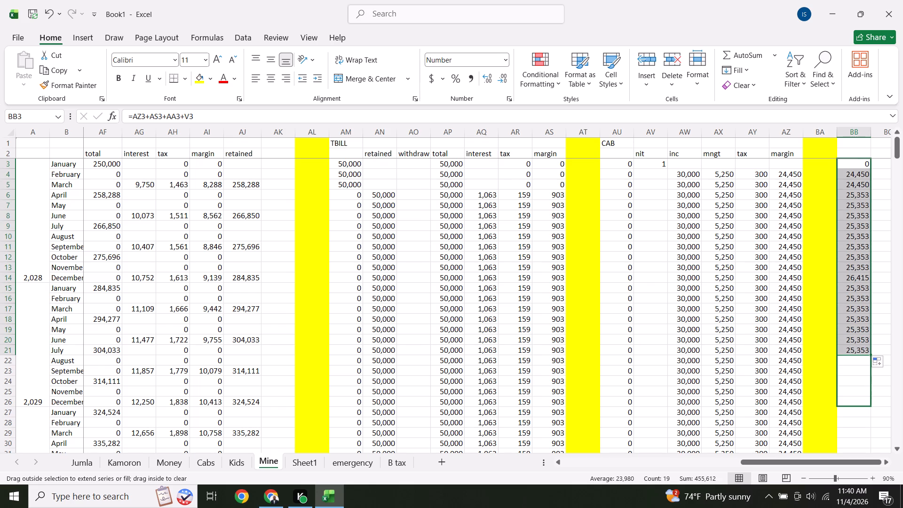
{"action": "left_click_drag", "start_coordinate": [875, 406], "coordinate": [880, 480]}
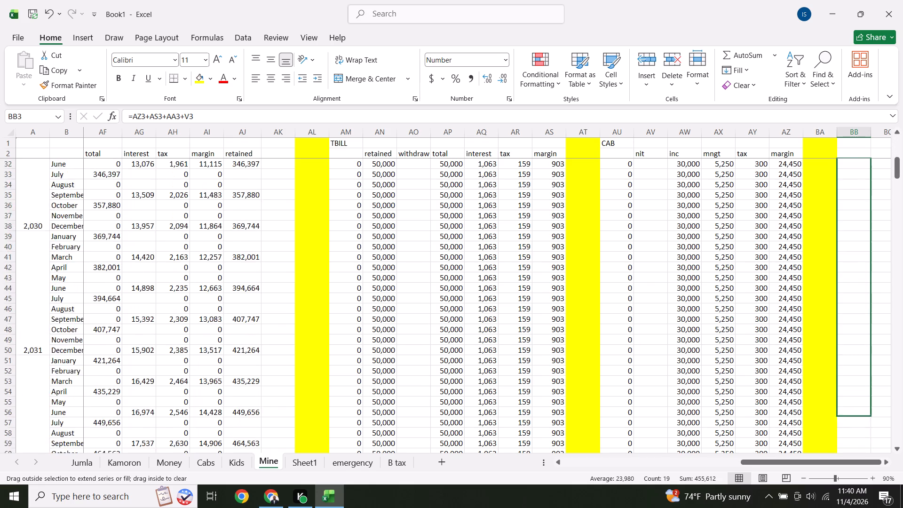
{"action": "left_click_drag", "start_coordinate": [880, 480], "coordinate": [879, 507]}
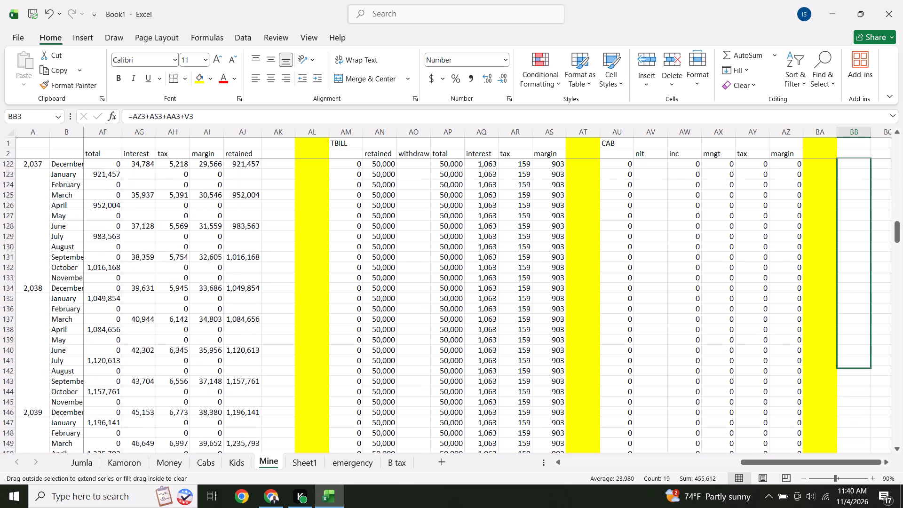
{"action": "left_click_drag", "start_coordinate": [879, 507], "coordinate": [874, 439]}
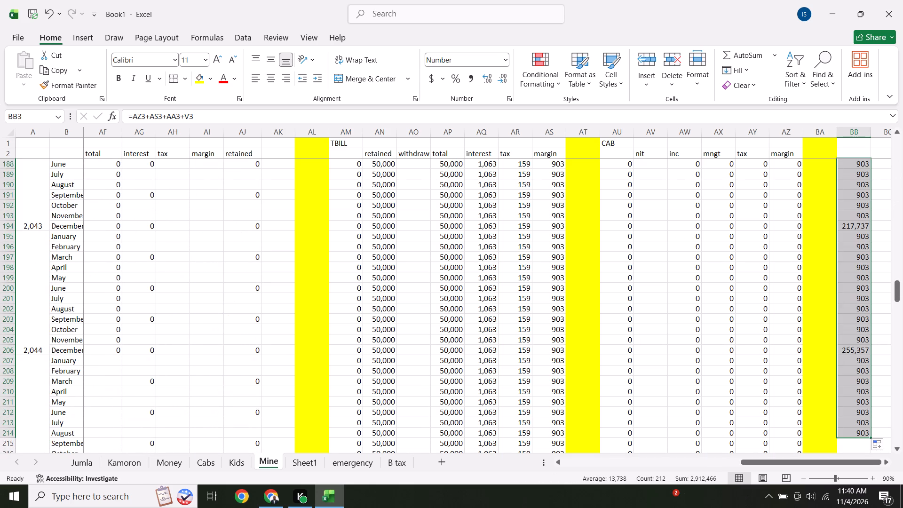
{"action": "left_click_drag", "start_coordinate": [870, 438], "coordinate": [863, 507]}
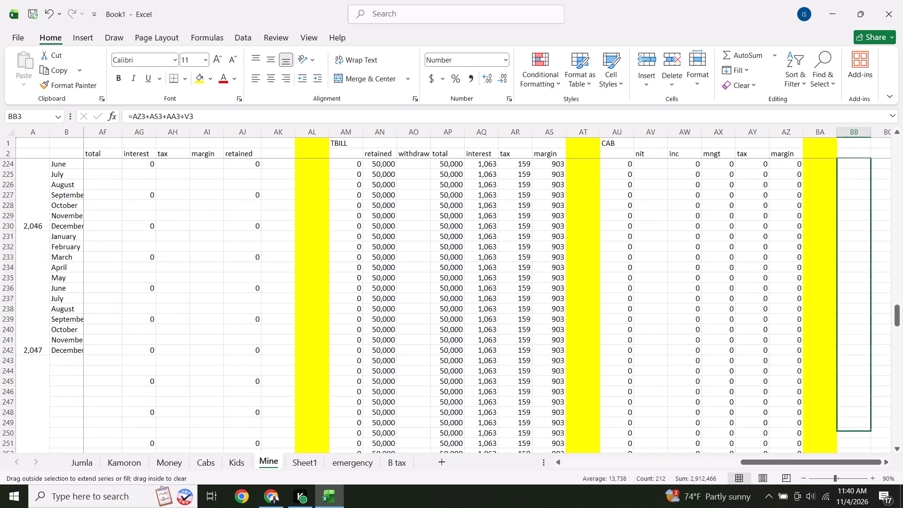
{"action": "left_click_drag", "start_coordinate": [863, 507], "coordinate": [874, 440]}
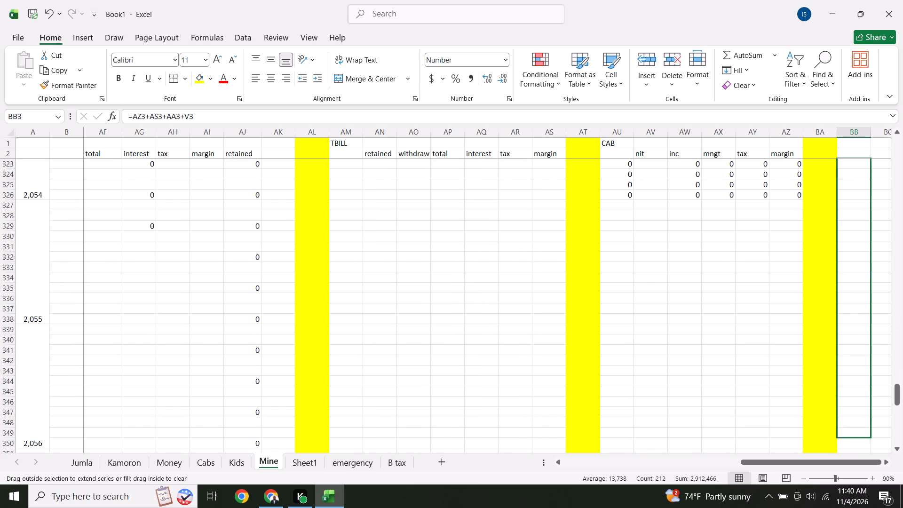
{"action": "left_click_drag", "start_coordinate": [874, 440], "coordinate": [888, 350]}
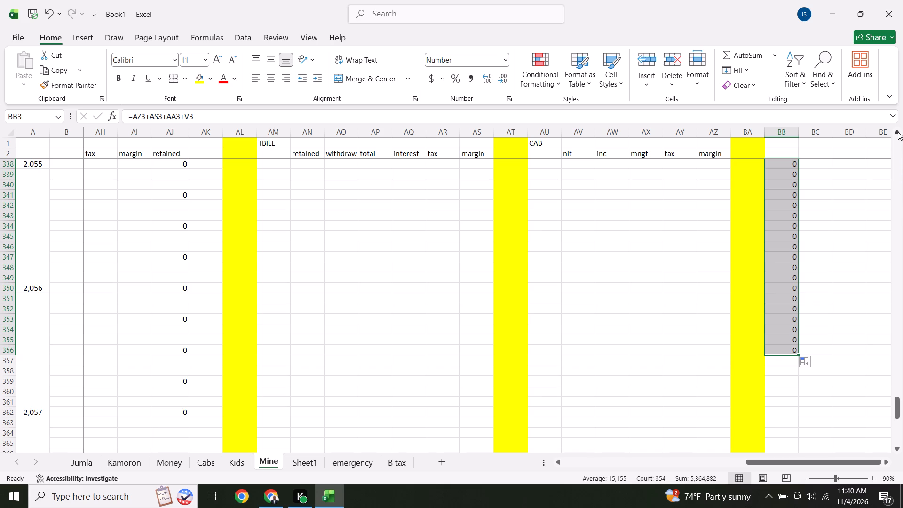
Enter =BB3 in the February Rebates cell, D4, linking it to January's total margin.
{"action": "left_click", "coordinate": [783, 151]}
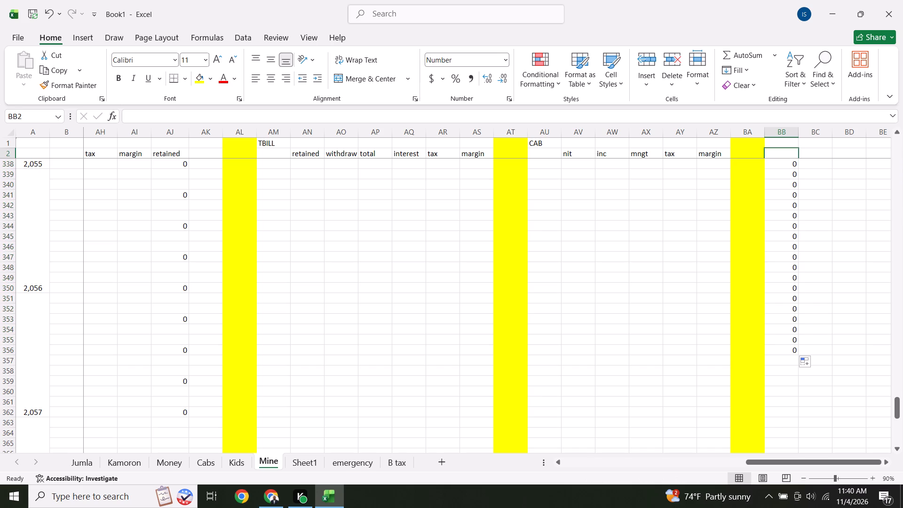
{"action": "key", "text": "Left"}
{"action": "key", "text": "Left"}
{"action": "key", "text": "Left"}
{"action": "key", "text": "Left"}
{"action": "key", "text": "Left"}
{"action": "key", "text": "Left"}
{"action": "key", "text": "Left"}
{"action": "key", "text": "Left"}
{"action": "key", "text": "Left"}
{"action": "key", "text": "Left"}
{"action": "key", "text": "Left"}
{"action": "key", "text": "Left"}
{"action": "key", "text": "Left"}
{"action": "key", "text": "Left"}
{"action": "key", "text": "Left"}
{"action": "key", "text": "Left"}
{"action": "key", "text": "Left"}
{"action": "key", "text": "Left"}
{"action": "key", "text": "Left"}
{"action": "key", "text": "Left"}
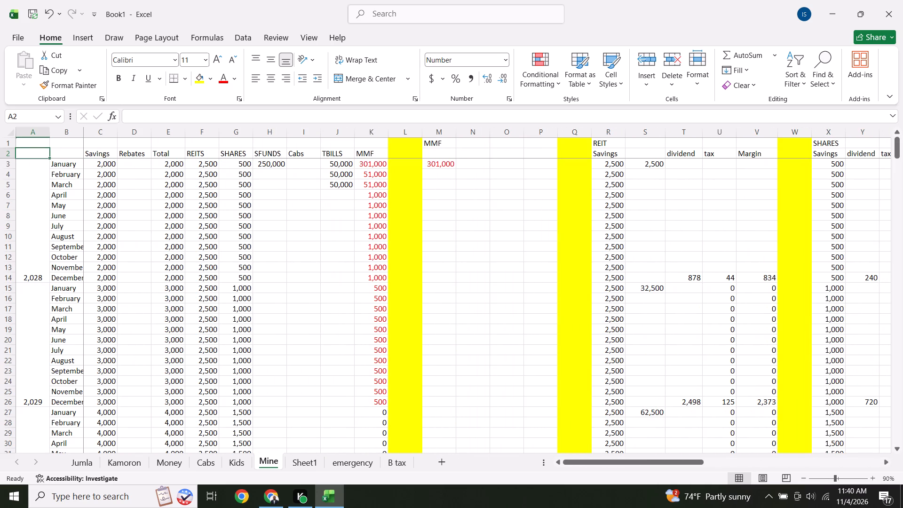
{"action": "left_click", "coordinate": [131, 176]}
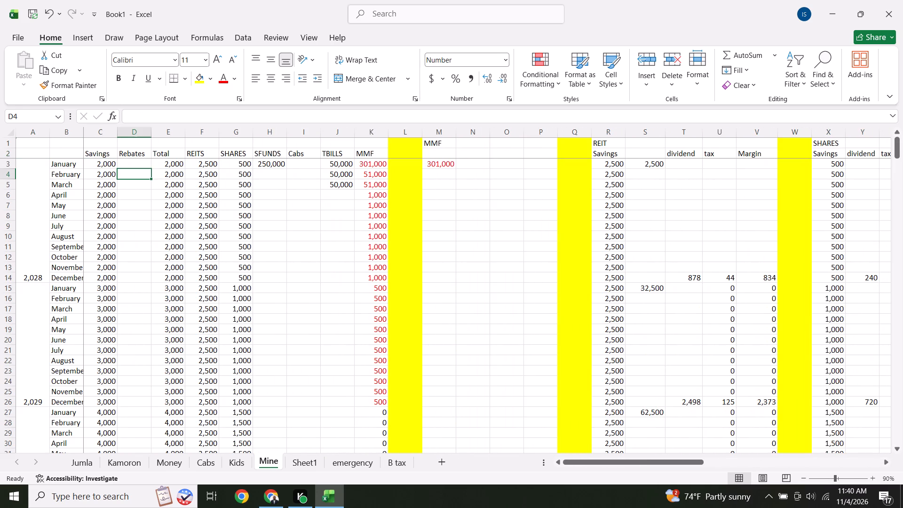
{"action": "key", "text": "equal"}
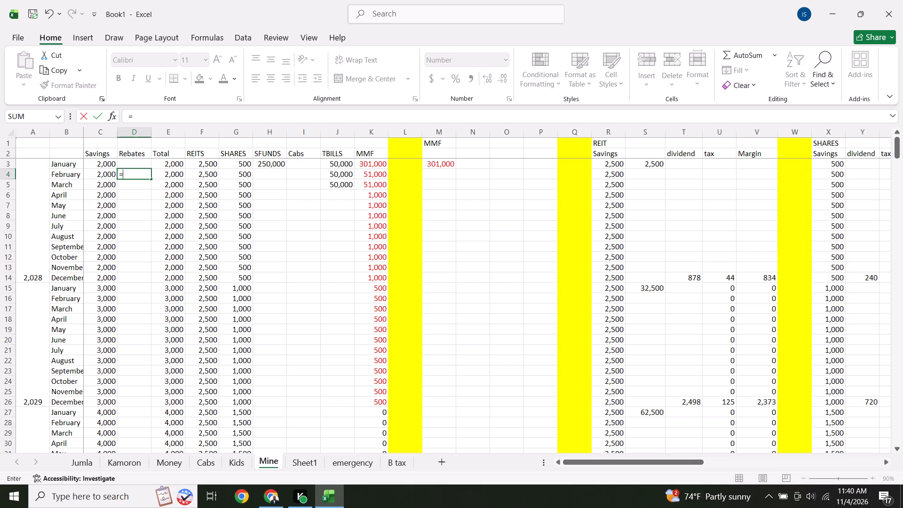
{"action": "type", "text": "33"}
{"action": "key", "text": "BackSpace"}
{"action": "key", "text": "BackSpace"}
{"action": "type", "text": "bb"}
{"action": "key", "text": "3"}
{"action": "key", "text": "Return"}
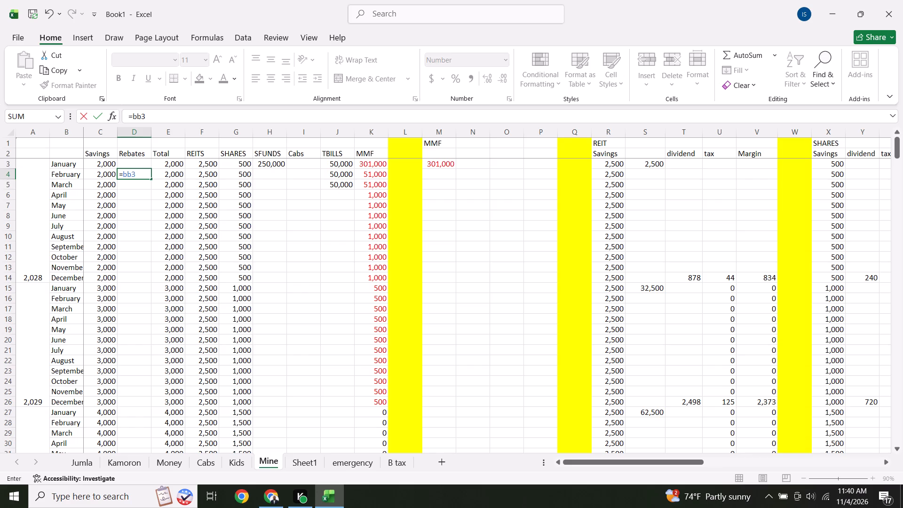
Fill the Rebates formula from D4 down through the 2,054 row, D326.
{"action": "left_click", "coordinate": [146, 175]}
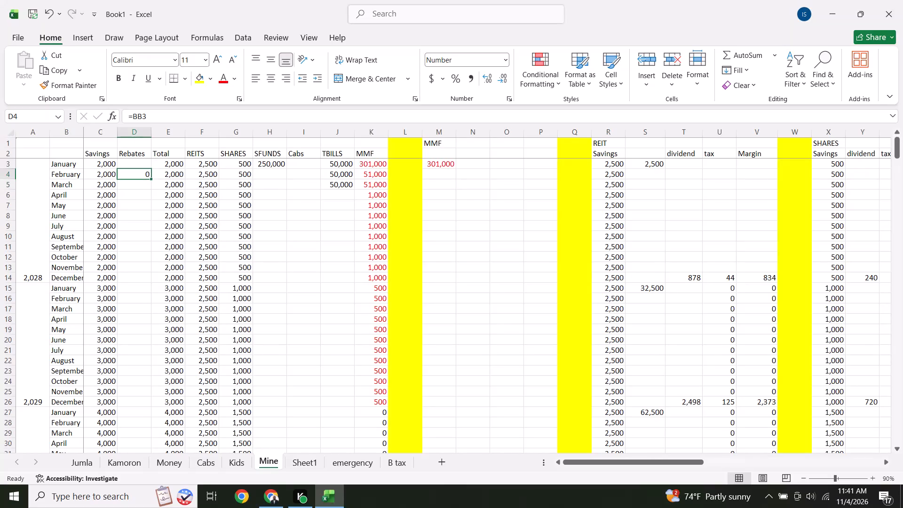
{"action": "left_click_drag", "start_coordinate": [151, 179], "coordinate": [157, 320]}
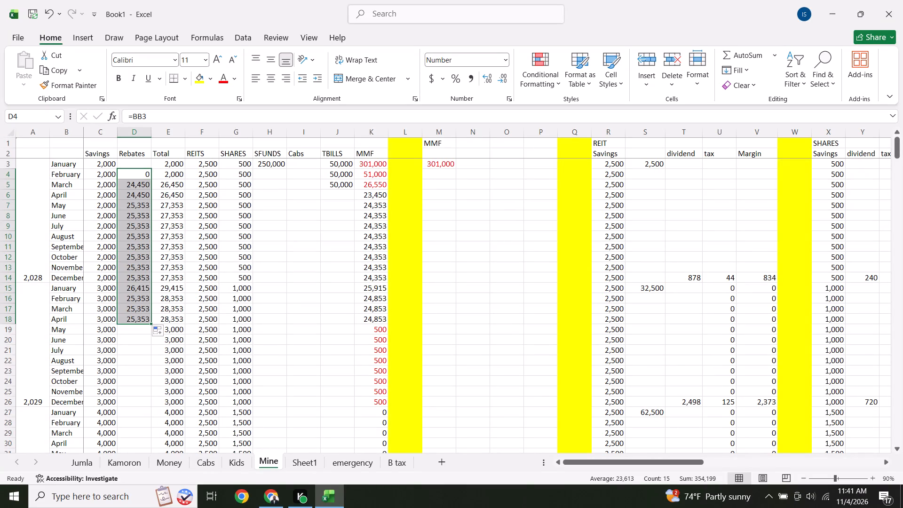
{"action": "left_click_drag", "start_coordinate": [151, 324], "coordinate": [143, 459]}
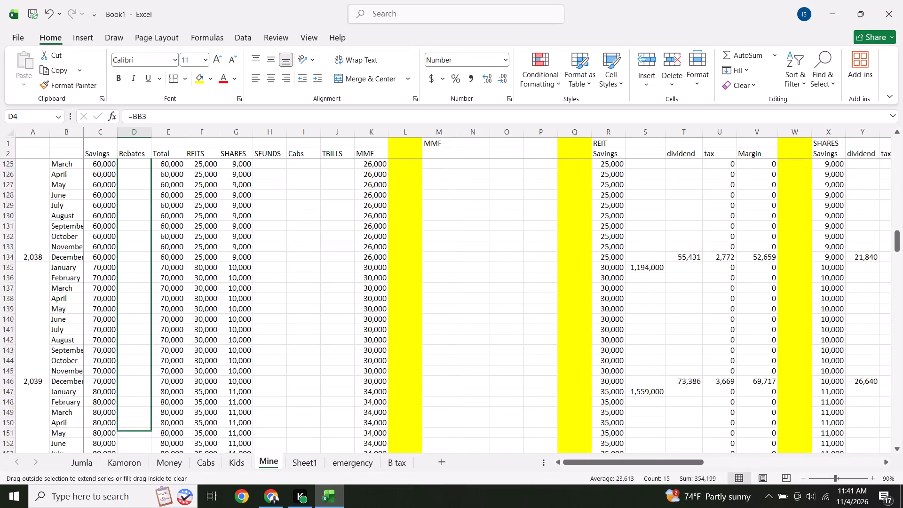
{"action": "left_click_drag", "start_coordinate": [143, 459], "coordinate": [138, 491]}
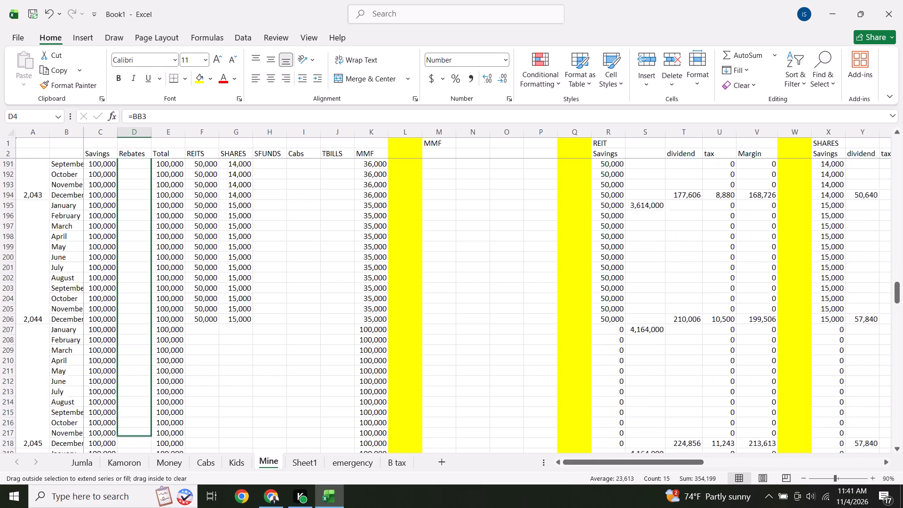
{"action": "left_click_drag", "start_coordinate": [138, 491], "coordinate": [135, 495]}
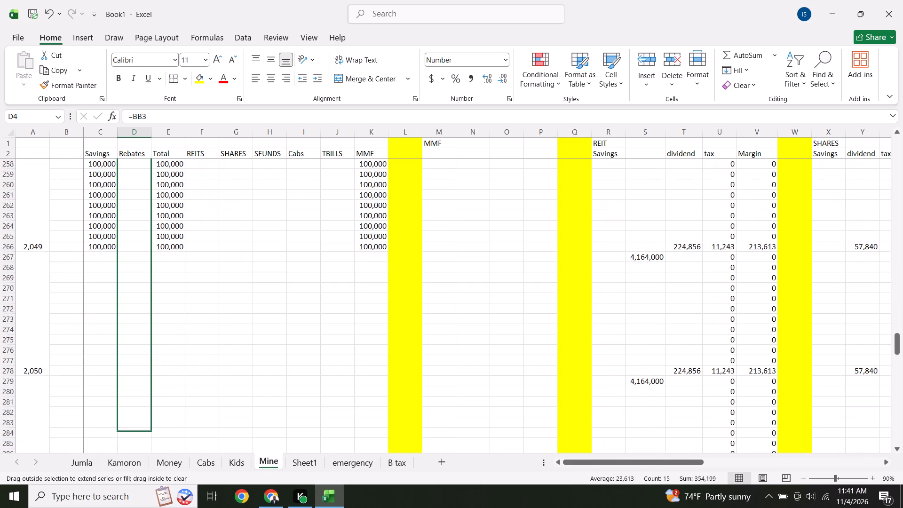
{"action": "left_click_drag", "start_coordinate": [135, 495], "coordinate": [131, 493]}
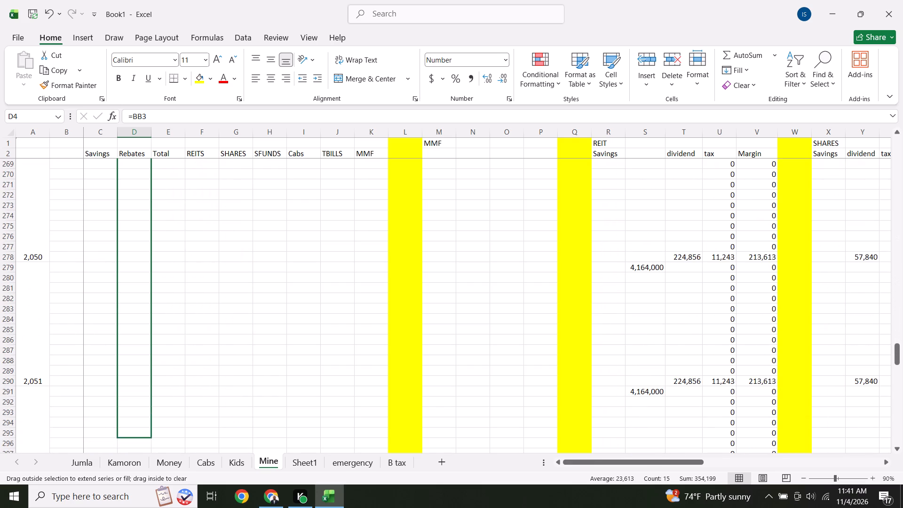
{"action": "left_click_drag", "start_coordinate": [131, 493], "coordinate": [131, 433]}
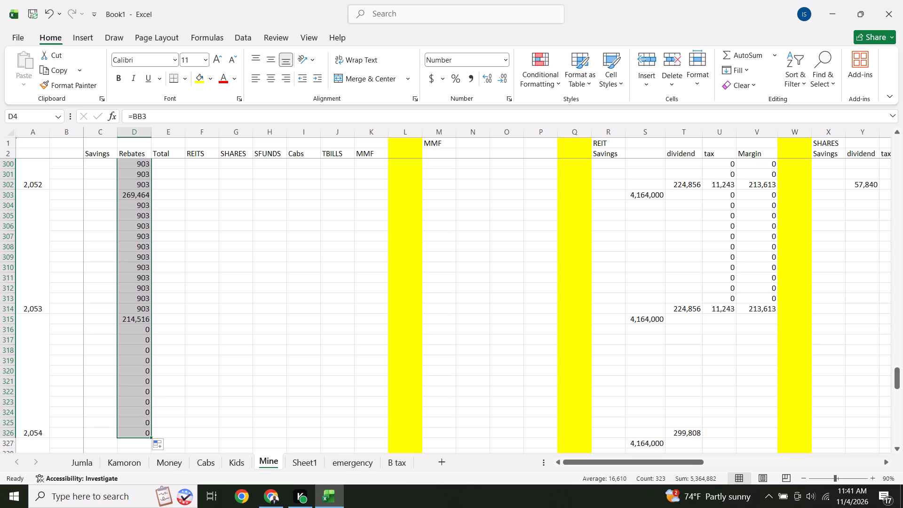
Clear the January to March entries in the SFUNDS, Cabs and TBILLS columns, H3:J5.
{"action": "key", "text": "Up"}
{"action": "key", "text": "Up"}
{"action": "key", "text": "Up"}
{"action": "key", "text": "Up"}
{"action": "key", "text": "Up"}
{"action": "key", "text": "Up"}
{"action": "key", "text": "Up"}
{"action": "key", "text": "Up"}
{"action": "key", "text": "Up"}
{"action": "key", "text": "Up"}
{"action": "key", "text": "Up"}
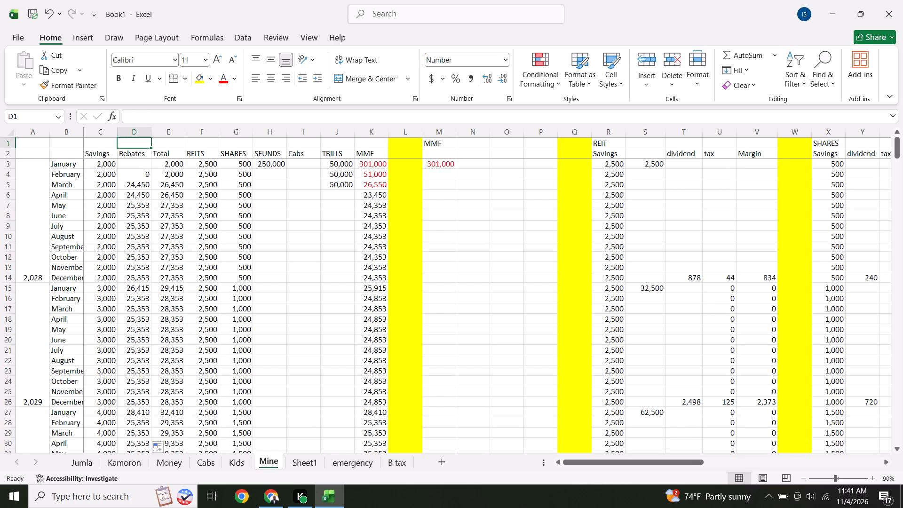
{"action": "left_click_drag", "start_coordinate": [274, 167], "coordinate": [312, 184]}
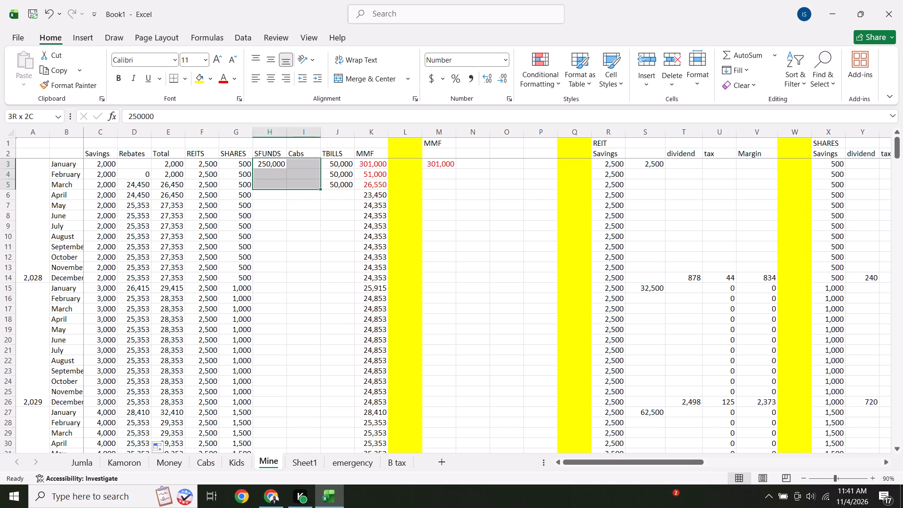
{"action": "left_click_drag", "start_coordinate": [312, 184], "coordinate": [328, 189]}
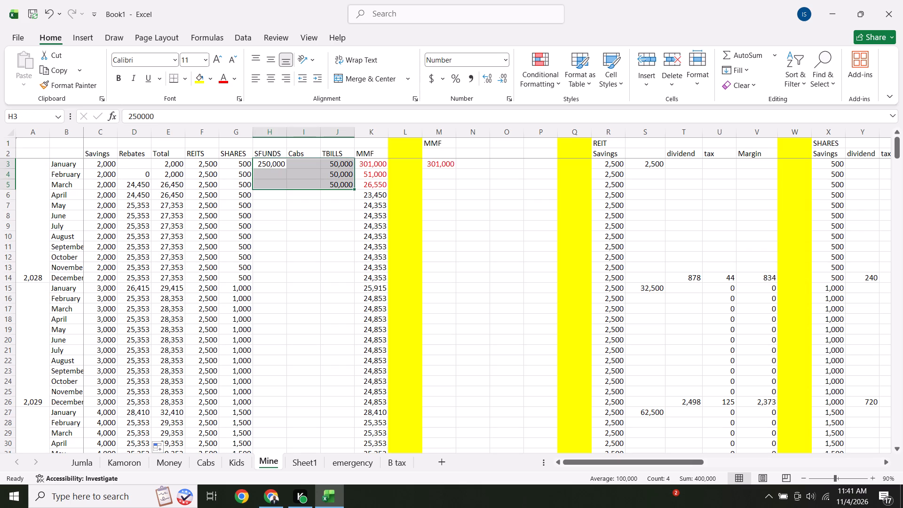
{"action": "key", "text": "Delete"}
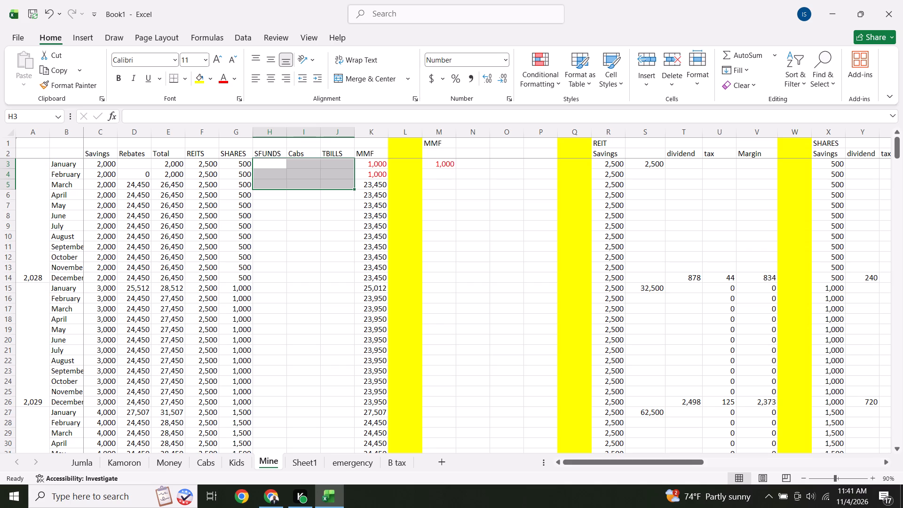
Clear the January unit count in the CAB section's nit column, cell AV3.
{"action": "key", "text": "Right"}
{"action": "key", "text": "Right"}
{"action": "key", "text": "Right"}
{"action": "key", "text": "Right"}
{"action": "key", "text": "Right"}
{"action": "key", "text": "Right"}
{"action": "key", "text": "Right"}
{"action": "key", "text": "Right"}
{"action": "key", "text": "Right"}
{"action": "key", "text": "Right"}
{"action": "key", "text": "Right"}
{"action": "key", "text": "Right"}
{"action": "key", "text": "Right"}
{"action": "key", "text": "Right"}
{"action": "key", "text": "Right"}
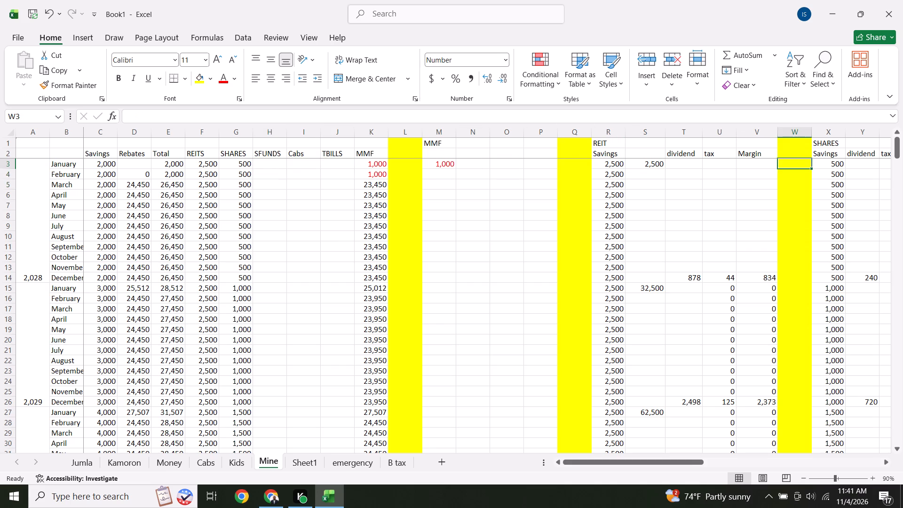
{"action": "key", "text": "Right"}
{"action": "key", "text": "Right"}
{"action": "key", "text": "Right"}
{"action": "key", "text": "Right"}
{"action": "key", "text": "Right"}
{"action": "key", "text": "Right"}
{"action": "key", "text": "Right"}
{"action": "key", "text": "Right"}
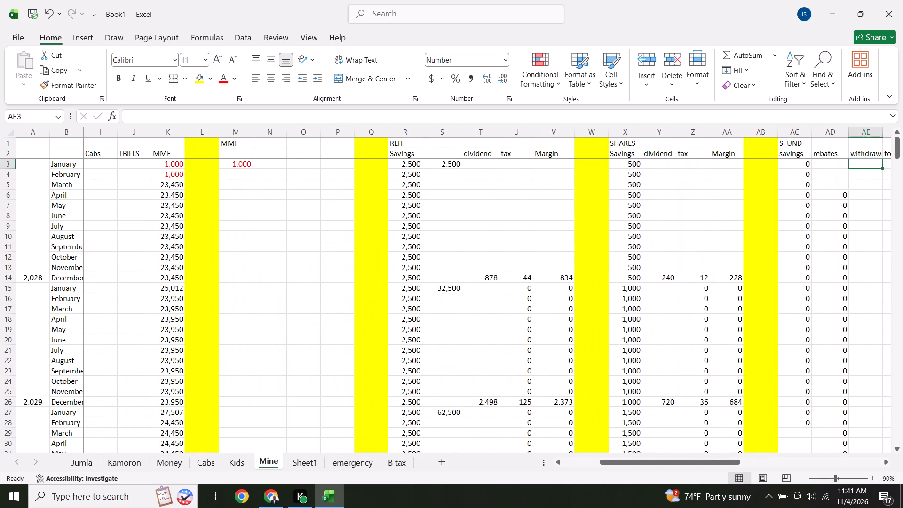
{"action": "key", "text": "Right"}
{"action": "key", "text": "Right"}
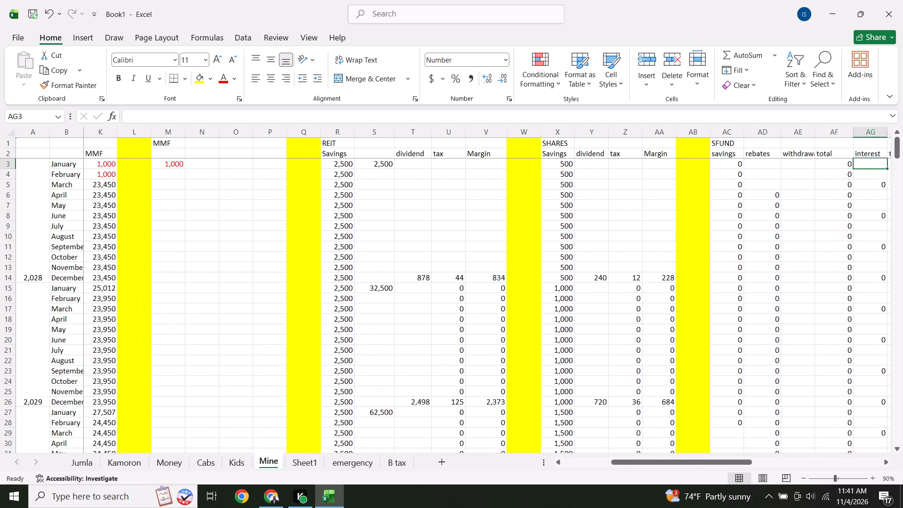
{"action": "key", "text": "Right"}
{"action": "key", "text": "Right"}
{"action": "key", "text": "Right"}
{"action": "key", "text": "Right"}
{"action": "key", "text": "Right"}
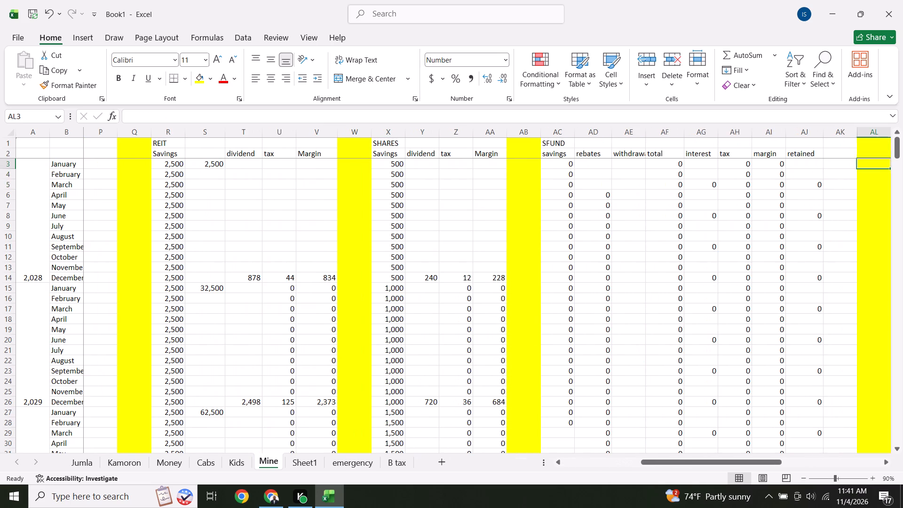
{"action": "key", "text": "Right"}
{"action": "key", "text": "Right"}
{"action": "key", "text": "Right"}
{"action": "key", "text": "Right"}
{"action": "key", "text": "Right"}
{"action": "key", "text": "Right"}
{"action": "key", "text": "Right"}
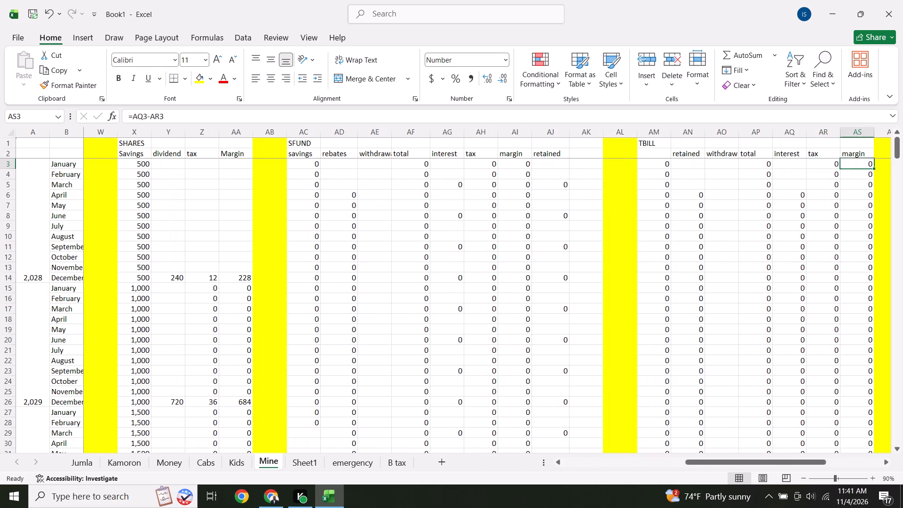
{"action": "key", "text": "Right"}
{"action": "key", "text": "Right"}
{"action": "key", "text": "Right"}
{"action": "key", "text": "Right"}
{"action": "key", "text": "Right"}
{"action": "key", "text": "Right"}
{"action": "key", "text": "Right"}
{"action": "key", "text": "Right"}
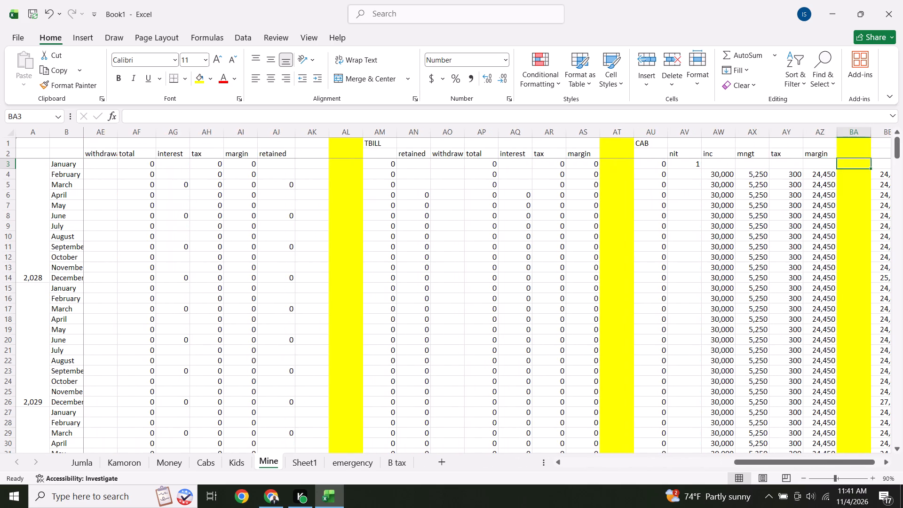
{"action": "key", "text": "Right"}
{"action": "key", "text": "Right"}
{"action": "key", "text": "Right"}
{"action": "key", "text": "Right"}
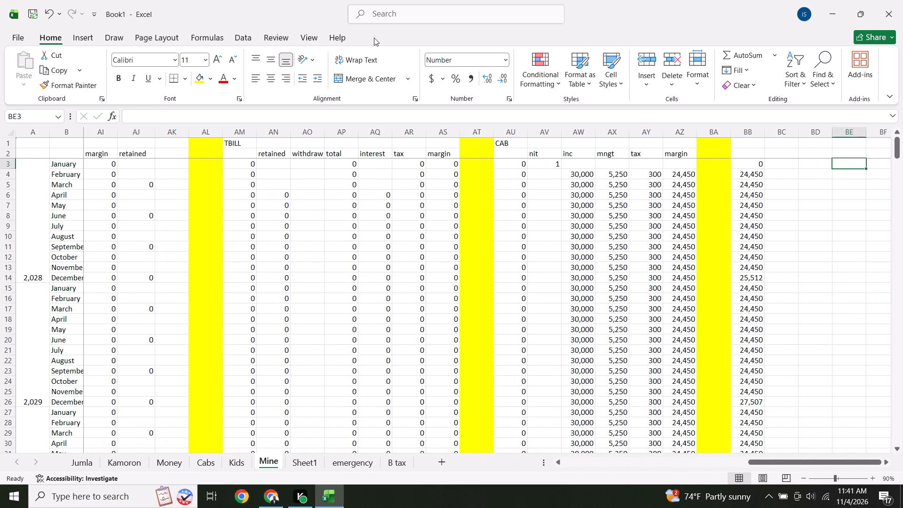
{"action": "left_click", "coordinate": [553, 164]}
{"action": "key", "text": "BackSpace"}
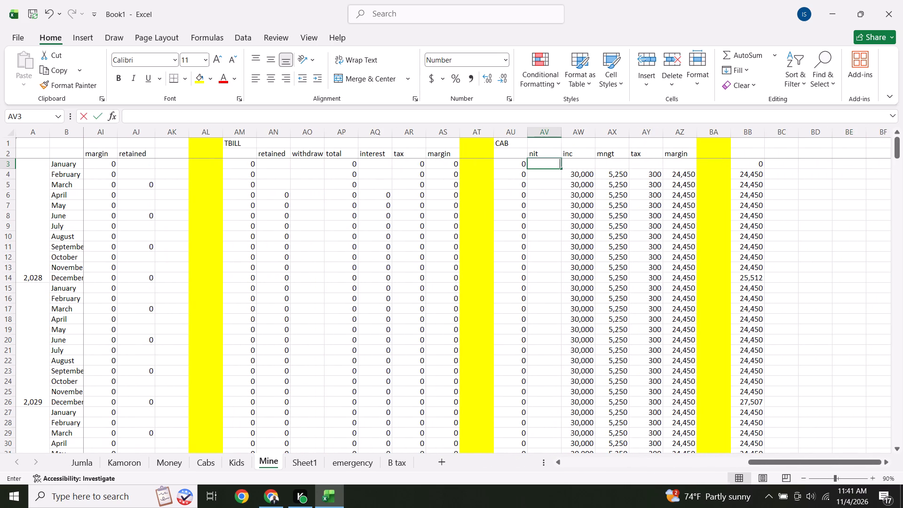
{"action": "key", "text": "Down"}
Enter 1 in the CAB section's nit column for April 2033, cell AV66, beside the 850,000 investment.
{"action": "key", "text": "Down"}
{"action": "key", "text": "Down"}
{"action": "key", "text": "Down"}
{"action": "key", "text": "Down"}
{"action": "key", "text": "Down"}
{"action": "key", "text": "Down"}
{"action": "key", "text": "Down"}
{"action": "key", "text": "Down"}
{"action": "key", "text": "Down"}
{"action": "key", "text": "Down"}
{"action": "key", "text": "Down"}
{"action": "key", "text": "Down"}
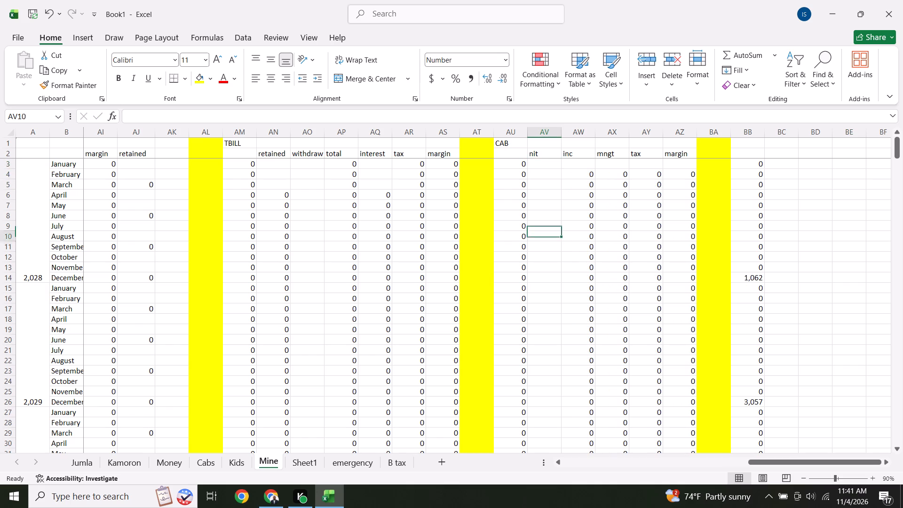
{"action": "key", "text": "Down"}
{"action": "key", "text": "Down"}
{"action": "key", "text": "Down"}
{"action": "key", "text": "Down"}
{"action": "key", "text": "Down"}
{"action": "key", "text": "Down"}
{"action": "key", "text": "Down"}
{"action": "key", "text": "Down"}
{"action": "key", "text": "Down"}
{"action": "key", "text": "Down"}
{"action": "key", "text": "Down"}
{"action": "key", "text": "Down"}
{"action": "key", "text": "Down"}
{"action": "key", "text": "Down"}
{"action": "key", "text": "Down"}
{"action": "key", "text": "Down"}
{"action": "key", "text": "Down"}
{"action": "key", "text": "Down"}
{"action": "key", "text": "Down"}
{"action": "key", "text": "Down"}
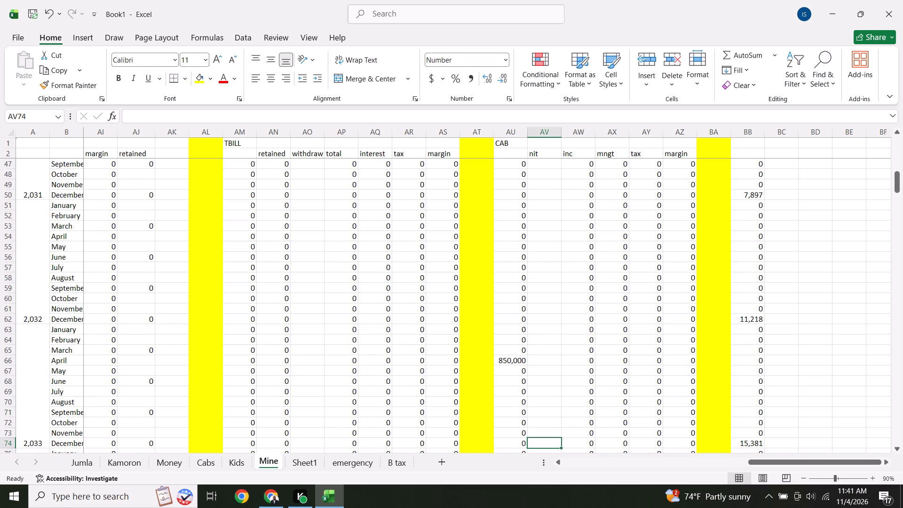
{"action": "left_click", "coordinate": [543, 361]}
{"action": "key", "text": "1"}
{"action": "key", "text": "Return"}
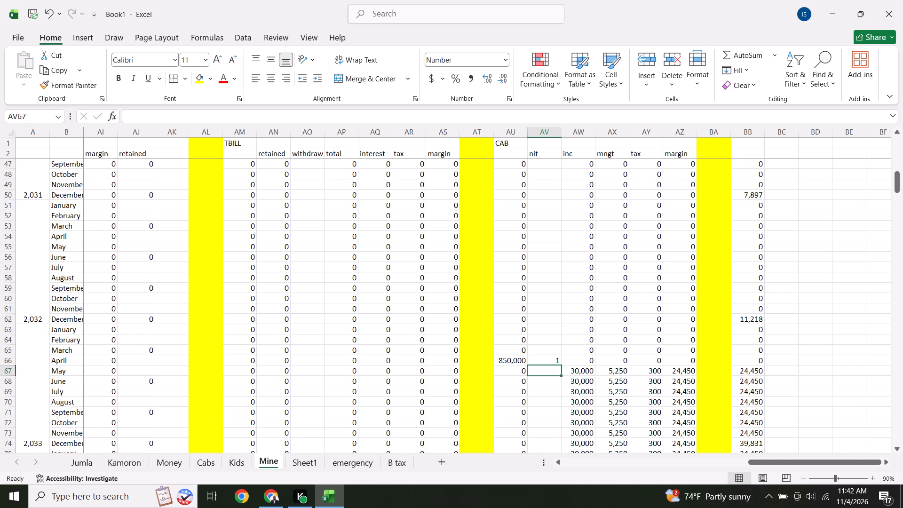
Review the savings, rebates and investment allocation columns in the rows around April 2033.
{"action": "key", "text": "Left"}
{"action": "key", "text": "Left"}
{"action": "key", "text": "Left"}
{"action": "key", "text": "Left"}
{"action": "key", "text": "Left"}
{"action": "key", "text": "Left"}
{"action": "key", "text": "Left"}
{"action": "key", "text": "Left"}
{"action": "key", "text": "Left"}
{"action": "key", "text": "Left"}
{"action": "key", "text": "Left"}
{"action": "key", "text": "Left"}
{"action": "key", "text": "Left"}
{"action": "key", "text": "Left"}
{"action": "key", "text": "Left"}
{"action": "key", "text": "Left"}
{"action": "key", "text": "Left"}
{"action": "key", "text": "Left"}
{"action": "key", "text": "Left"}
{"action": "key", "text": "Left"}
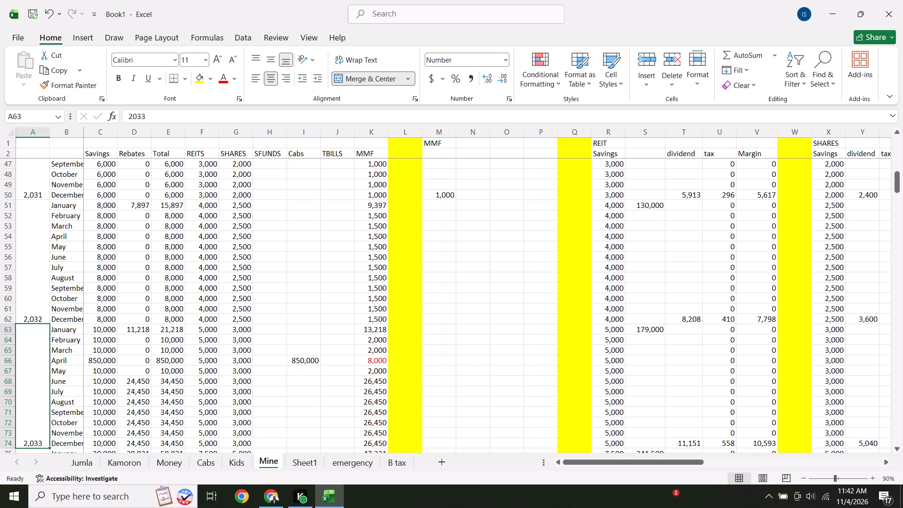
Insert one blank column at column O in the MMF section, before the REIT section.
{"action": "left_click", "coordinate": [459, 169]}
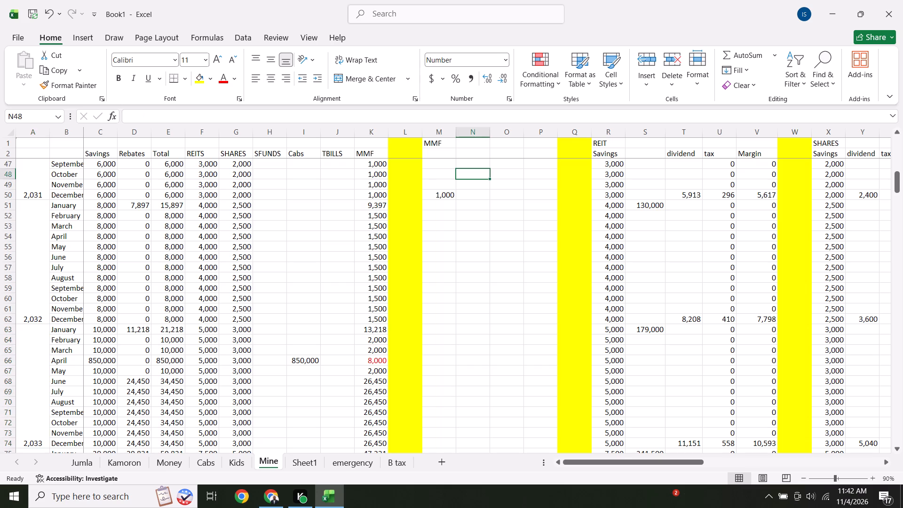
{"action": "key", "text": "Up"}
{"action": "key", "text": "Up"}
{"action": "key", "text": "Up"}
{"action": "key", "text": "Up"}
{"action": "key", "text": "Up"}
{"action": "key", "text": "Up"}
{"action": "key", "text": "Up"}
{"action": "key", "text": "Up"}
{"action": "key", "text": "Up"}
{"action": "key", "text": "Up"}
{"action": "key", "text": "Up"}
{"action": "key", "text": "Up"}
{"action": "key", "text": "Up"}
{"action": "key", "text": "Up"}
{"action": "key", "text": "Up"}
{"action": "key", "text": "Up"}
{"action": "key", "text": "Up"}
{"action": "key", "text": "Up"}
{"action": "key", "text": "Up"}
{"action": "key", "text": "Up"}
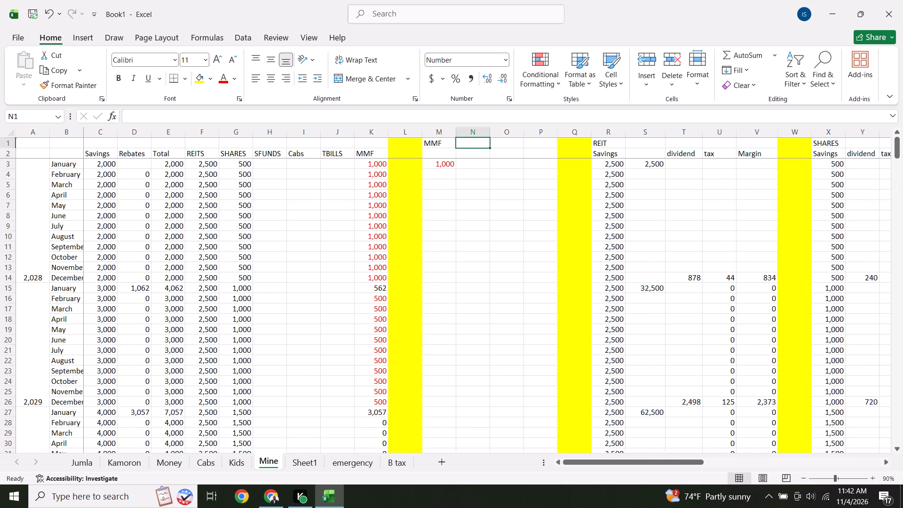
{"action": "left_click", "coordinate": [453, 167]}
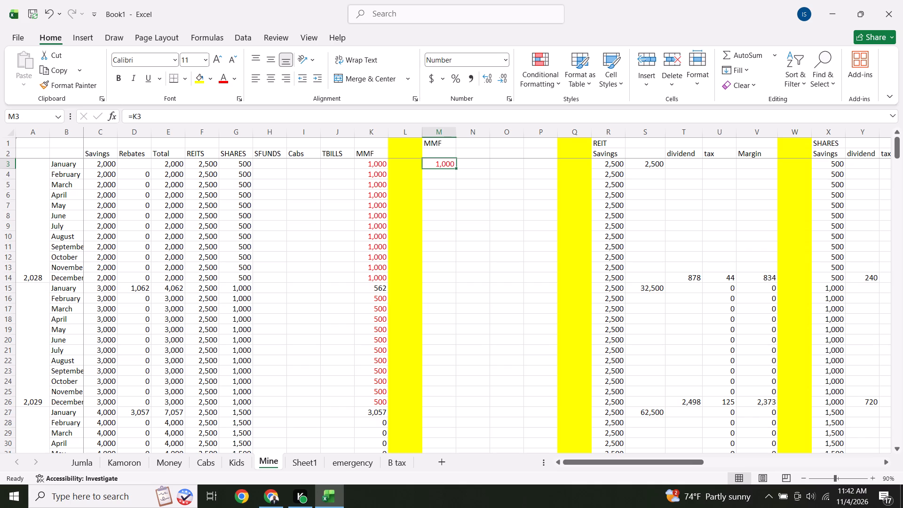
{"action": "left_click", "coordinate": [469, 166]}
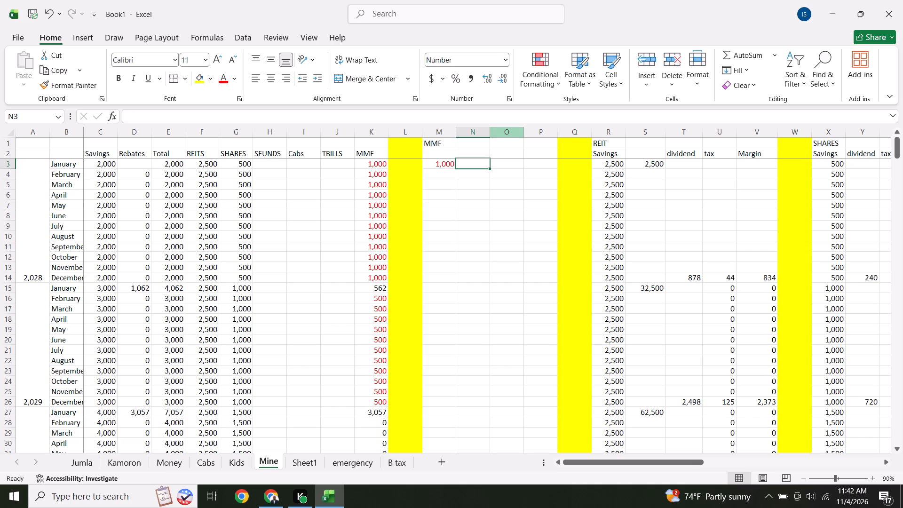
{"action": "left_click", "coordinate": [507, 133]}
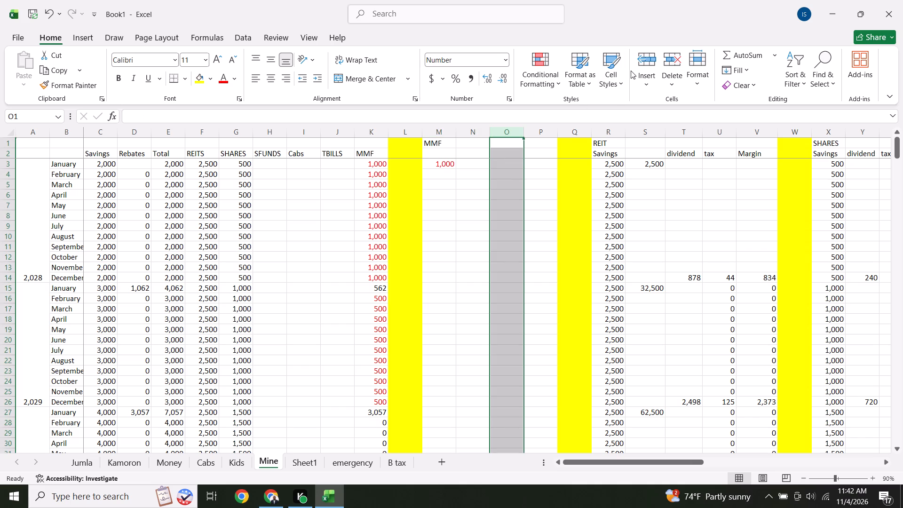
{"action": "left_click", "coordinate": [645, 61]}
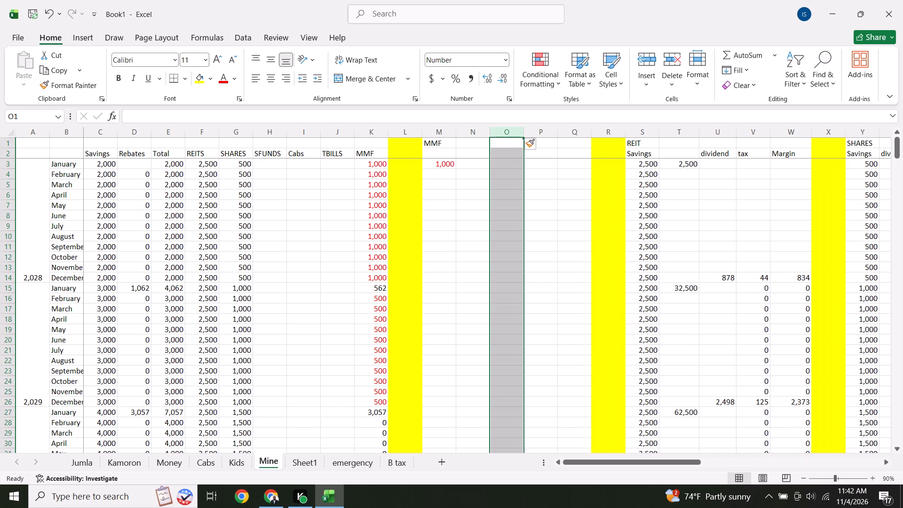
Enter the MMF headings savins, reinvest and total in cells M2, N2 and O2.
{"action": "left_click", "coordinate": [445, 151]}
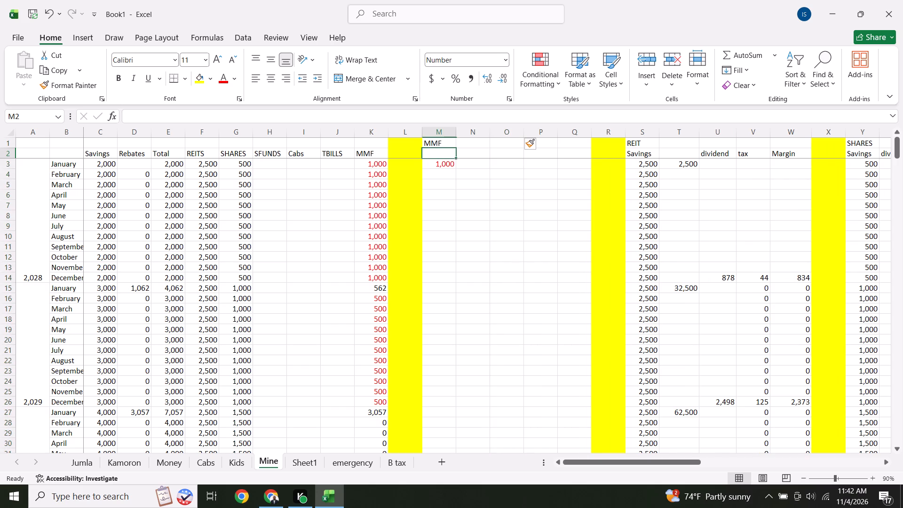
{"action": "type", "text": "savins"}
{"action": "key", "text": "Right"}
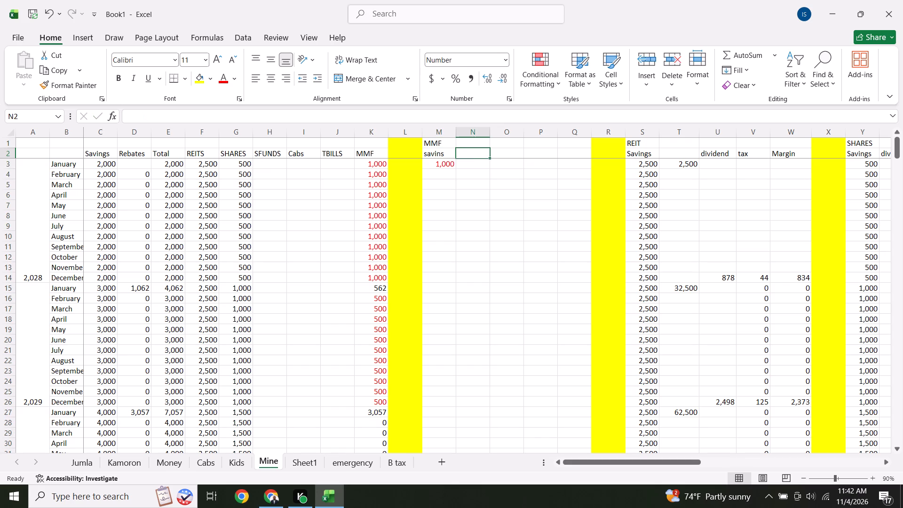
{"action": "type", "text": "reinvest"}
{"action": "key", "text": "Right"}
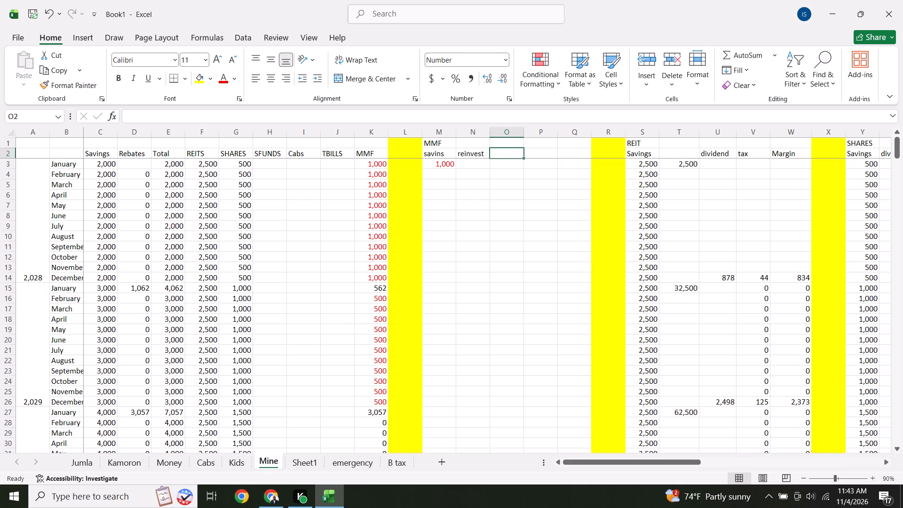
{"action": "key", "text": "t"}
{"action": "type", "text": "otal"}
{"action": "left_click", "coordinate": [553, 189]}
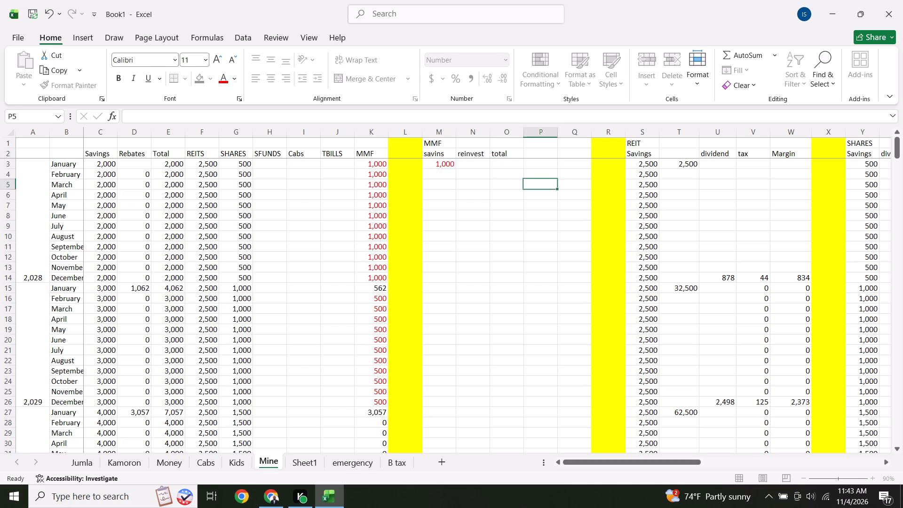
Insert two blank columns at column P, directly after the MMF total column.
{"action": "left_click", "coordinate": [544, 127]}
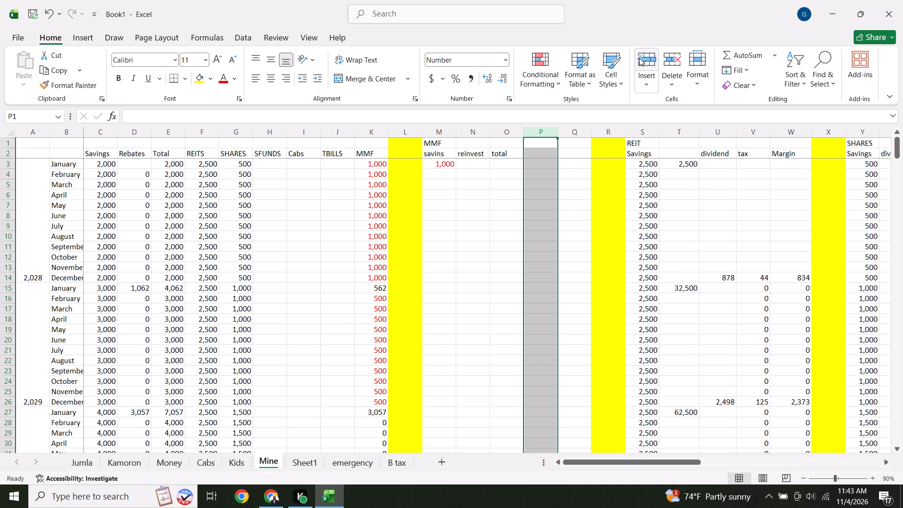
{"action": "left_click", "coordinate": [639, 58]}
{"action": "left_click", "coordinate": [639, 58]}
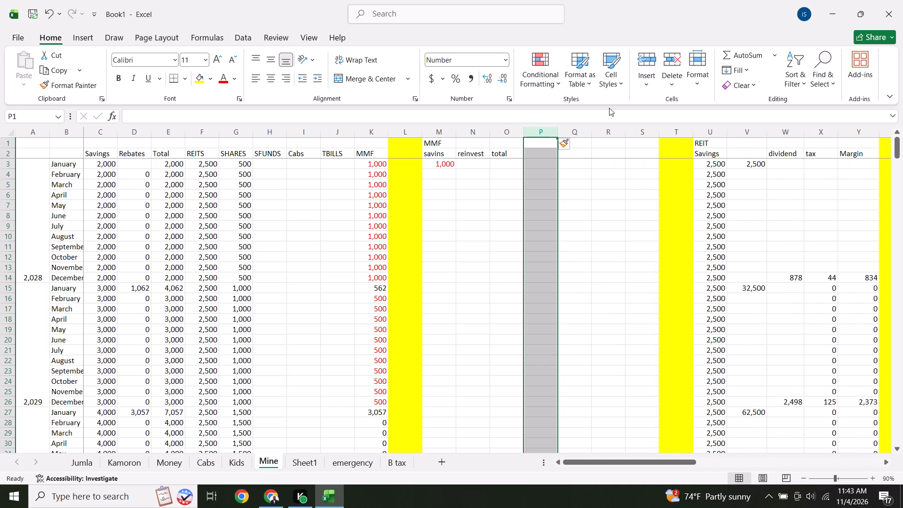
Enter the MMF headings interes, tax and takehome in cells P2, Q2 and R2.
{"action": "left_click", "coordinate": [575, 177]}
{"action": "left_click", "coordinate": [539, 155]}
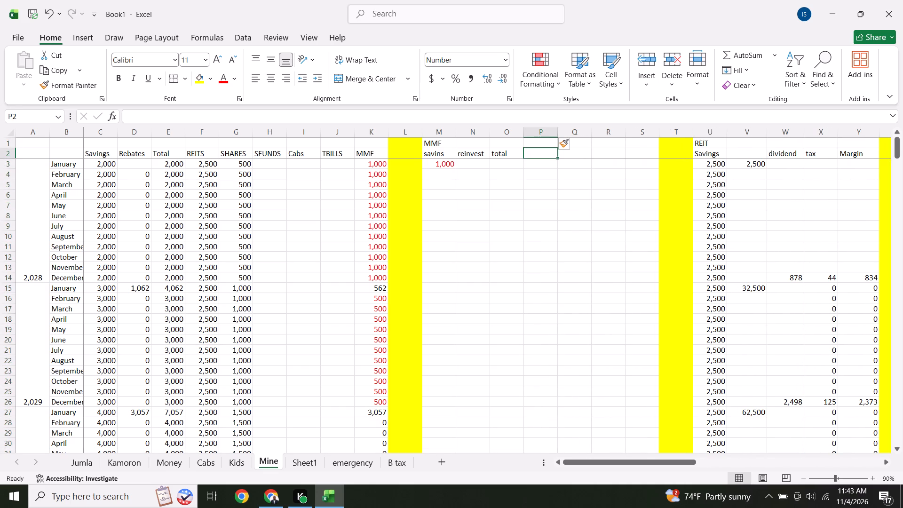
{"action": "type", "text": "interes"}
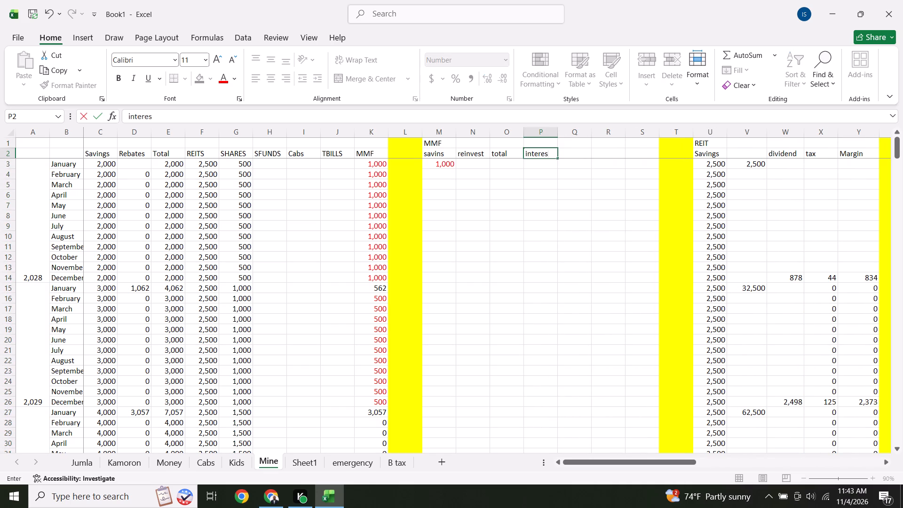
{"action": "key", "text": "Right"}
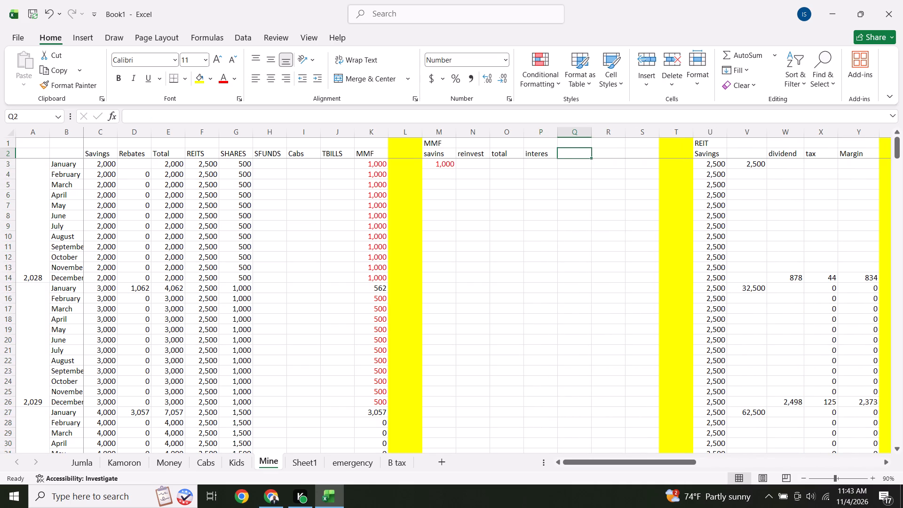
{"action": "type", "text": "ta"}
{"action": "key", "text": "x"}
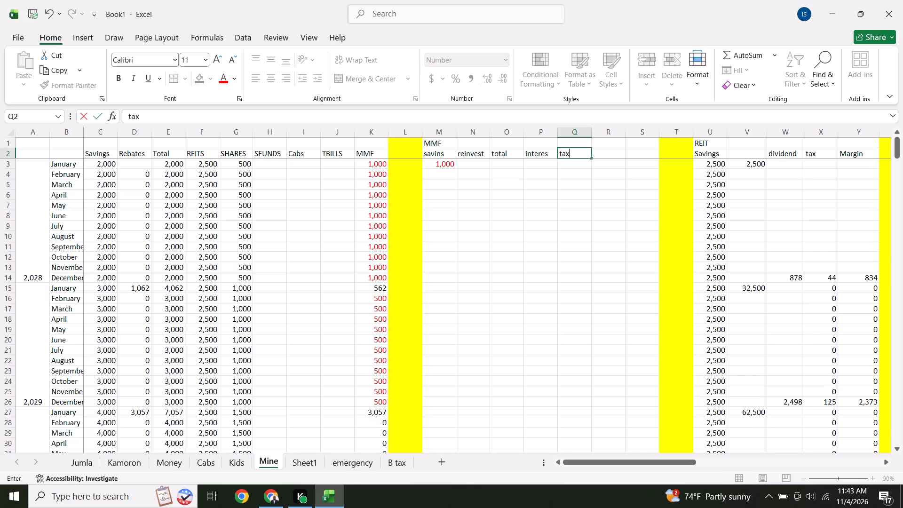
{"action": "key", "text": "Right"}
{"action": "type", "text": "takehome"}
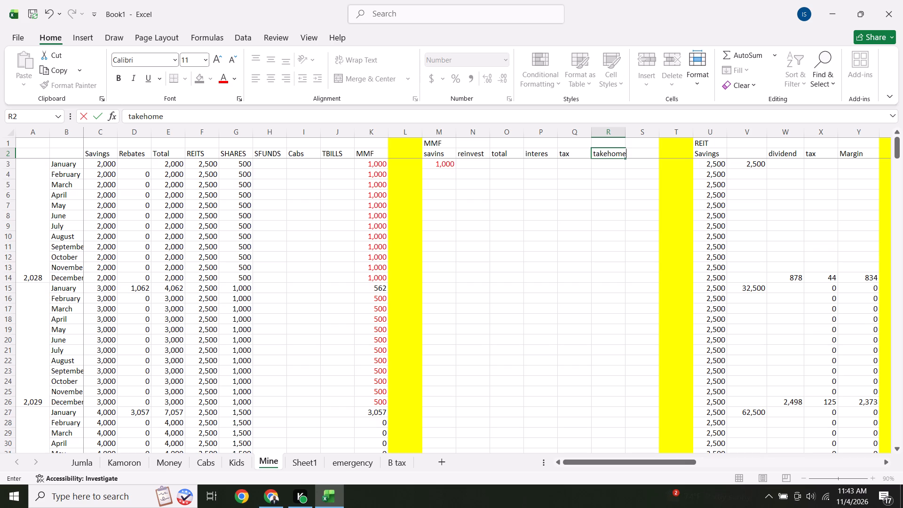
{"action": "key", "text": "Down"}
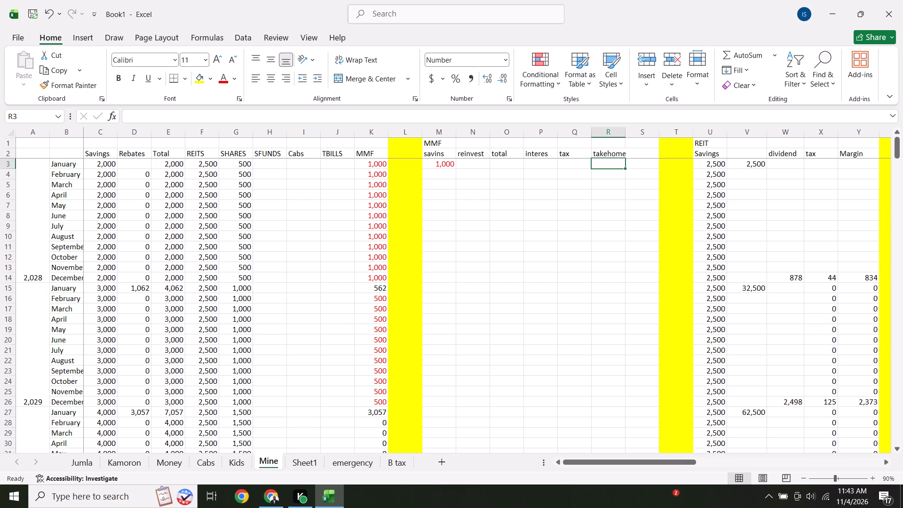
Insert two blank columns at column S, directly after the MMF takehome column.
{"action": "left_click", "coordinate": [617, 134]}
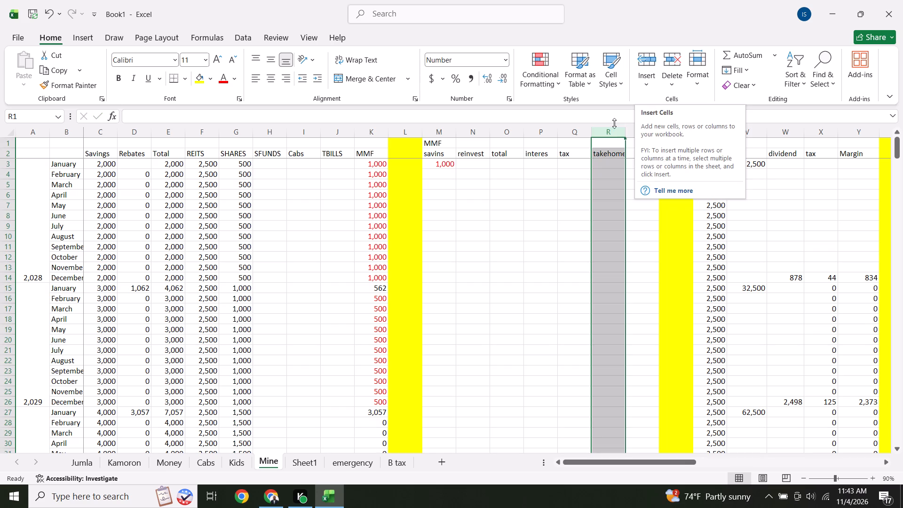
{"action": "left_click", "coordinate": [633, 126]}
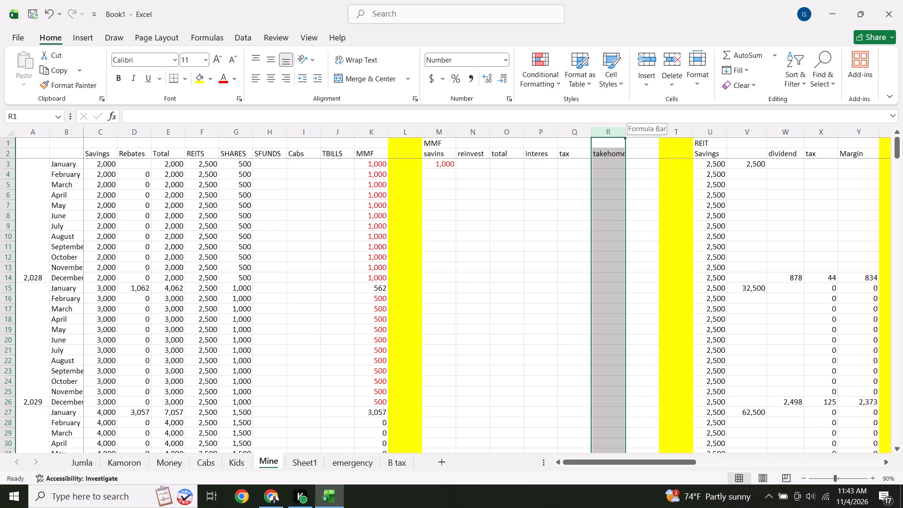
{"action": "left_click", "coordinate": [646, 217]}
{"action": "left_click", "coordinate": [640, 130]}
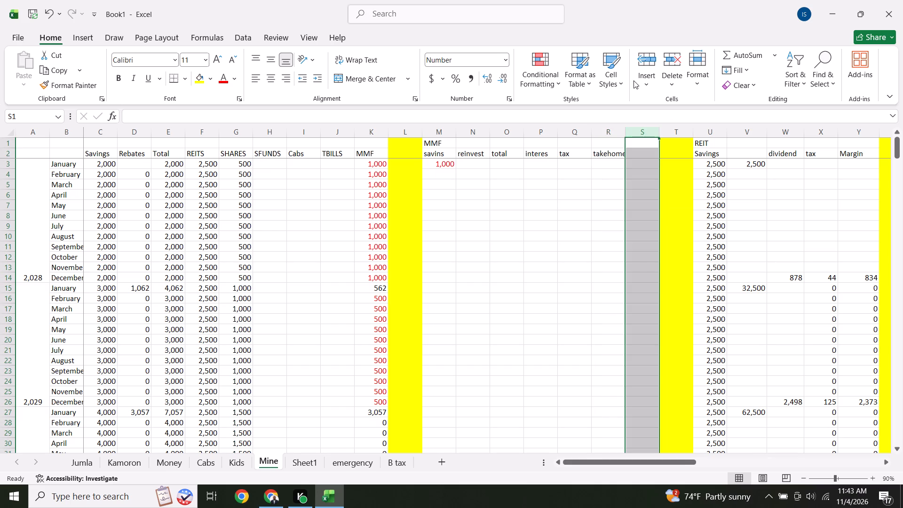
{"action": "left_click", "coordinate": [647, 57]}
{"action": "left_click", "coordinate": [647, 57]}
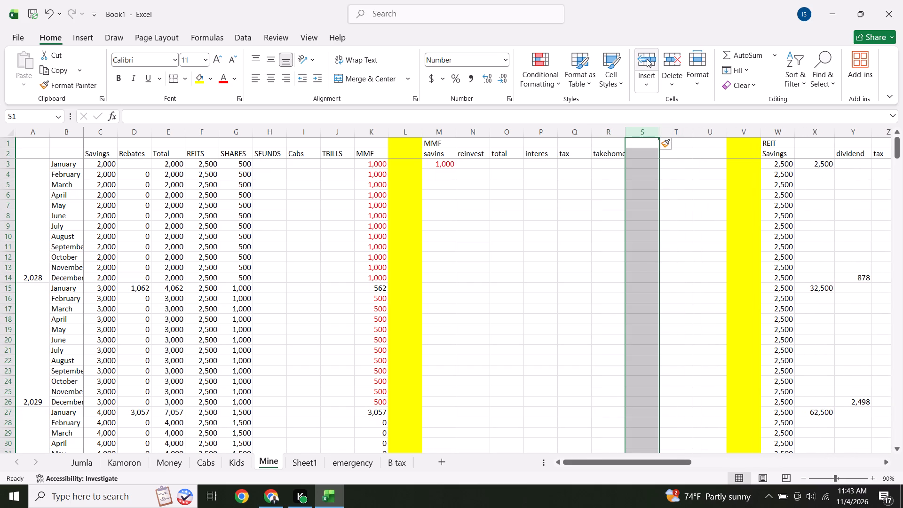
{"action": "left_click", "coordinate": [610, 233]}
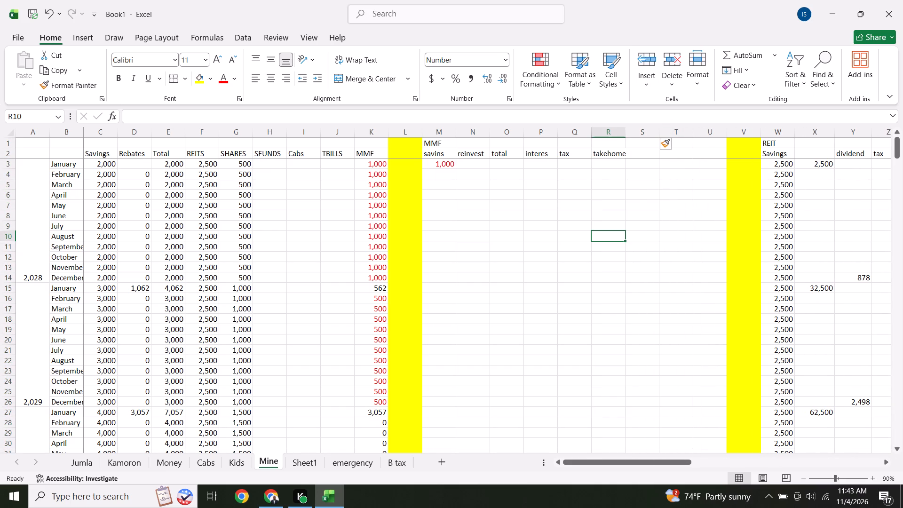
Enter the MMF headings total, withdraw and rebate in cells S2, T2 and U2.
{"action": "left_click", "coordinate": [638, 156]}
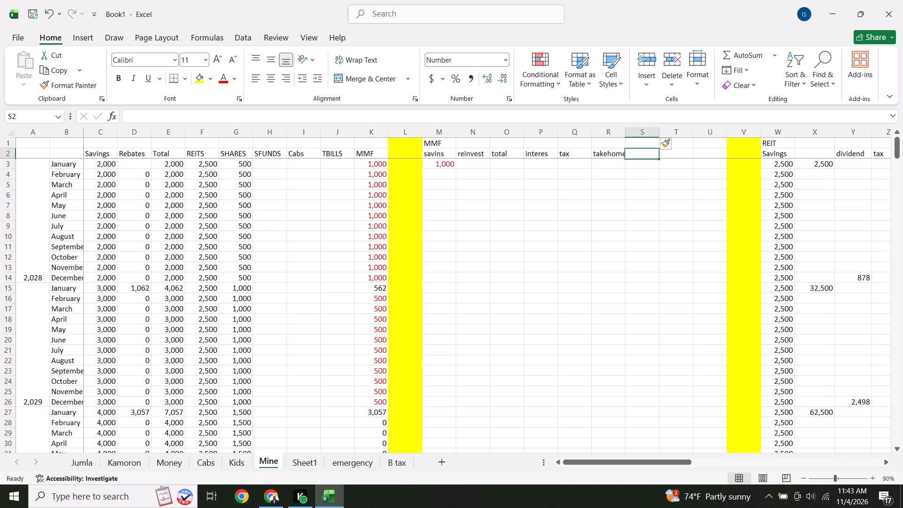
{"action": "type", "text": "total"}
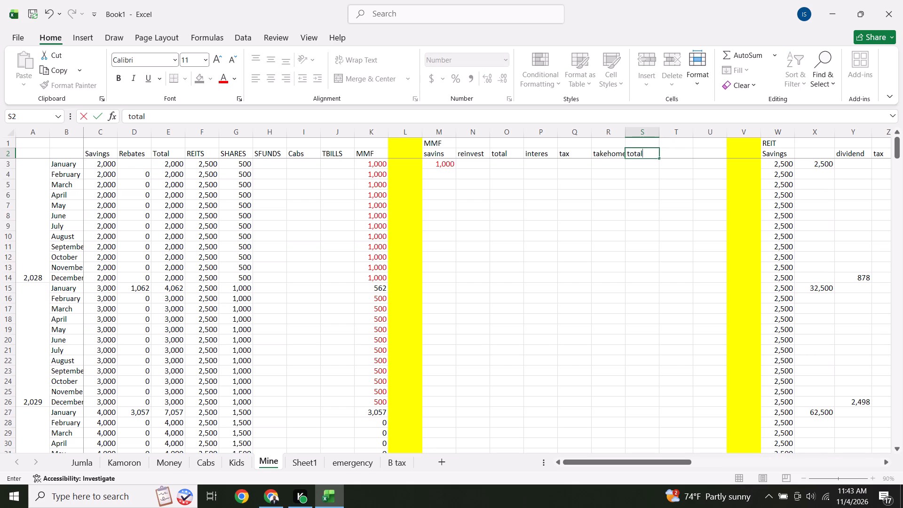
{"action": "key", "text": "Right"}
{"action": "type", "text": "withdraw"}
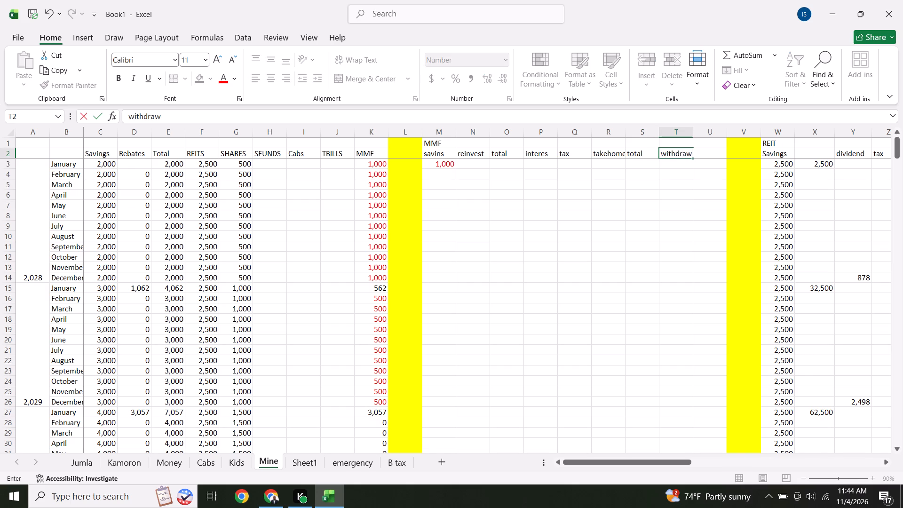
{"action": "key", "text": "Right"}
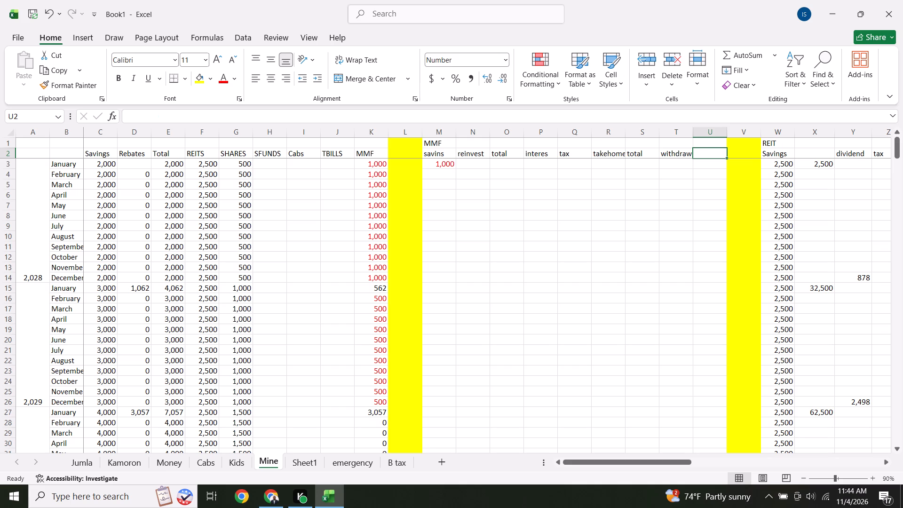
{"action": "type", "text": "rebate"}
{"action": "left_click", "coordinate": [571, 219]}
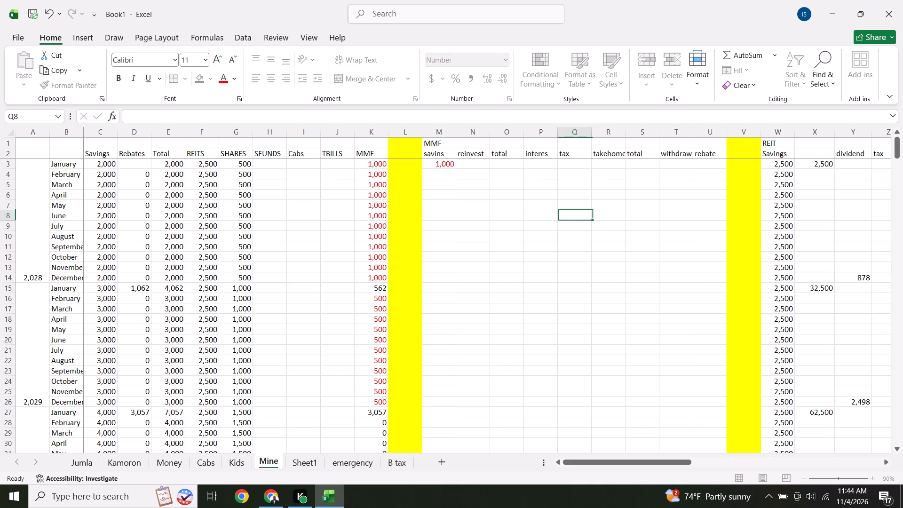
Calculate January's MMF total in cell O3 with =sum(M3:N3), adding savings and reinvestment.
{"action": "left_click", "coordinate": [513, 167]}
{"action": "key", "text": "equal"}
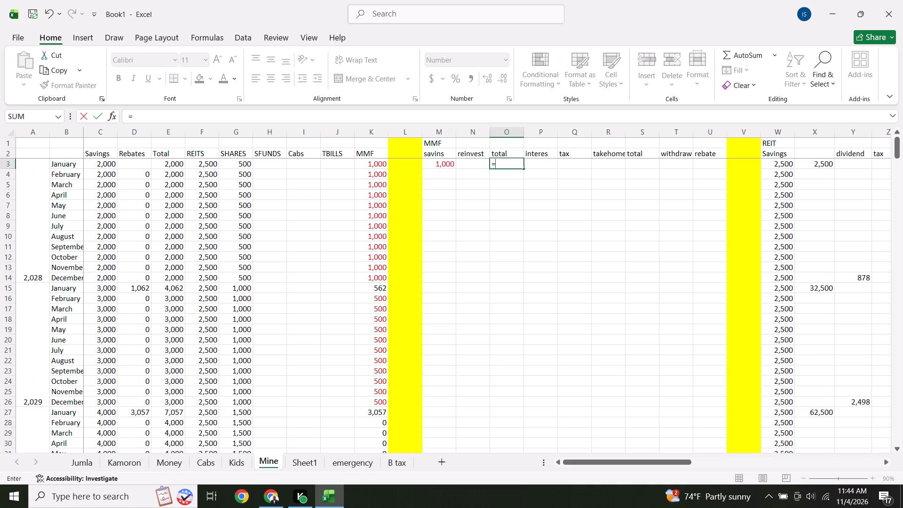
{"action": "type", "text": "sum"}
{"action": "key", "text": "shift+parenleft"}
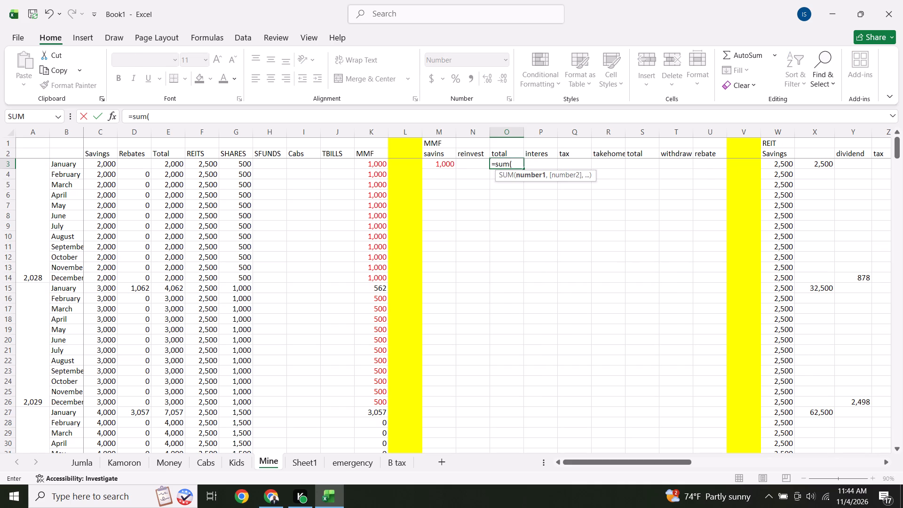
{"action": "left_click_drag", "start_coordinate": [442, 165], "coordinate": [466, 163]}
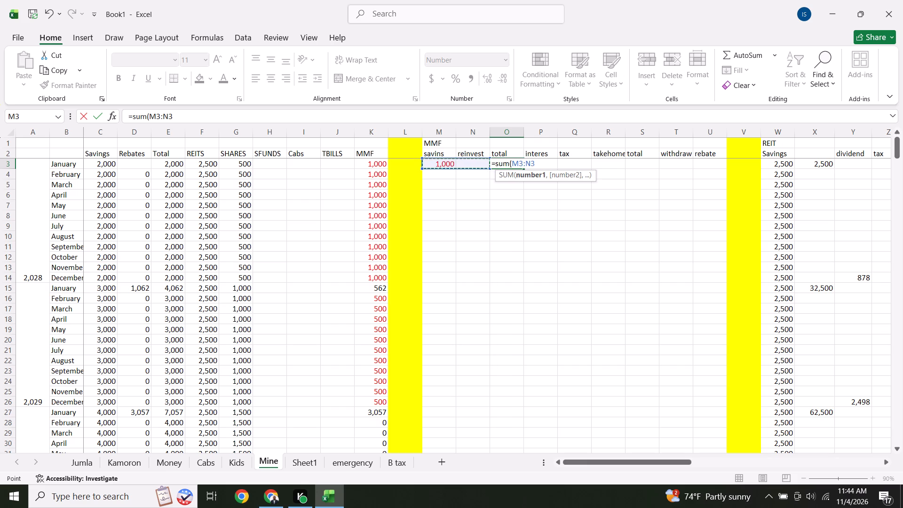
{"action": "key", "text": "shift+parenright"}
{"action": "key", "text": "Return"}
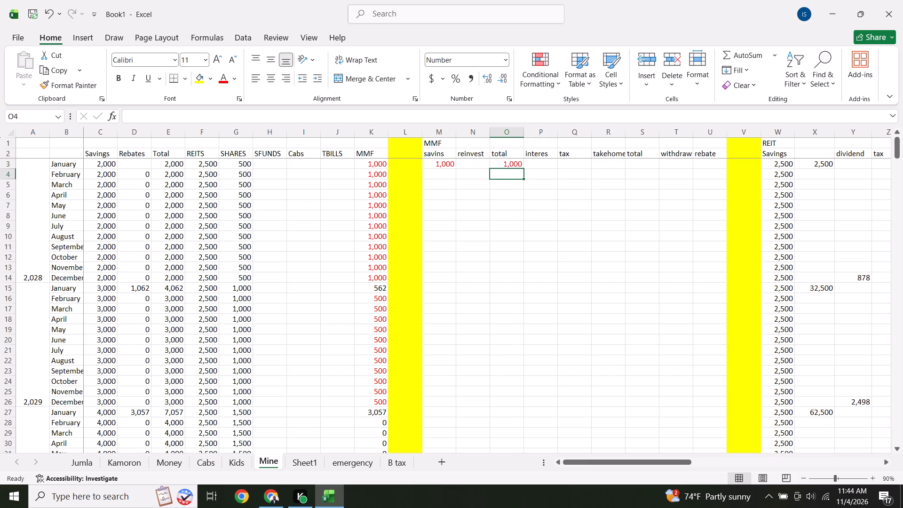
Work out the monthly rate of 9 percent a year with =9/12 in cell G2 of Sheet1.
{"action": "left_click", "coordinate": [542, 163]}
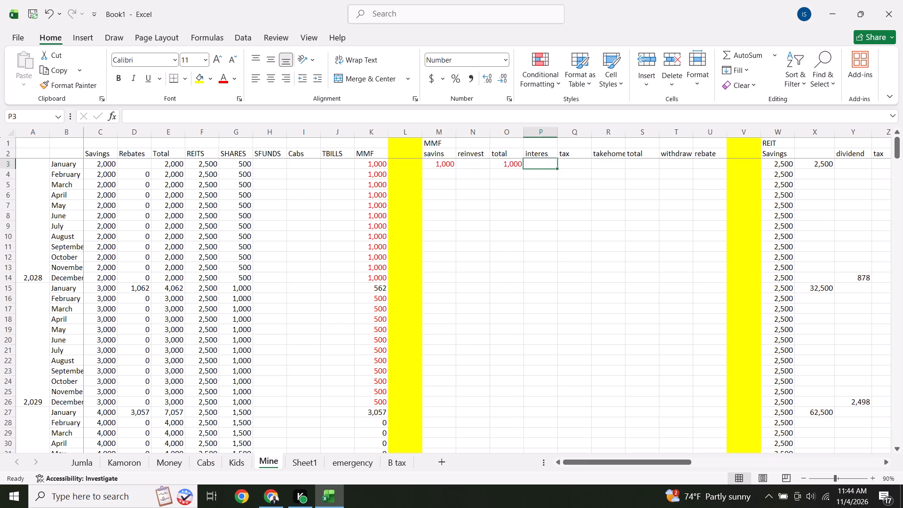
{"action": "left_click", "coordinate": [307, 461]}
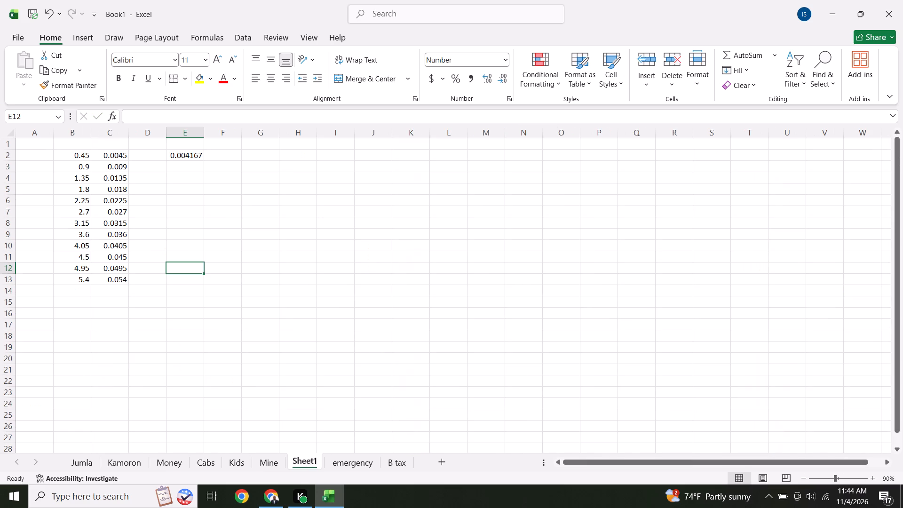
{"action": "left_click", "coordinate": [277, 150]}
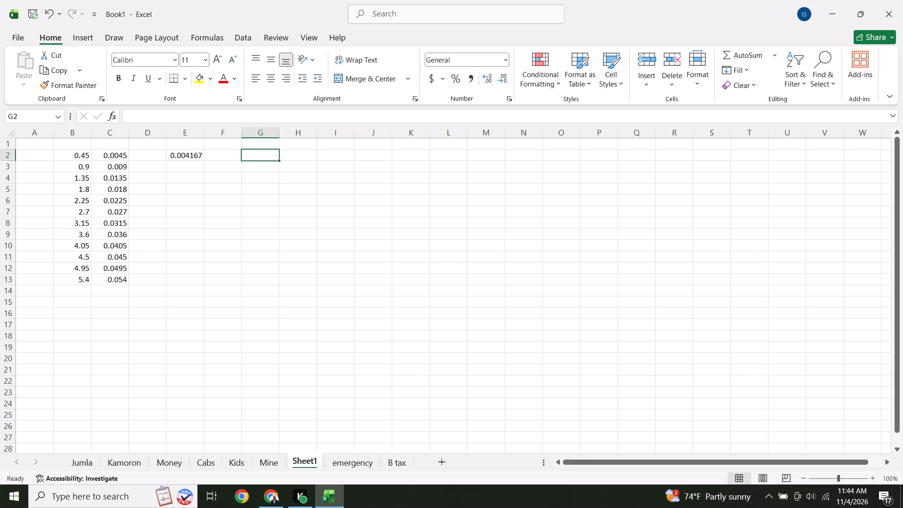
{"action": "type", "text": "9/"}
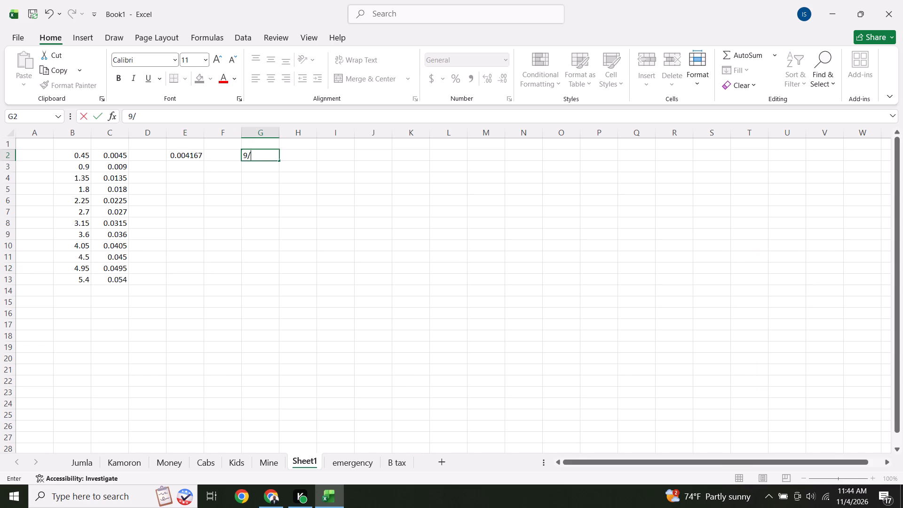
{"action": "key", "text": "1"}
{"action": "key", "text": "BackSpace"}
{"action": "key", "text": "BackSpace"}
{"action": "key", "text": "BackSpace"}
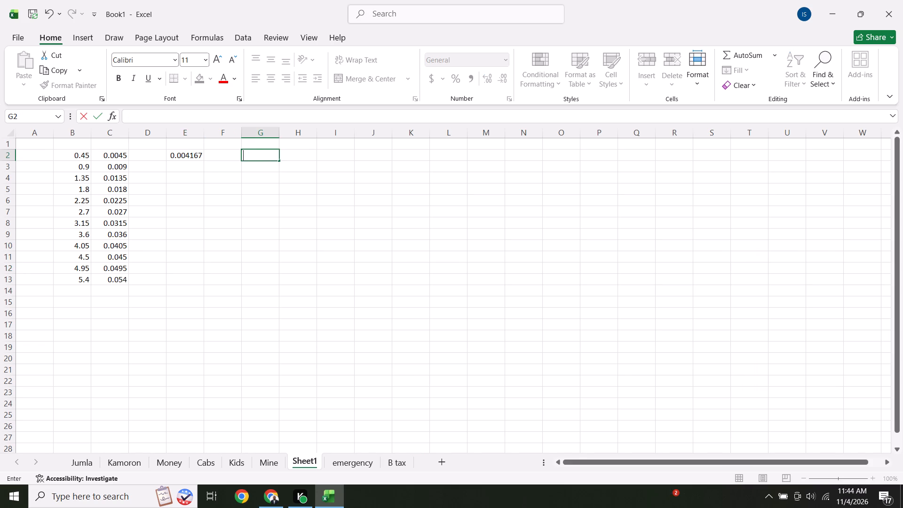
{"action": "type", "text": "=9"}
{"action": "type", "text": "/12"}
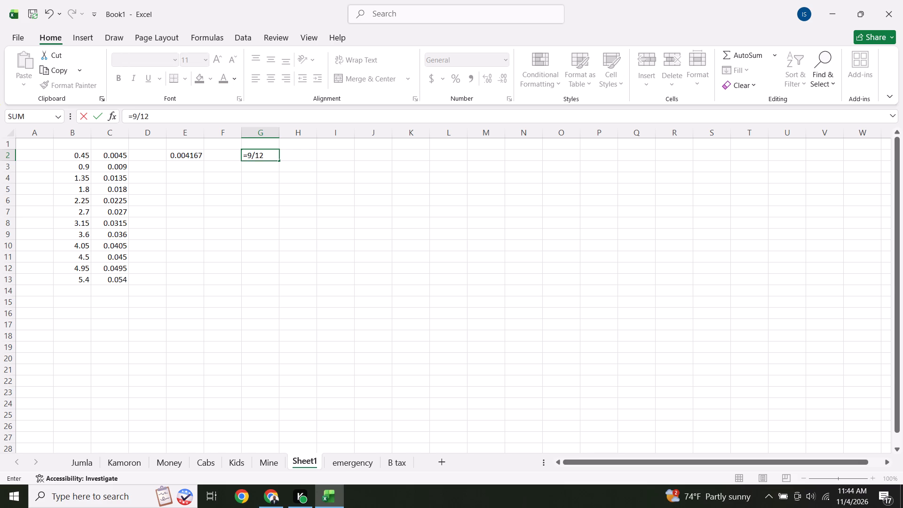
{"action": "key", "text": "Return"}
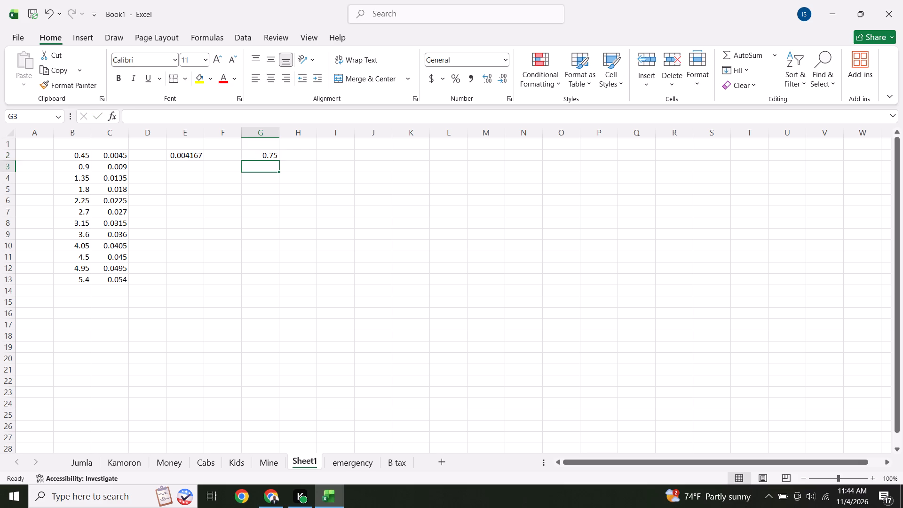
{"action": "left_click", "coordinate": [273, 155]}
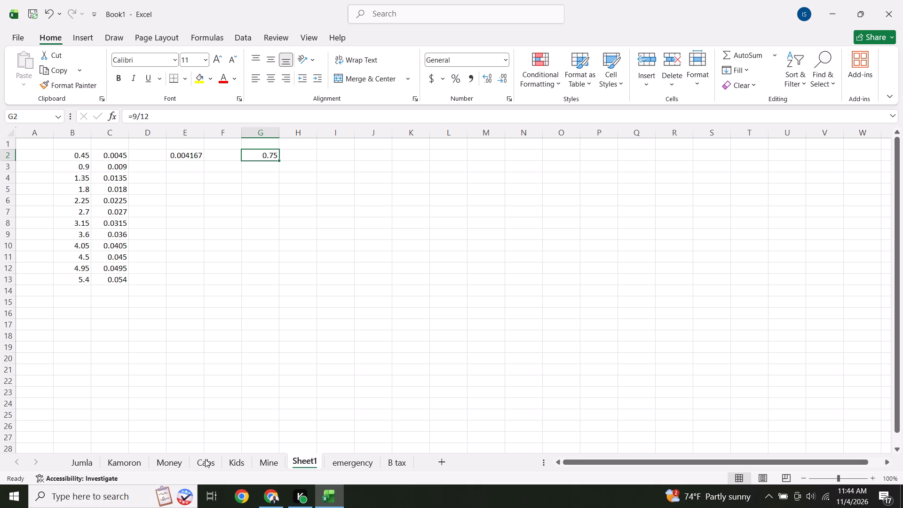
On the Mine sheet, calculate January's MMF interest in cell P3 with =O3*0.7%.
{"action": "left_click", "coordinate": [263, 460]}
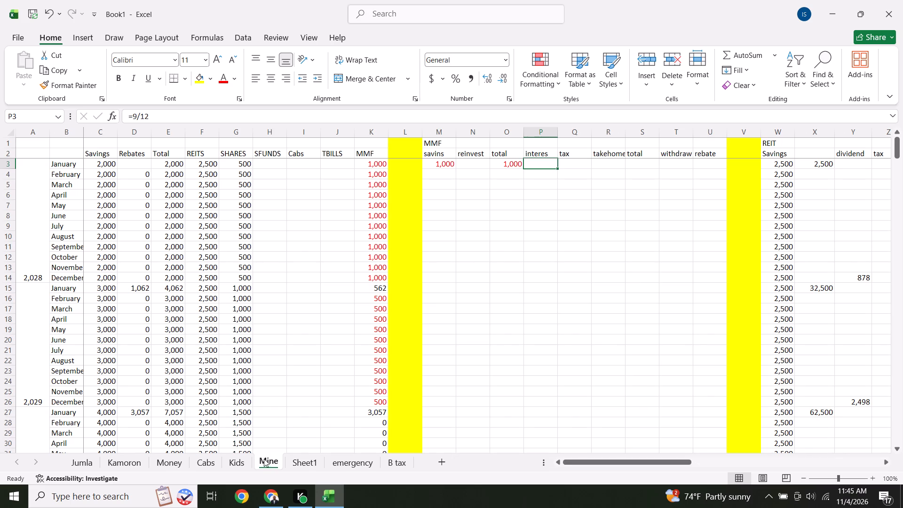
{"action": "key", "text": "equal"}
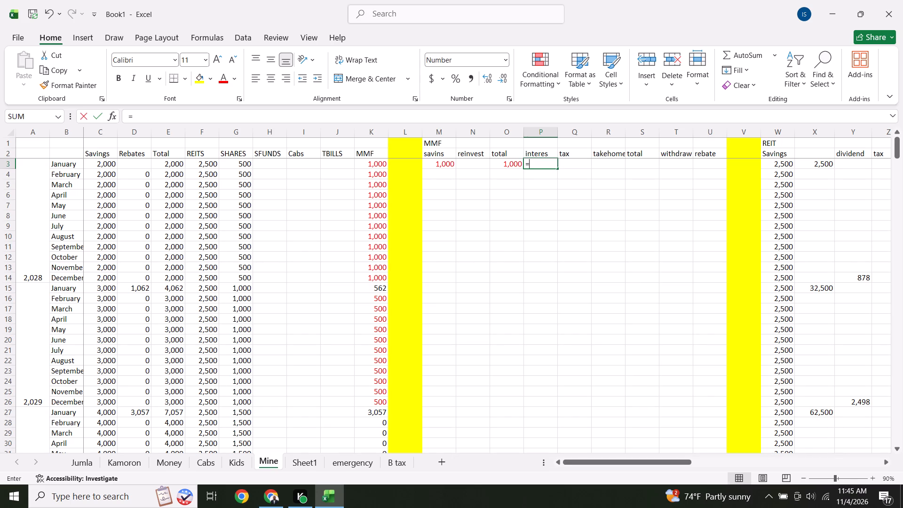
{"action": "left_click", "coordinate": [507, 167]}
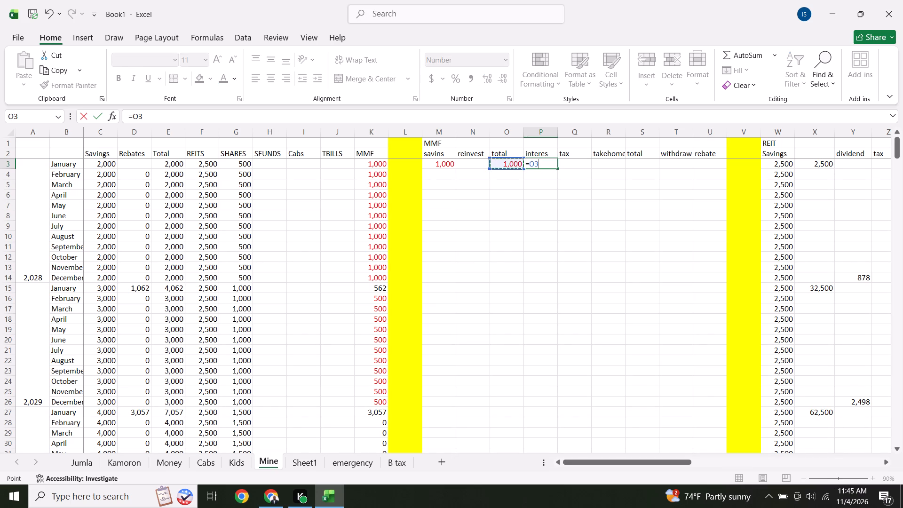
{"action": "type", "text": "*0.7"}
{"action": "key", "text": "shift+percent"}
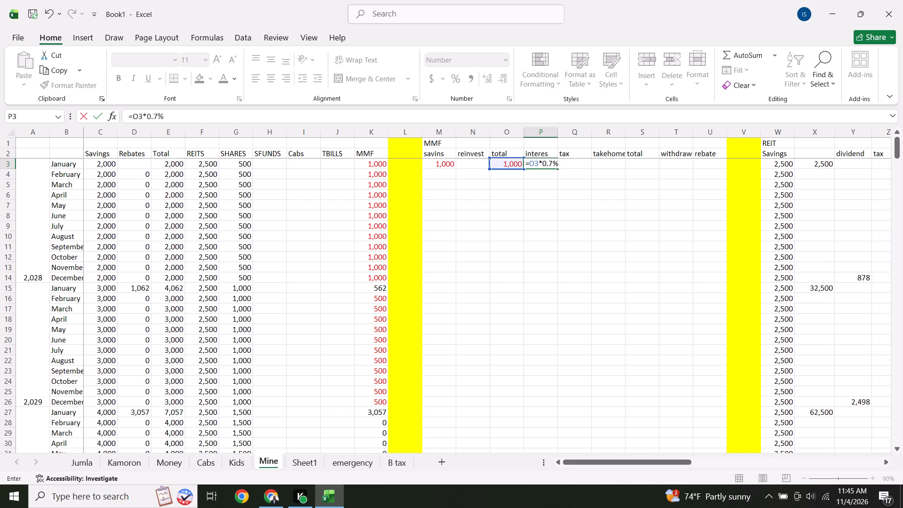
{"action": "key", "text": "Return"}
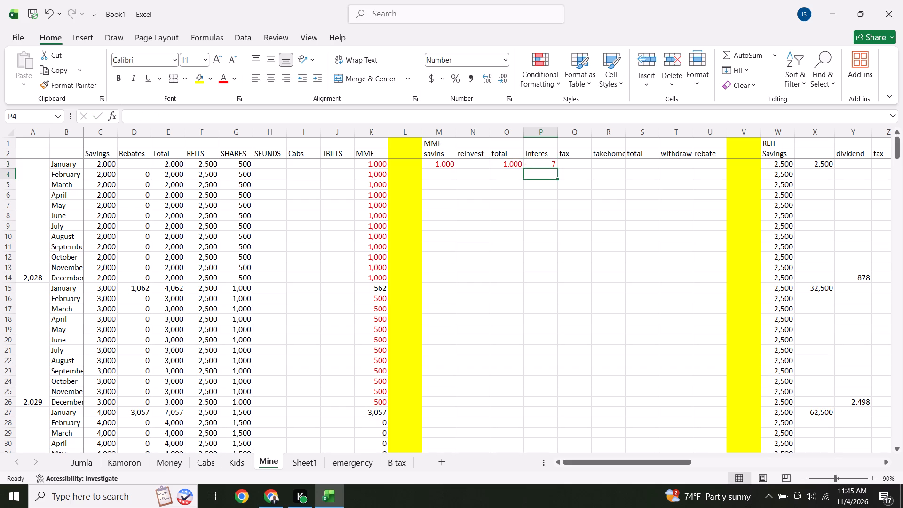
Calculate January's tax on the MMF interest in cell Q3 with =P3*15%.
{"action": "left_click", "coordinate": [573, 162]}
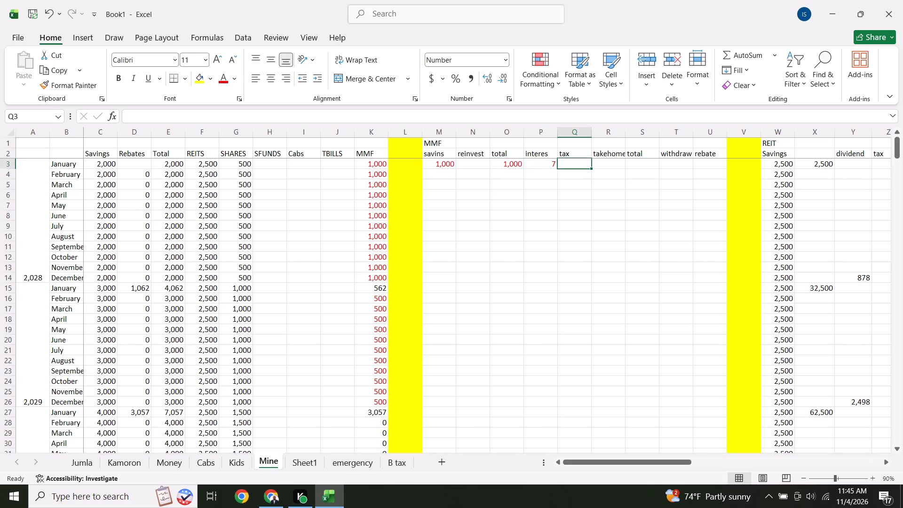
{"action": "key", "text": "equal"}
{"action": "left_click", "coordinate": [545, 164]}
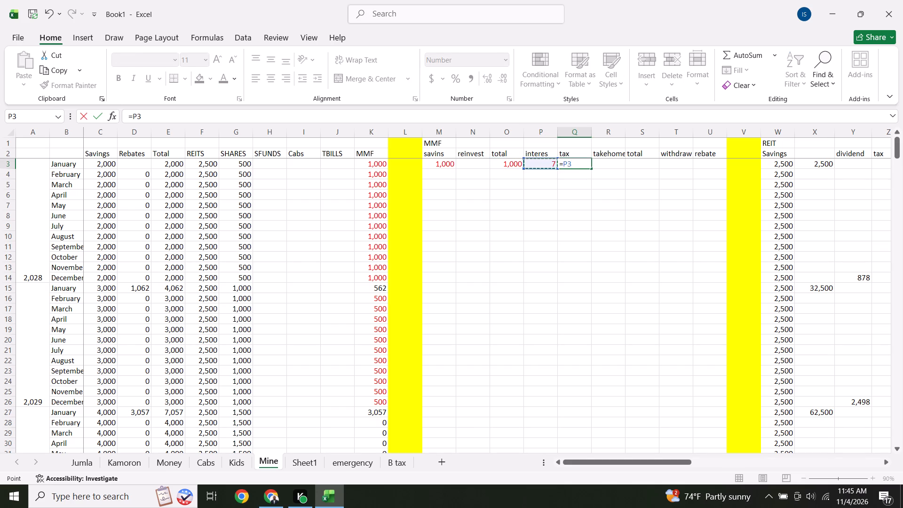
{"action": "type", "text": "*15"}
{"action": "key", "text": "shift+percent"}
{"action": "key", "text": "Return"}
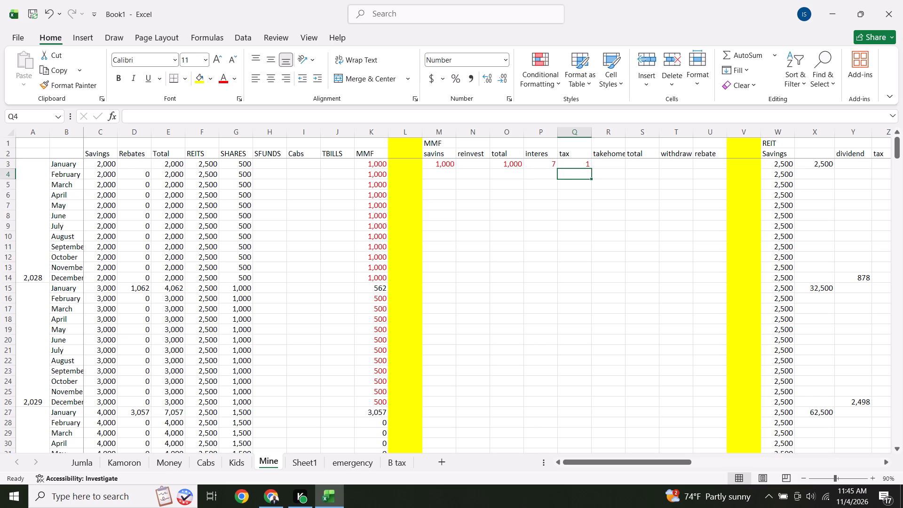
Calculate January's MMF takehome in cell R3 as interest minus tax, =P3-Q3.
{"action": "left_click", "coordinate": [606, 164]}
{"action": "key", "text": "equal"}
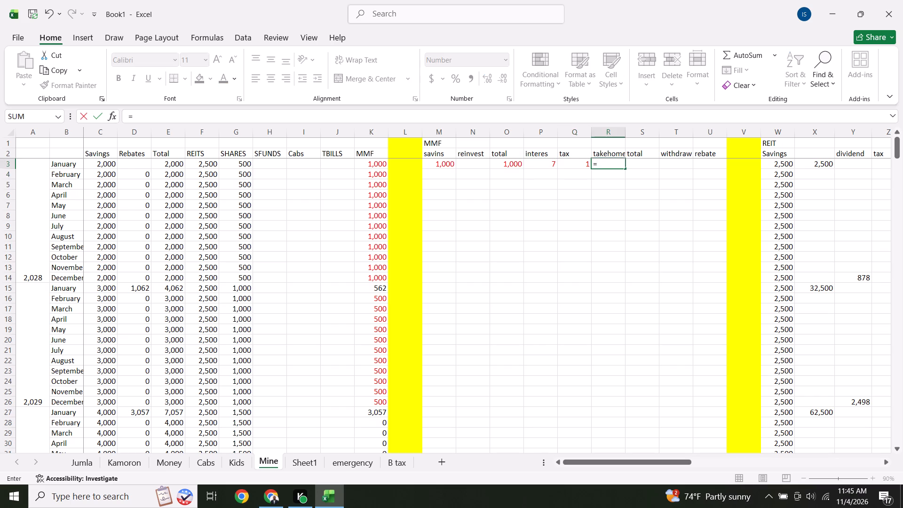
{"action": "left_click", "coordinate": [550, 167]}
{"action": "key", "text": "minus"}
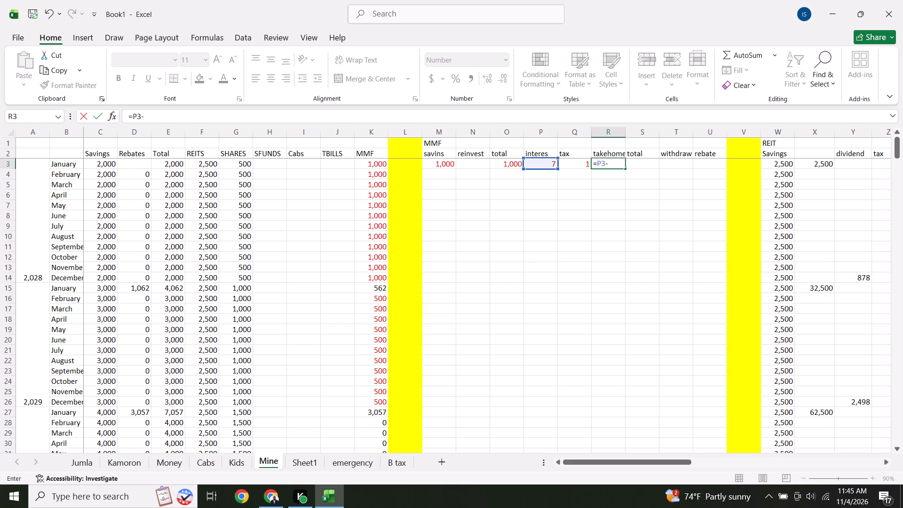
{"action": "left_click", "coordinate": [586, 168]}
{"action": "key", "text": "Return"}
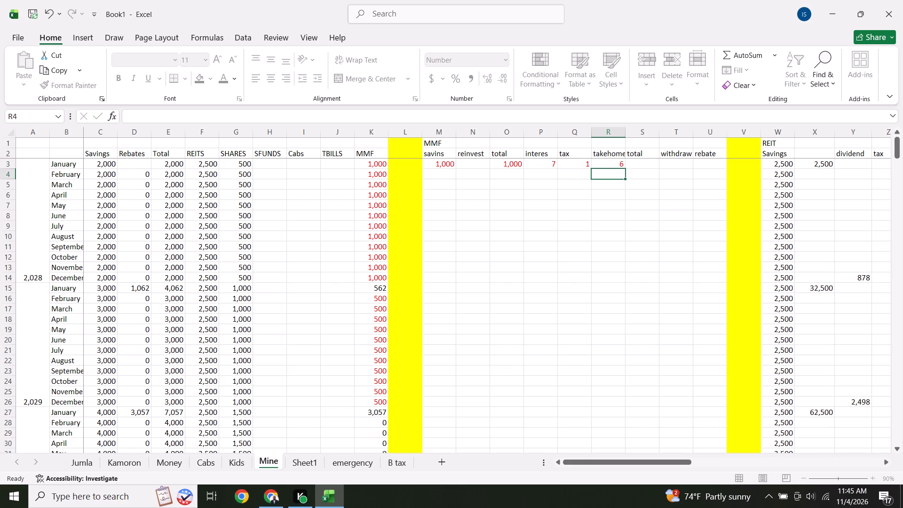
Enter the formula =O3=R3 in cell S3, under the second MMF total heading.
{"action": "left_click", "coordinate": [645, 162]}
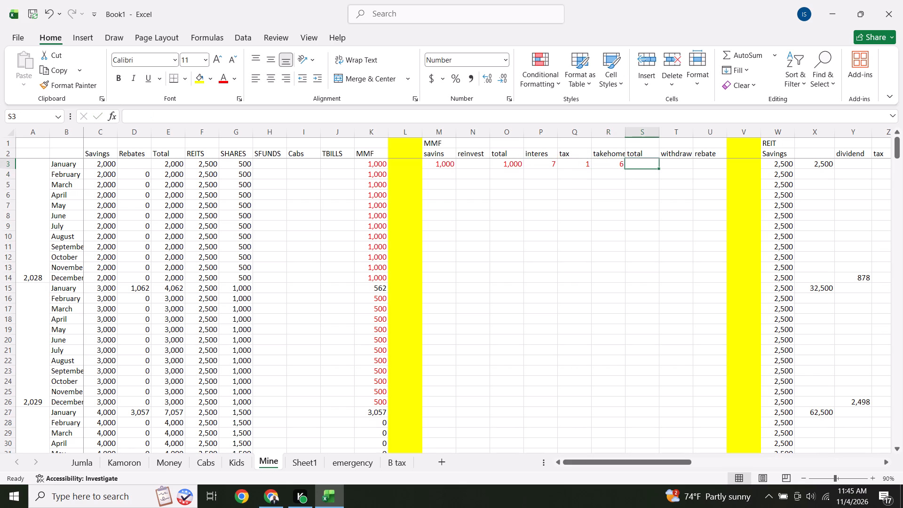
{"action": "key", "text": "equal"}
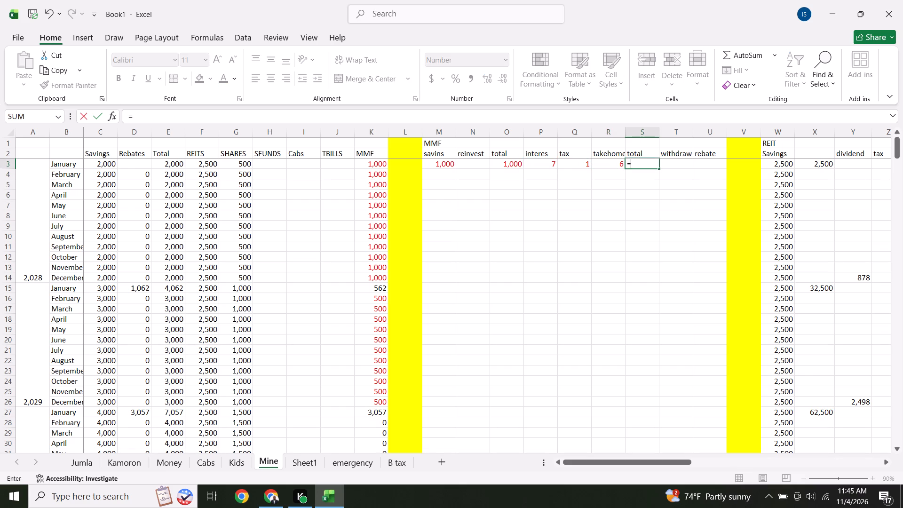
{"action": "left_click", "coordinate": [512, 164]}
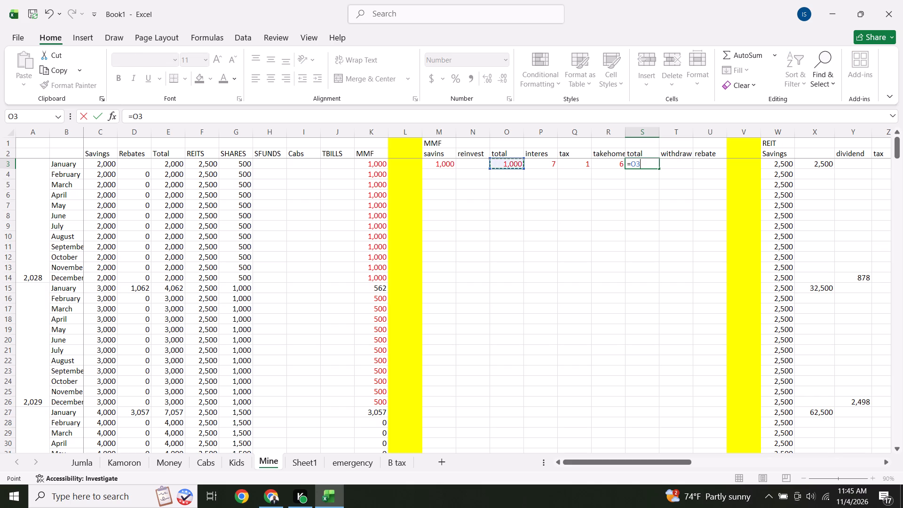
{"action": "key", "text": "equal"}
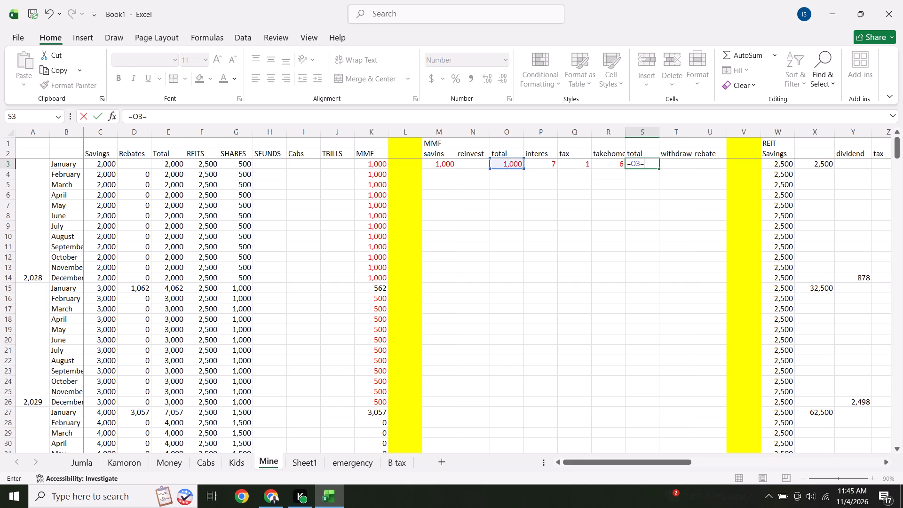
{"action": "left_click", "coordinate": [612, 165]}
{"action": "key", "text": "Return"}
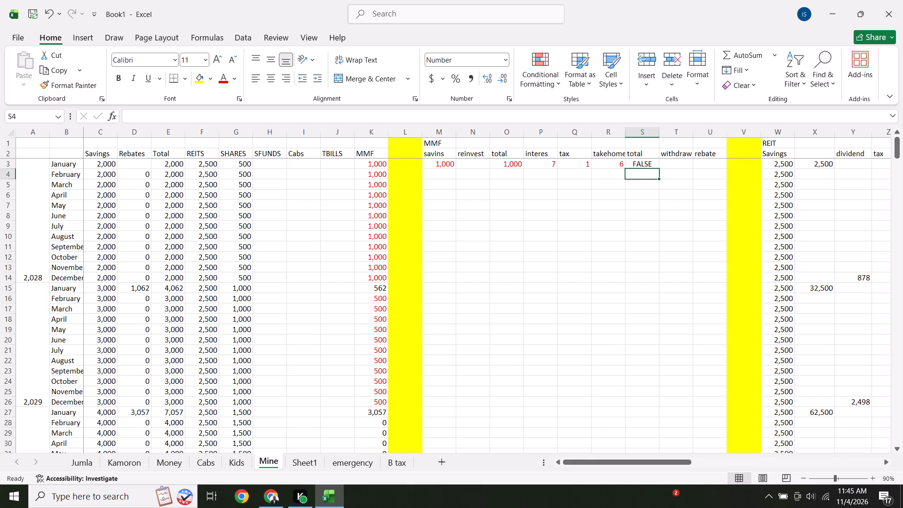
Correct January's second MMF total in cell S3 to add takehome to the total, =O3+R3.
{"action": "left_click", "coordinate": [653, 165]}
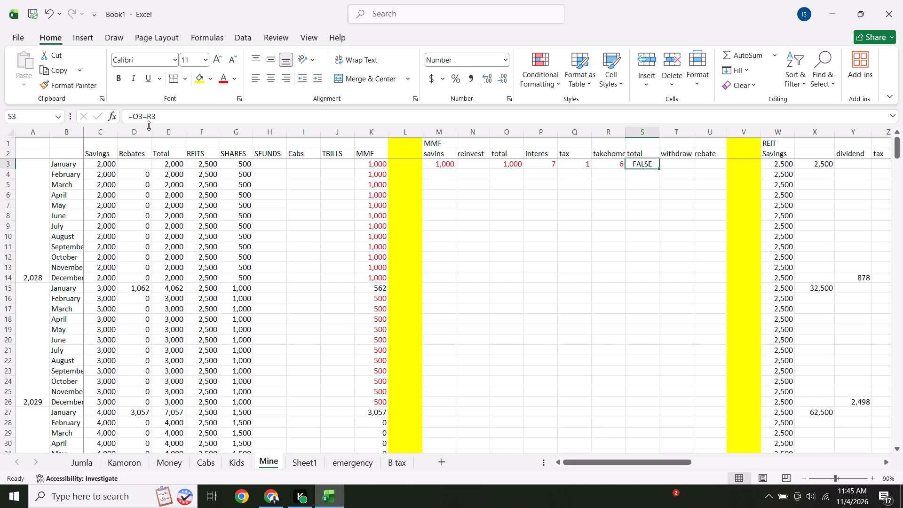
{"action": "left_click", "coordinate": [146, 116]}
{"action": "key", "text": "BackSpace"}
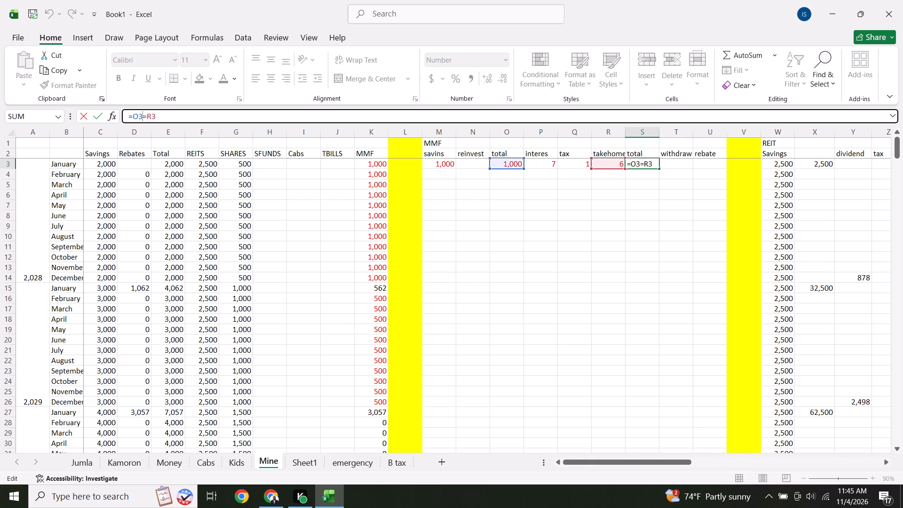
{"action": "key", "text": "plus"}
{"action": "key", "text": "Return"}
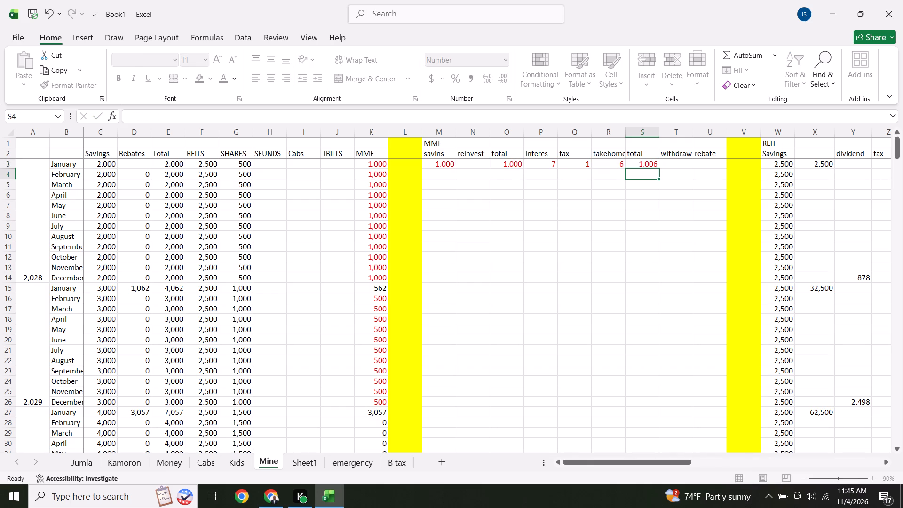
Calculate January's MMF rebate in cell U3 as total minus withdrawal, =S3-T3.
{"action": "left_click", "coordinate": [679, 164]}
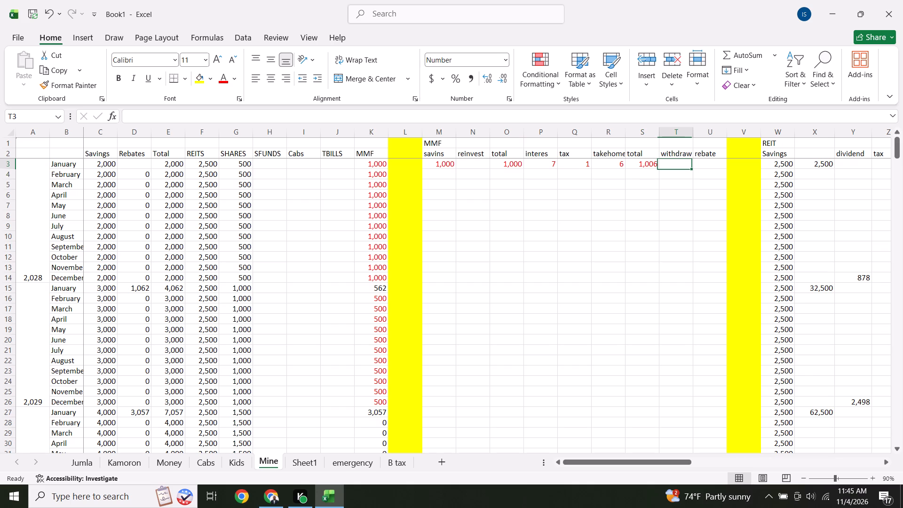
{"action": "left_click", "coordinate": [717, 167]}
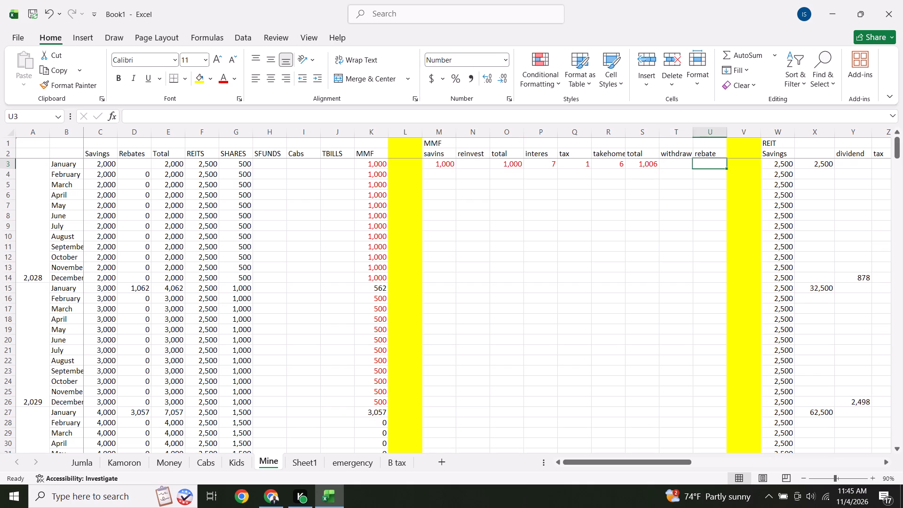
{"action": "key", "text": "equal"}
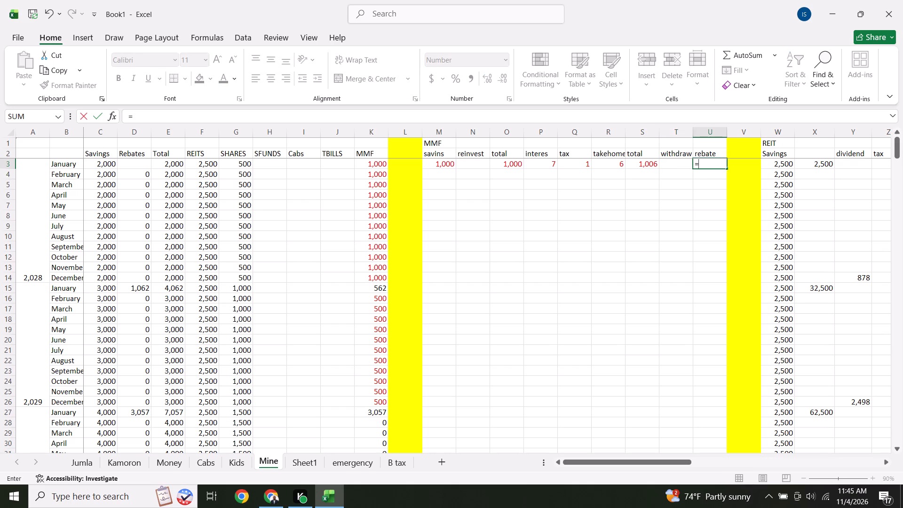
{"action": "left_click", "coordinate": [650, 165]}
{"action": "key", "text": "minus"}
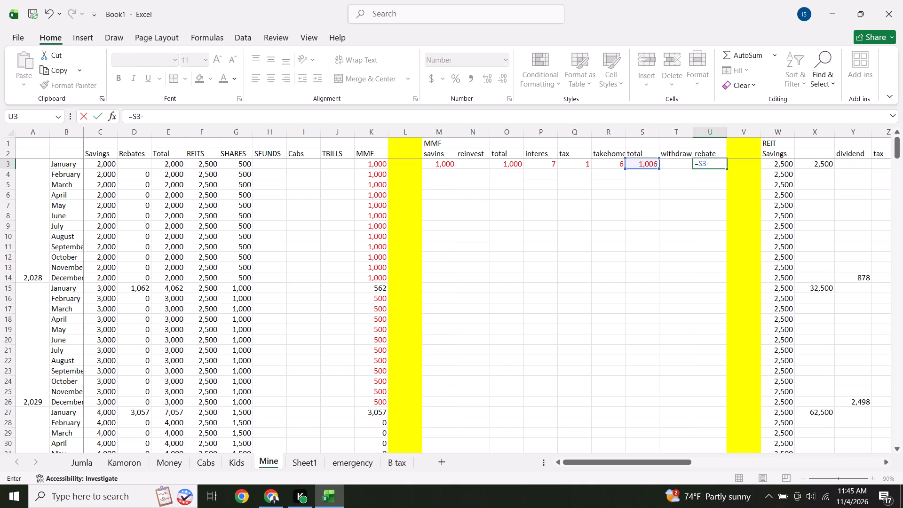
{"action": "left_click", "coordinate": [674, 166]}
{"action": "key", "text": "Return"}
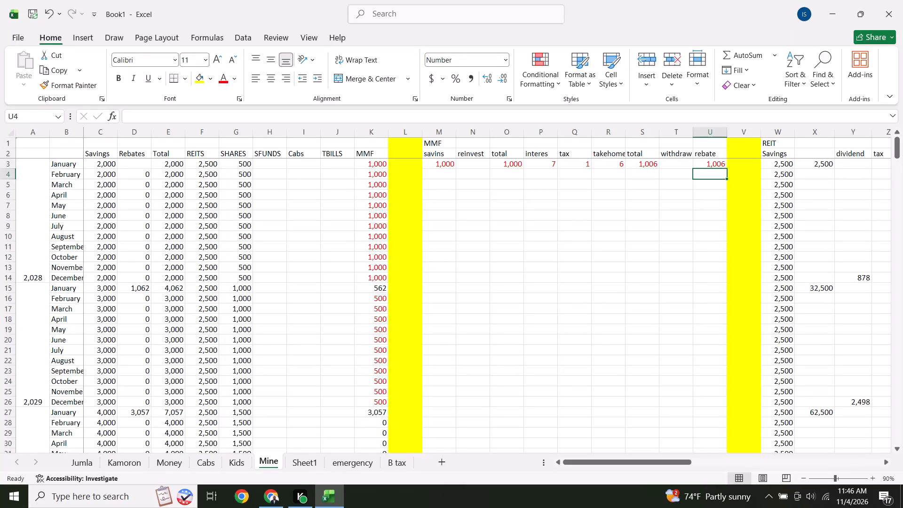
Link February's MMF reinvest cell N4 to January's rebate with =U3.
{"action": "left_click", "coordinate": [468, 175]}
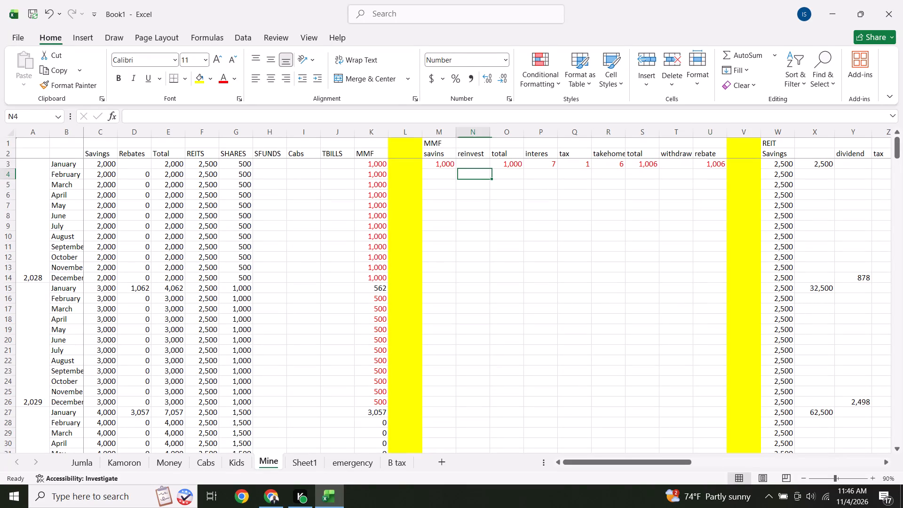
{"action": "key", "text": "equal"}
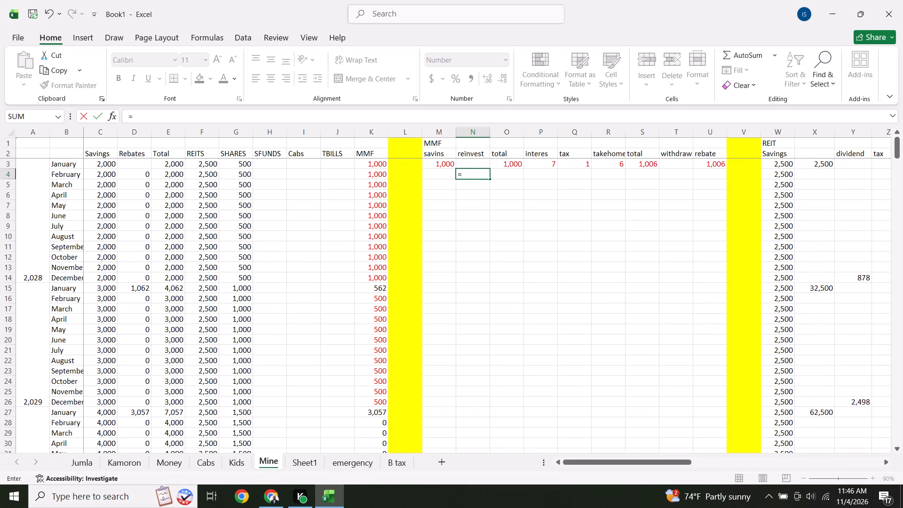
{"action": "left_click", "coordinate": [715, 167]}
{"action": "key", "text": "Return"}
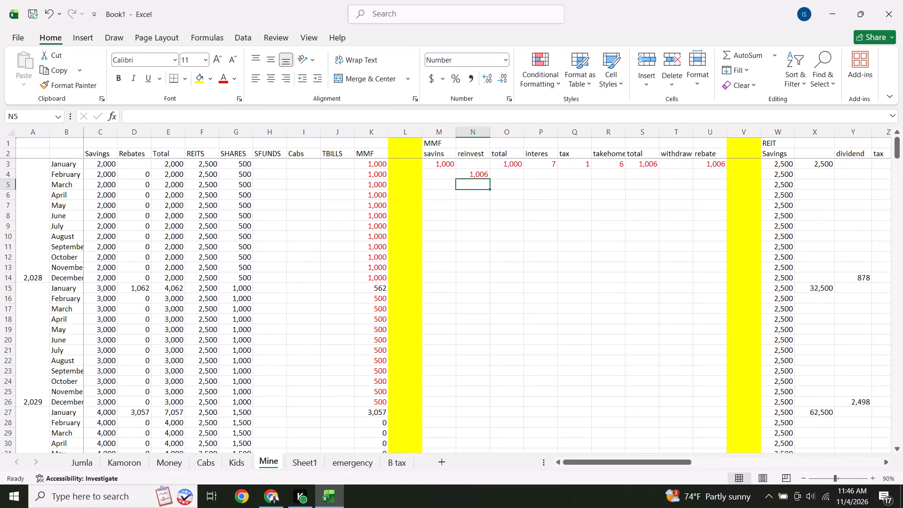
Fill the MMF savings formula from cell M3 down to row 266, the December 2,049 row.
{"action": "left_click", "coordinate": [445, 167]}
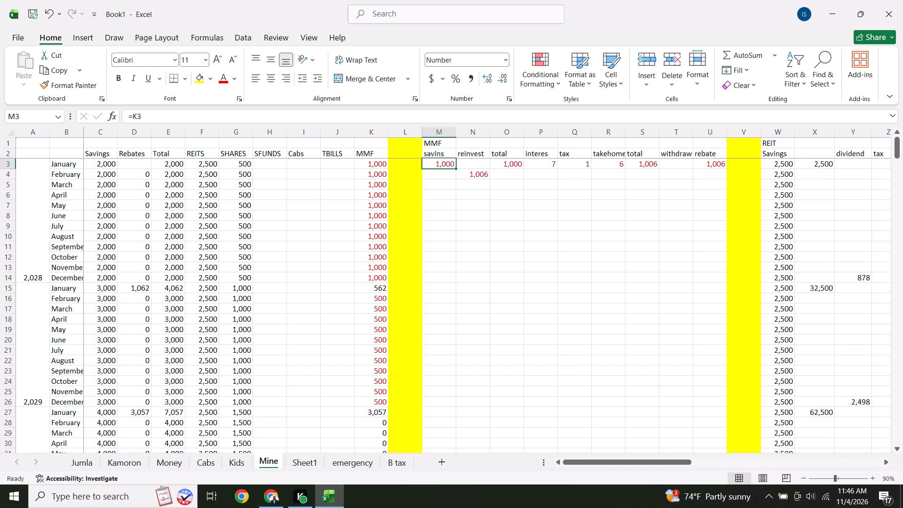
{"action": "left_click_drag", "start_coordinate": [454, 167], "coordinate": [450, 417]}
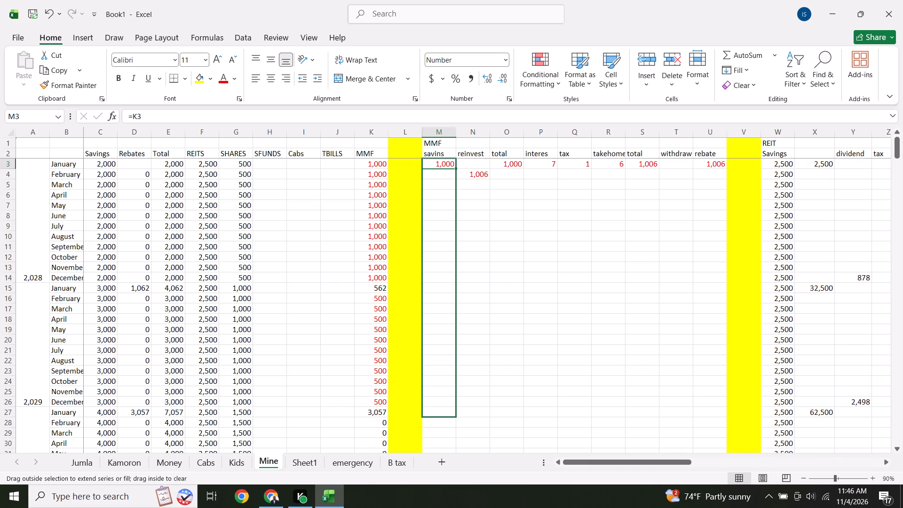
{"action": "left_click_drag", "start_coordinate": [450, 417], "coordinate": [442, 507]}
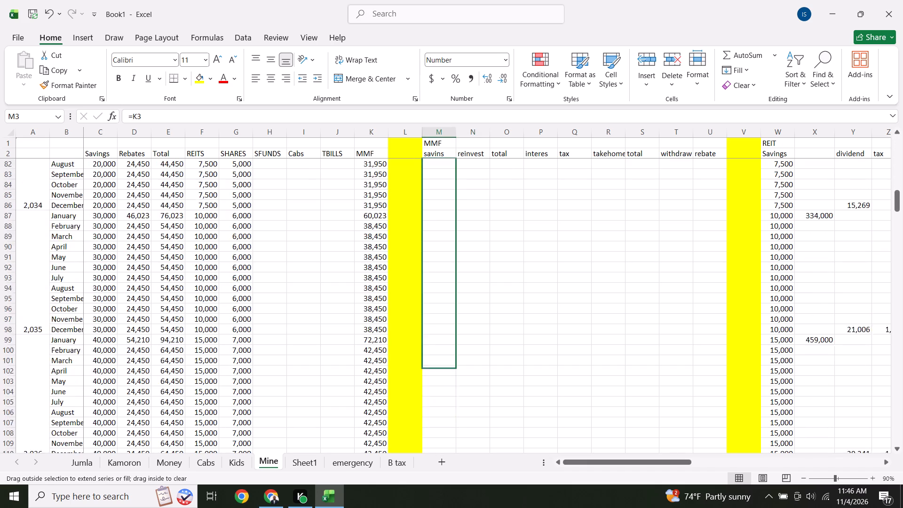
{"action": "left_click_drag", "start_coordinate": [442, 507], "coordinate": [437, 484]}
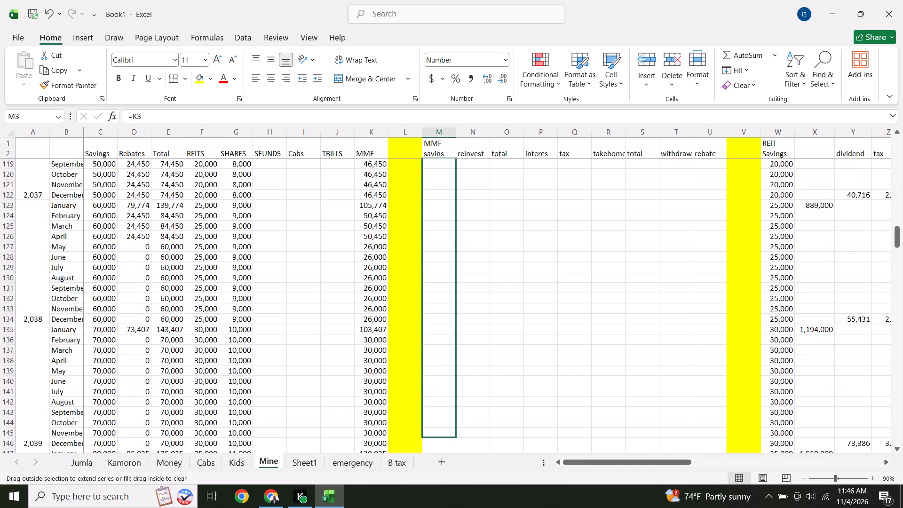
{"action": "left_click_drag", "start_coordinate": [437, 484], "coordinate": [437, 486]}
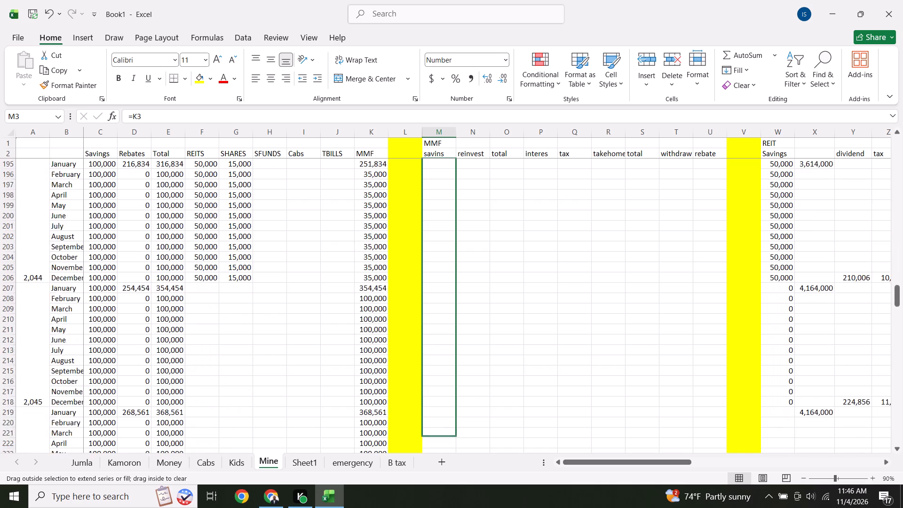
{"action": "left_click_drag", "start_coordinate": [437, 486], "coordinate": [432, 469]}
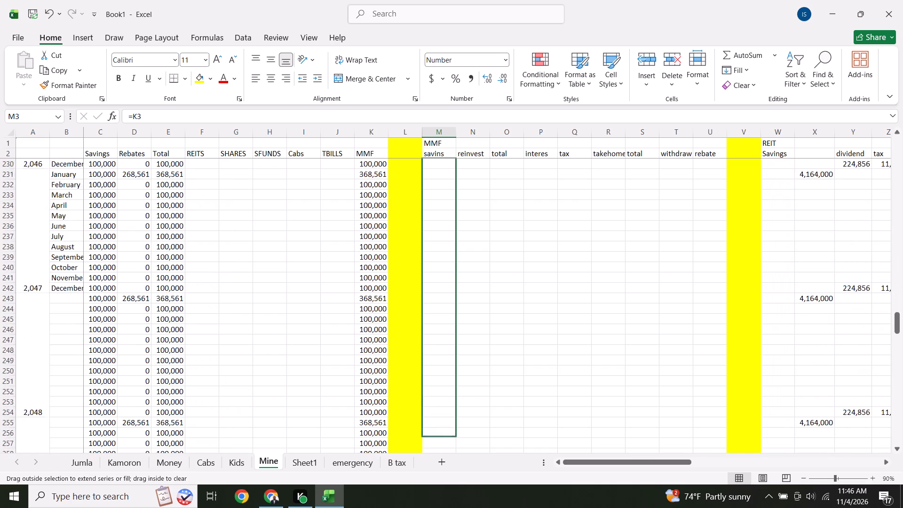
{"action": "left_click_drag", "start_coordinate": [432, 469], "coordinate": [433, 450]}
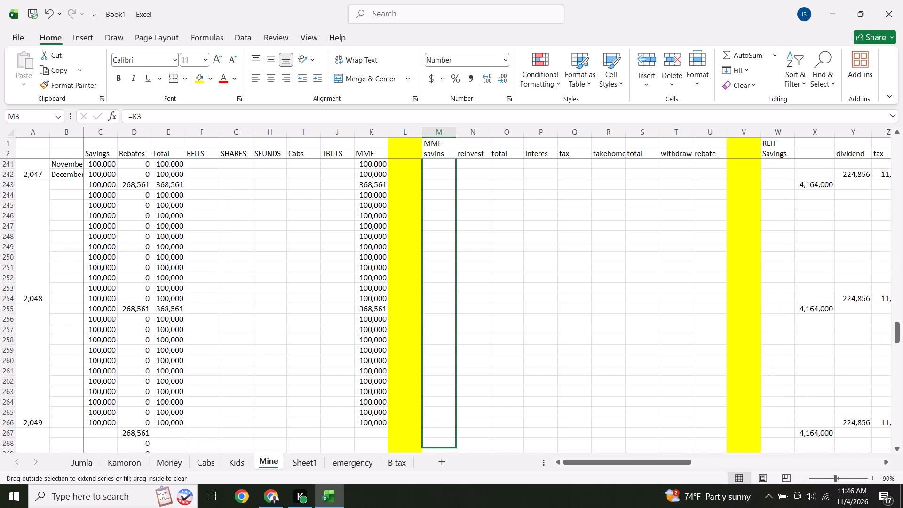
{"action": "left_click_drag", "start_coordinate": [433, 450], "coordinate": [433, 437]}
{"action": "left_click_drag", "start_coordinate": [433, 437], "coordinate": [433, 424]}
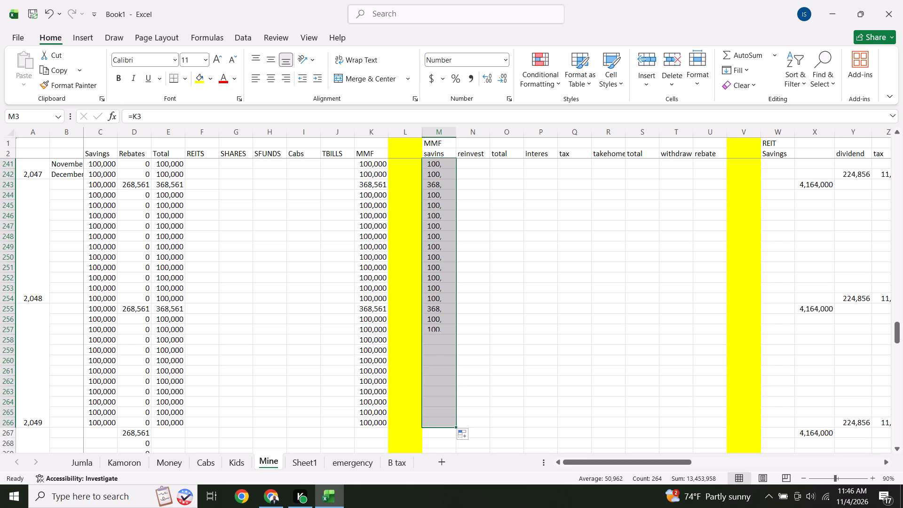
Fill the first MMF total formula from cell O3 down to row 27.
{"action": "key", "text": "Up"}
{"action": "key", "text": "Up"}
{"action": "key", "text": "Up"}
{"action": "key", "text": "Up"}
{"action": "key", "text": "Up"}
{"action": "key", "text": "Up"}
{"action": "key", "text": "Up"}
{"action": "key", "text": "Up"}
{"action": "key", "text": "Up"}
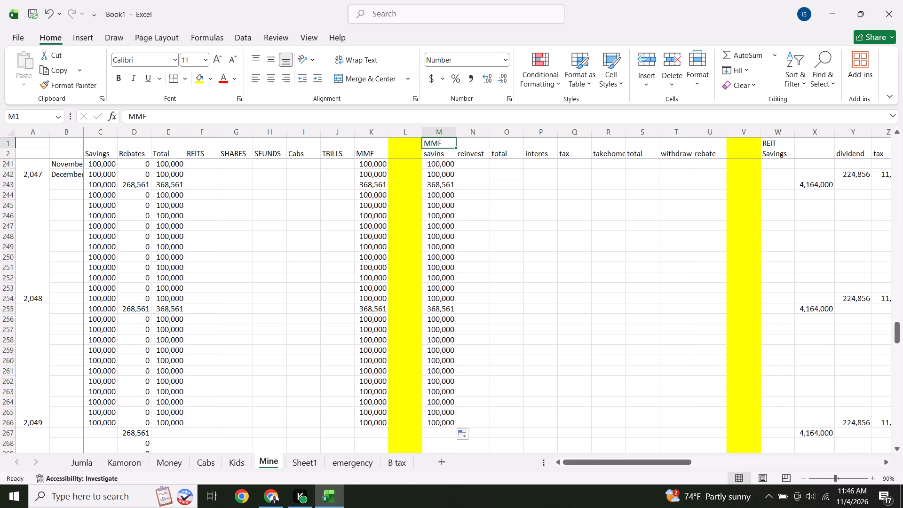
{"action": "key", "text": "Down"}
{"action": "key", "text": "Down"}
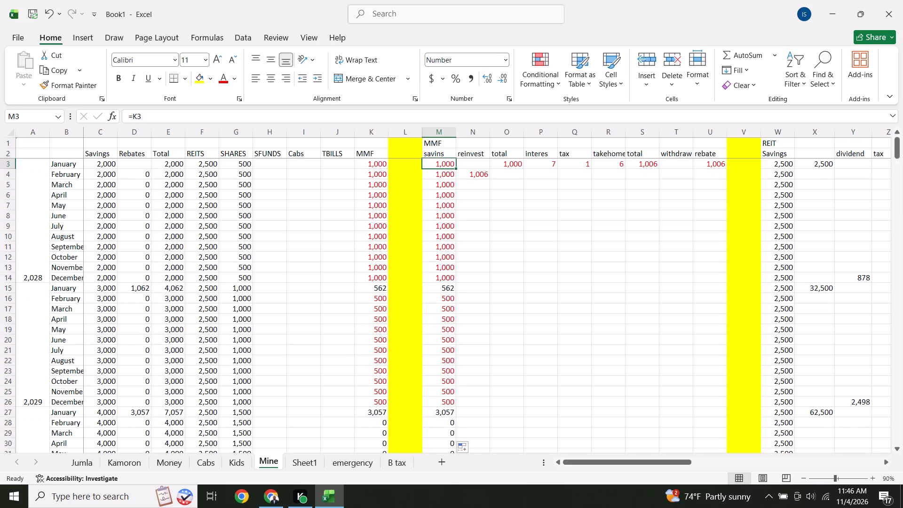
{"action": "left_click", "coordinate": [517, 161]}
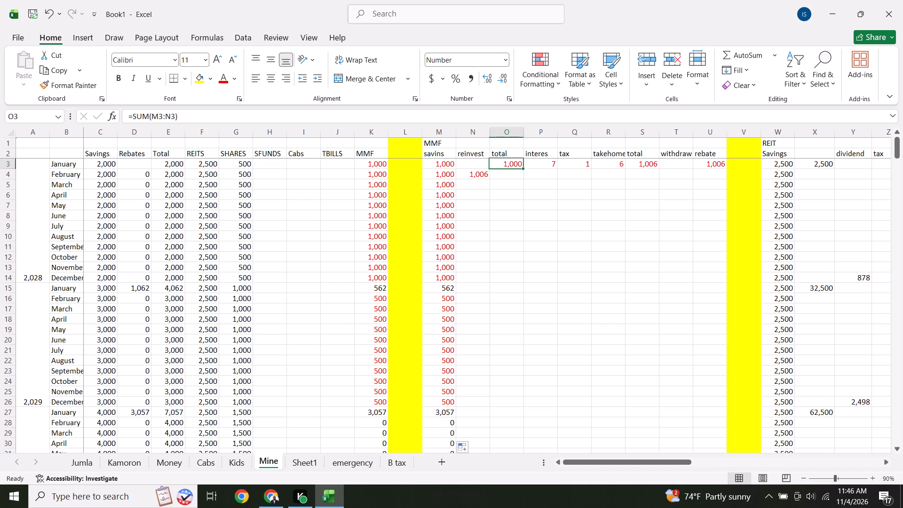
{"action": "left_click_drag", "start_coordinate": [524, 168], "coordinate": [515, 413]}
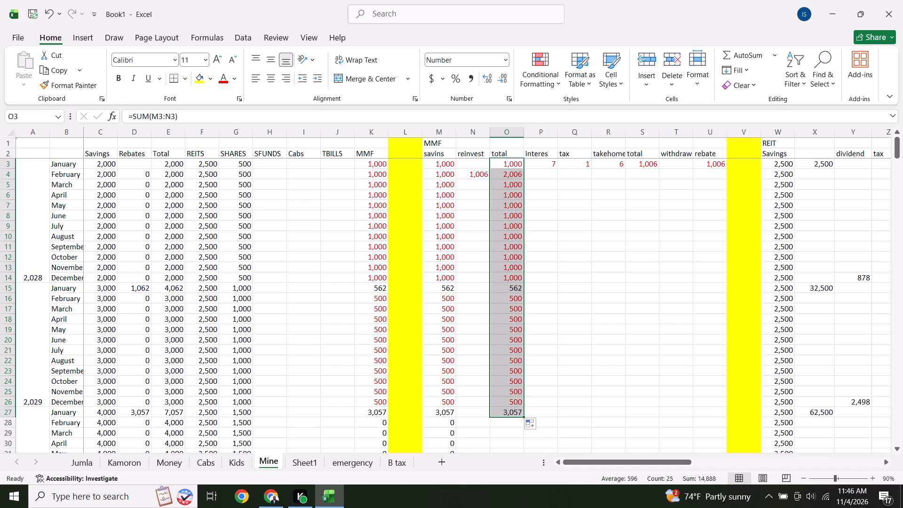
Fill the MMF reinvest formula from cell N4 down to row 27.
{"action": "left_click", "coordinate": [478, 174]}
{"action": "left_click_drag", "start_coordinate": [490, 180], "coordinate": [490, 184]}
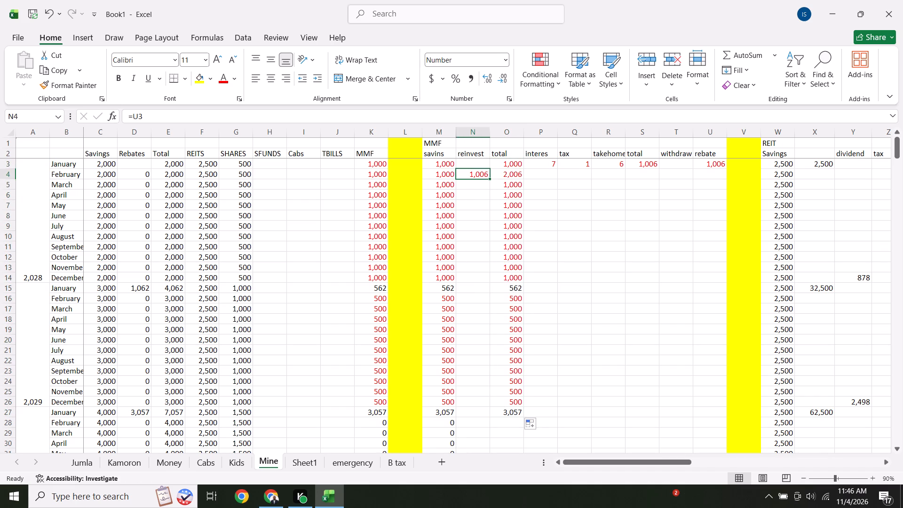
{"action": "left_click_drag", "start_coordinate": [490, 184], "coordinate": [496, 415]}
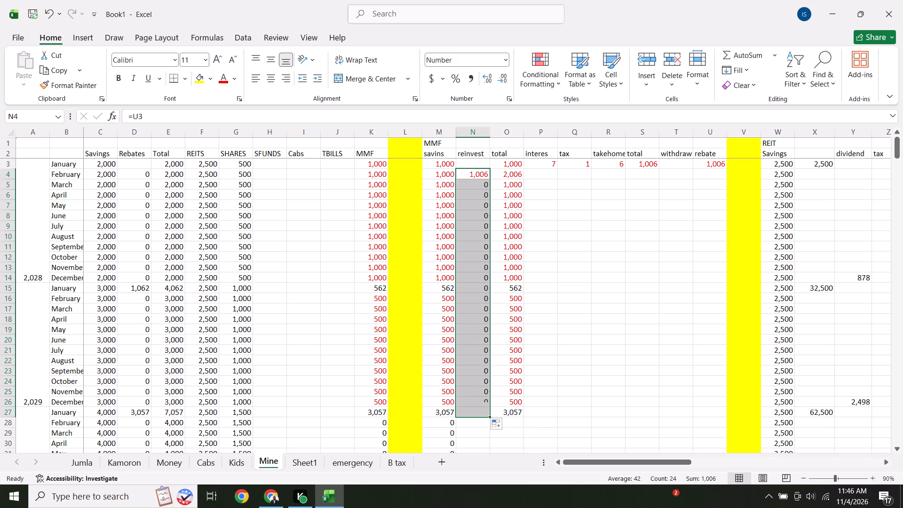
Fill the MMF interest, tax, takehome and second total formulas from P3:S3 down to row 27.
{"action": "left_click_drag", "start_coordinate": [548, 165], "coordinate": [639, 160]}
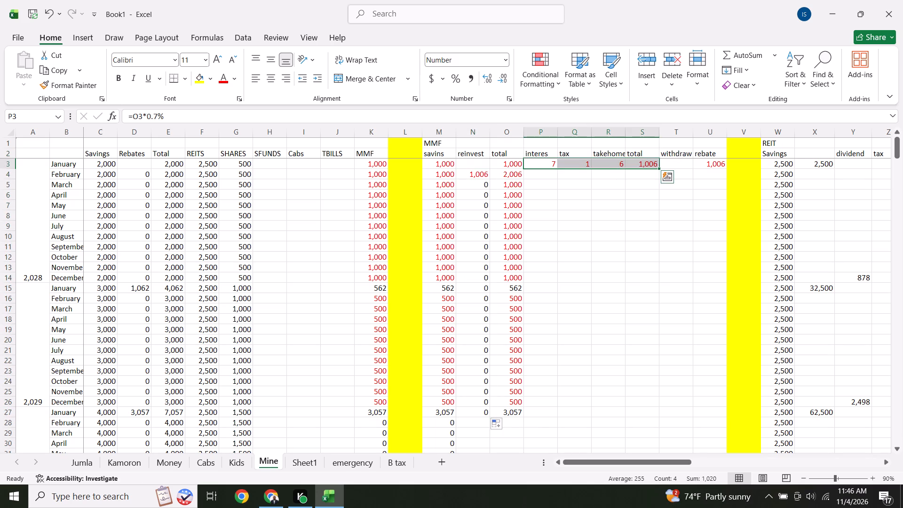
{"action": "left_click_drag", "start_coordinate": [659, 169], "coordinate": [651, 390]}
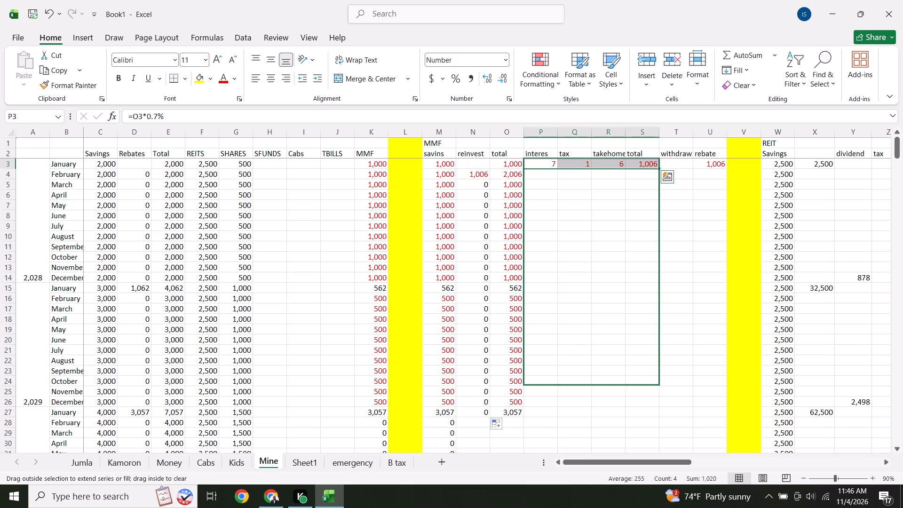
{"action": "left_click_drag", "start_coordinate": [651, 390], "coordinate": [653, 413]}
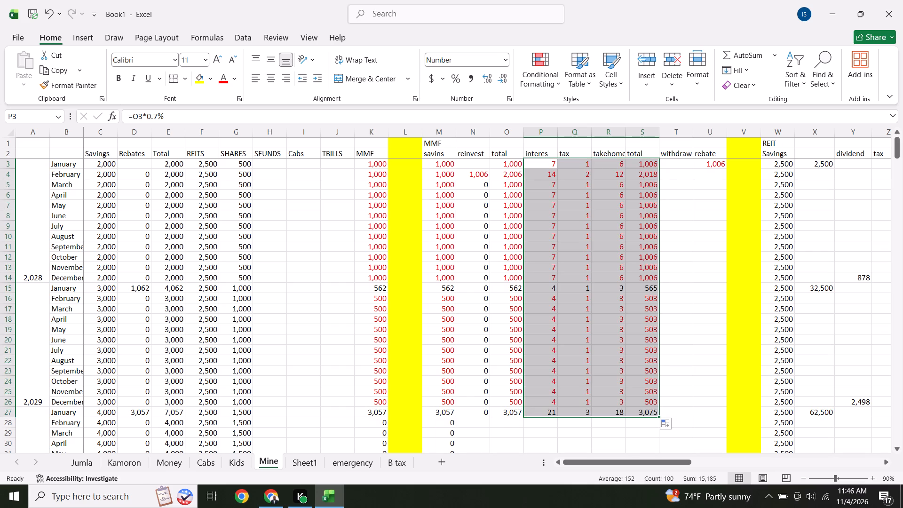
{"action": "left_click", "coordinate": [684, 332]}
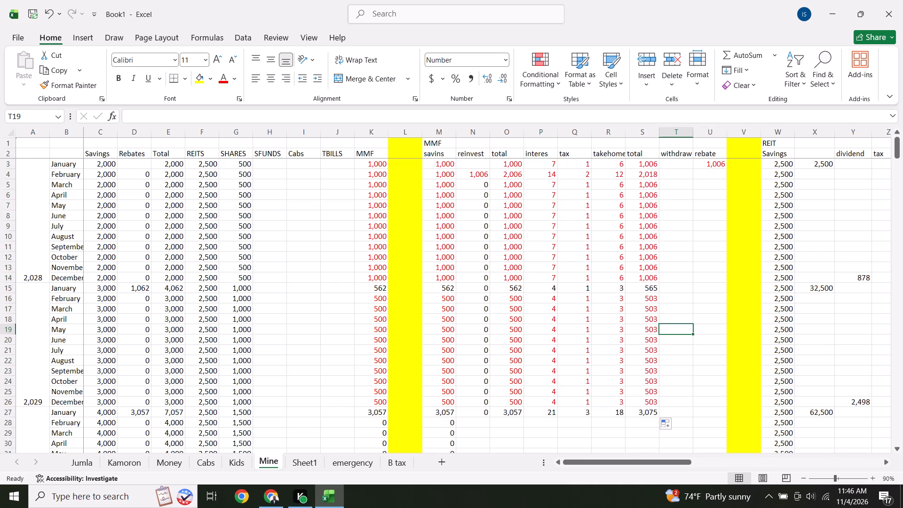
Fill the MMF rebate formula from cell U3 down to row 27.
{"action": "left_click", "coordinate": [711, 165]}
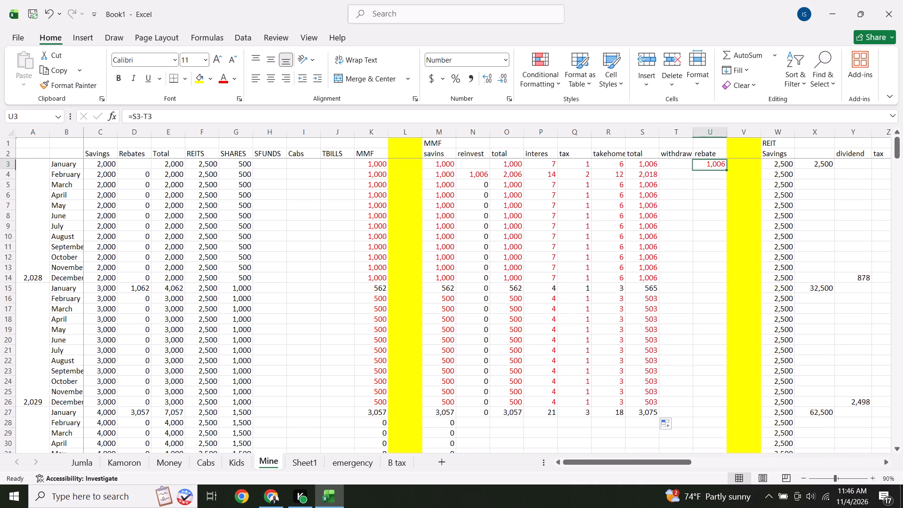
{"action": "left_click_drag", "start_coordinate": [726, 168], "coordinate": [729, 415]}
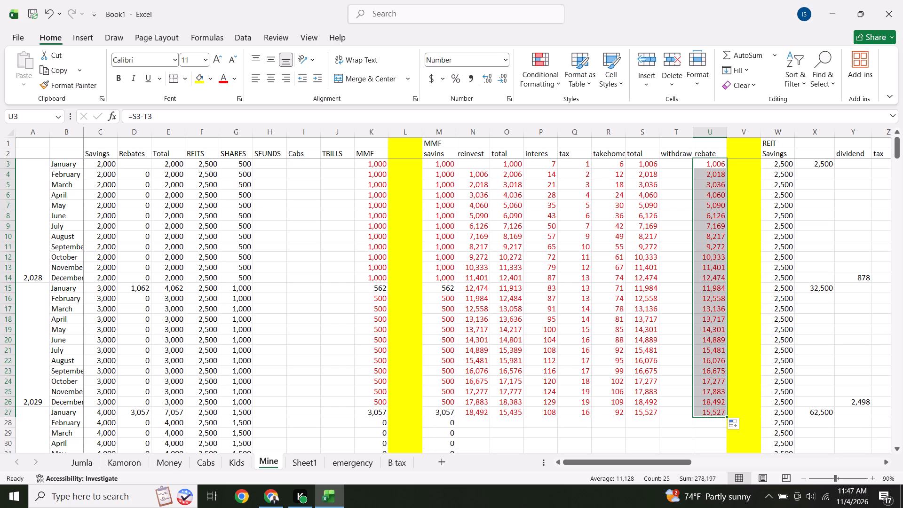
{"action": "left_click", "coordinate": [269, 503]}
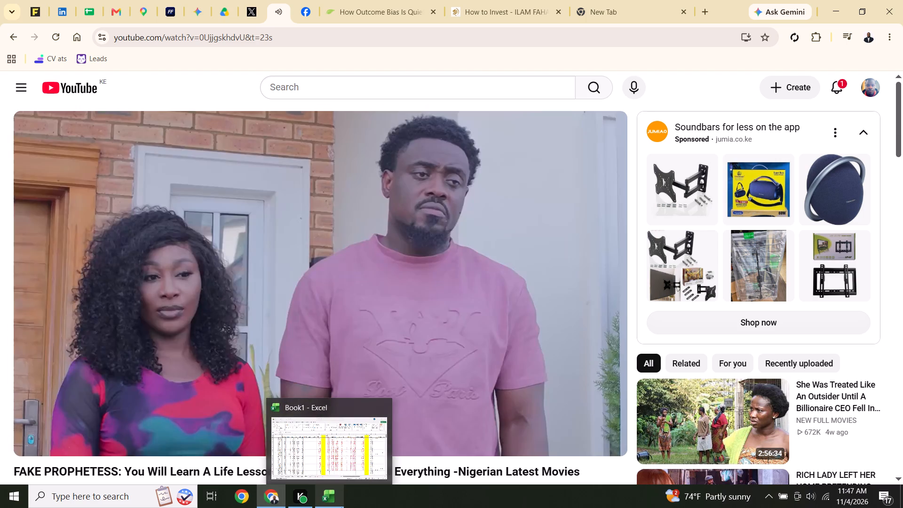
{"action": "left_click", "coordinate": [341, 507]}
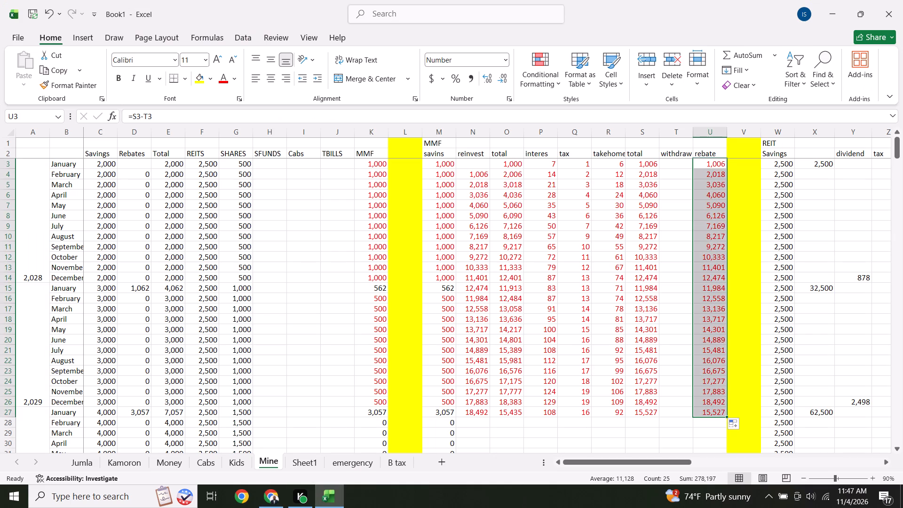
Fill the MMF reinvest through rebate formulas from N27:U27 down to row 51.
{"action": "left_click", "coordinate": [572, 421]}
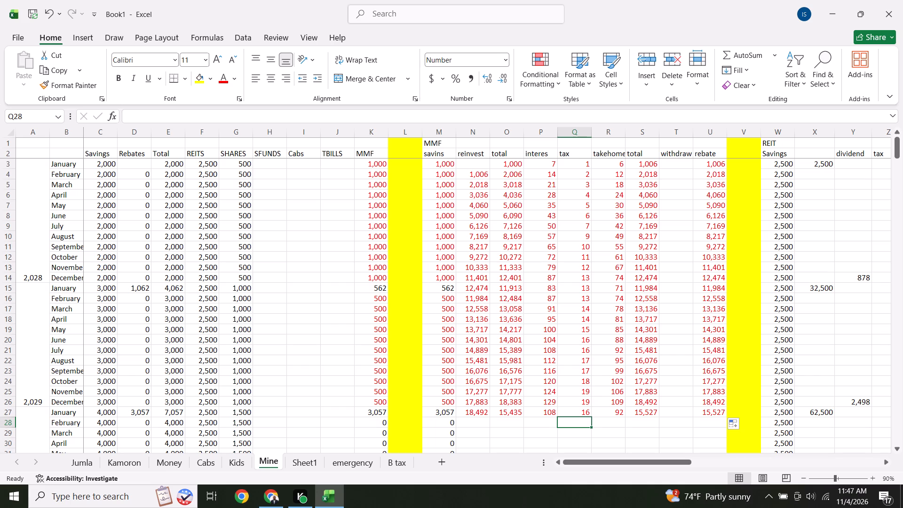
{"action": "key", "text": "Down"}
{"action": "key", "text": "Down"}
{"action": "key", "text": "Down"}
{"action": "key", "text": "Down"}
{"action": "key", "text": "Down"}
{"action": "key", "text": "Down"}
{"action": "key", "text": "Down"}
{"action": "key", "text": "Down"}
{"action": "key", "text": "Down"}
{"action": "key", "text": "Down"}
{"action": "key", "text": "Down"}
{"action": "key", "text": "Down"}
{"action": "key", "text": "Down"}
{"action": "key", "text": "Down"}
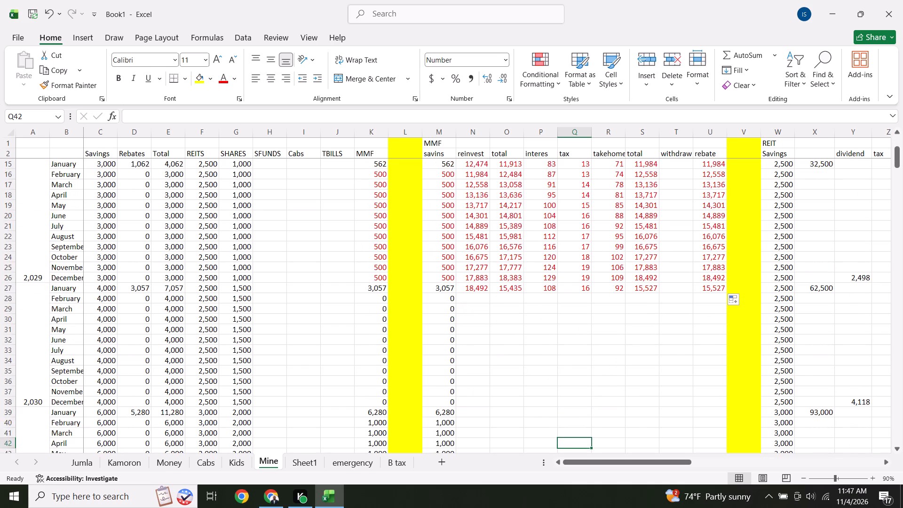
{"action": "key", "text": "Down"}
{"action": "key", "text": "Down"}
{"action": "key", "text": "Down"}
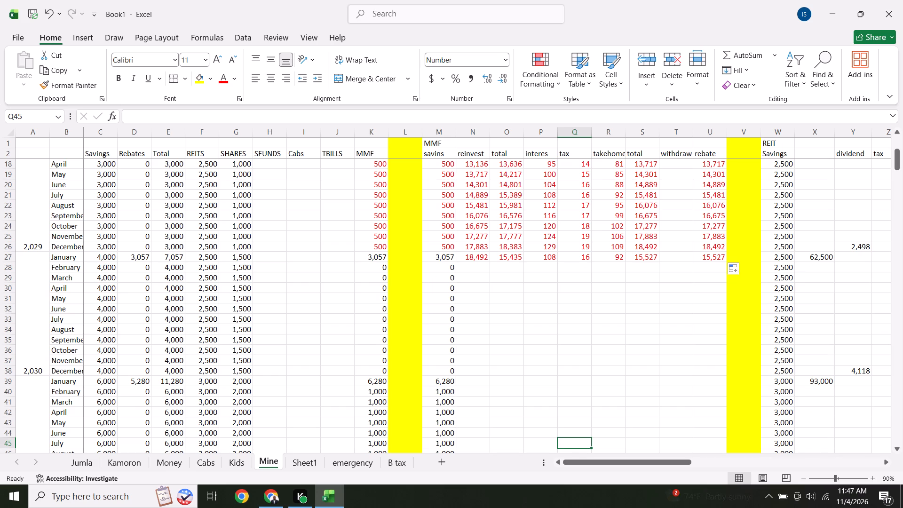
{"action": "left_click_drag", "start_coordinate": [474, 254], "coordinate": [703, 254]}
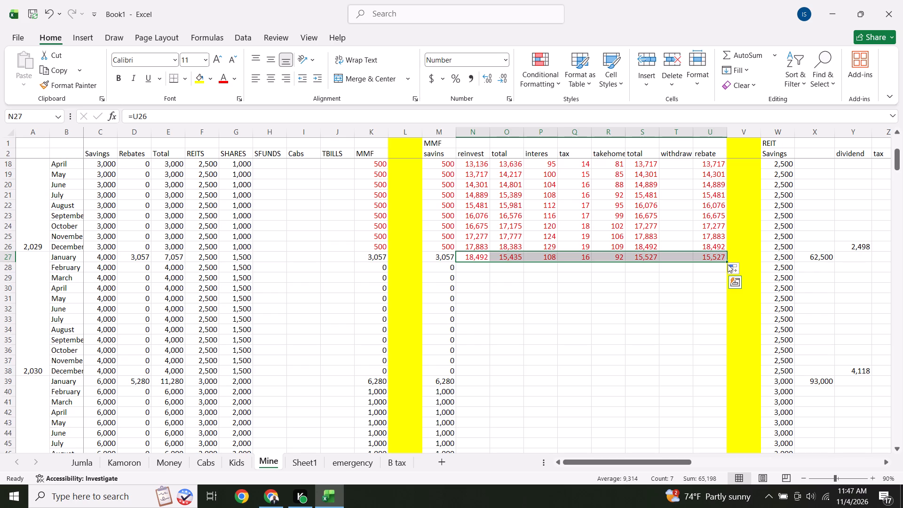
{"action": "left_click_drag", "start_coordinate": [728, 260], "coordinate": [708, 449]}
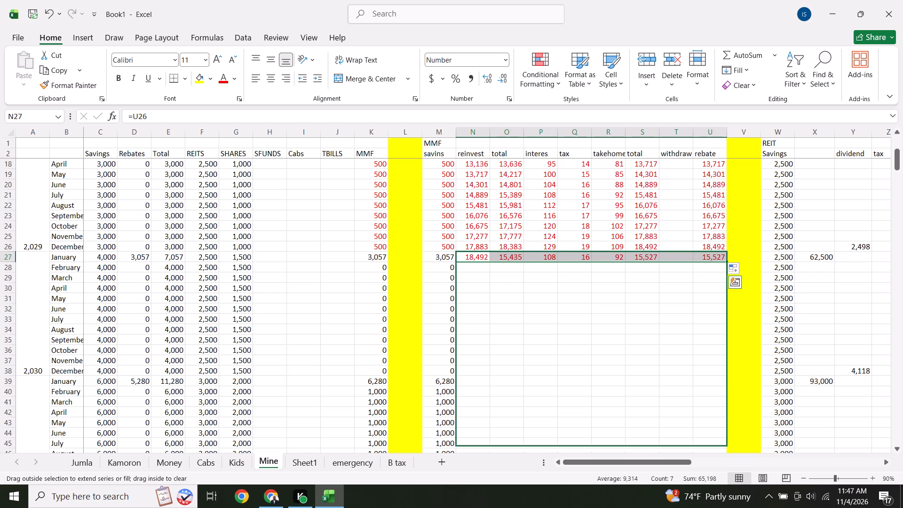
{"action": "left_click_drag", "start_coordinate": [708, 449], "coordinate": [710, 415]}
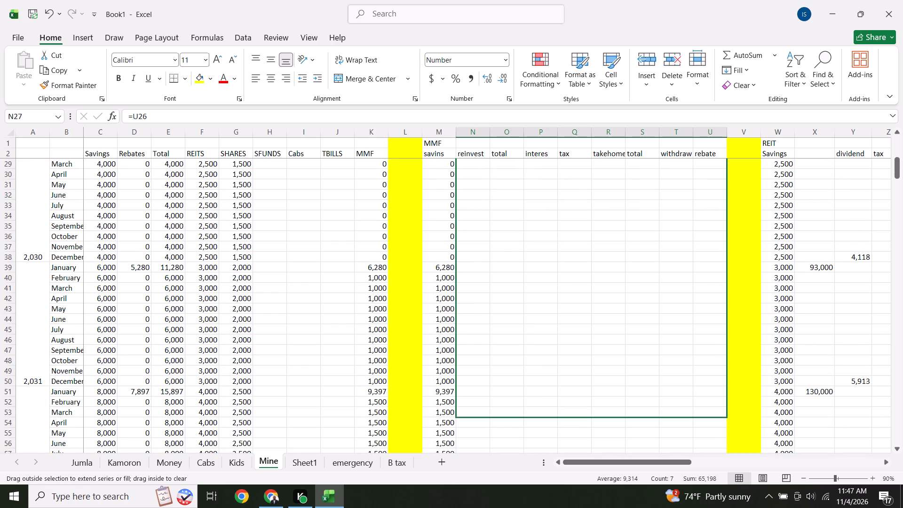
{"action": "left_click_drag", "start_coordinate": [710, 415], "coordinate": [710, 393]}
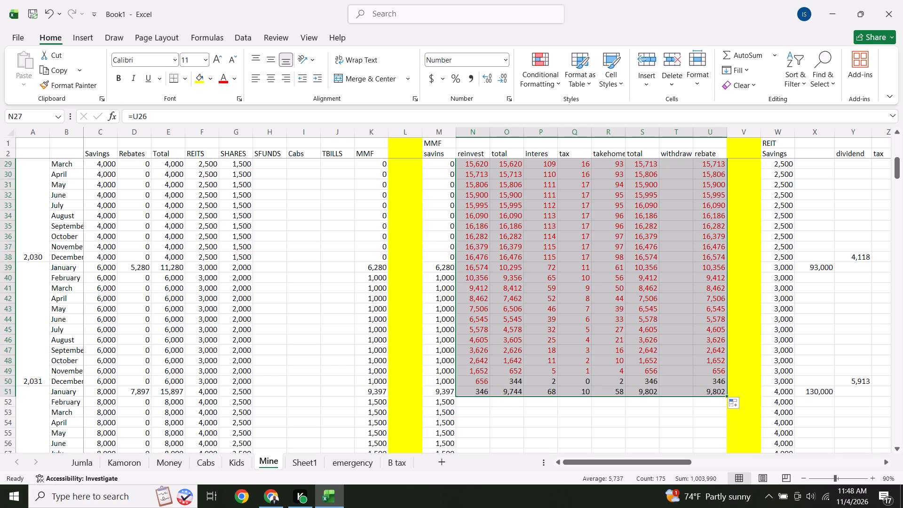
Extend the filled MMF reinvest through rebate formulas in columns N to U down to row 266.
{"action": "left_click_drag", "start_coordinate": [729, 396], "coordinate": [728, 452]}
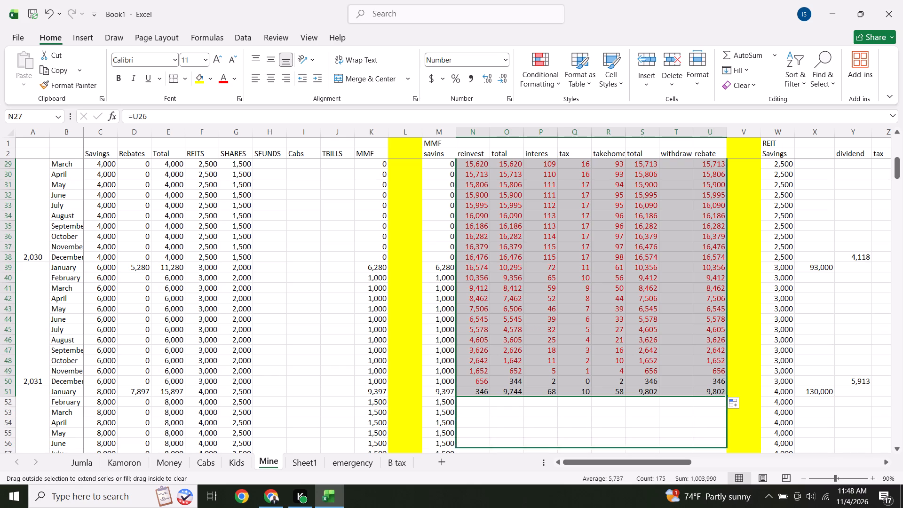
{"action": "left_click_drag", "start_coordinate": [728, 452], "coordinate": [725, 330]}
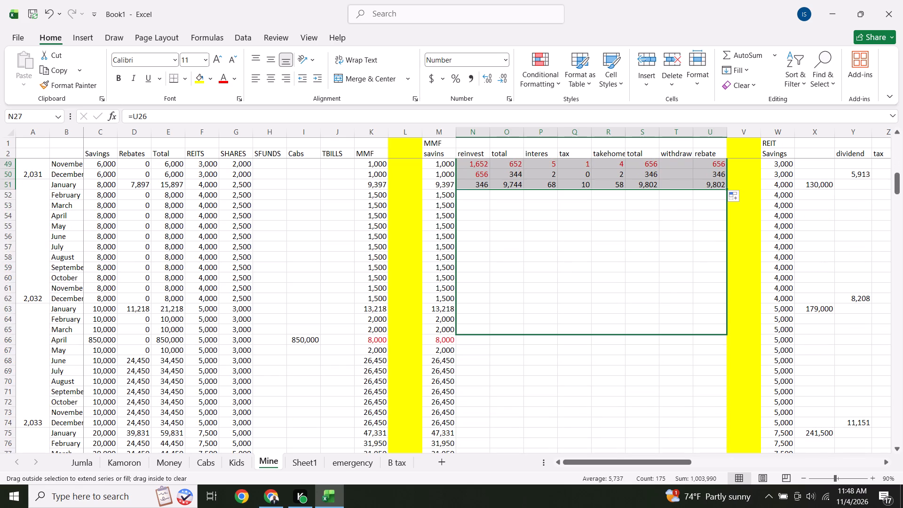
{"action": "left_click_drag", "start_coordinate": [725, 330], "coordinate": [725, 342]}
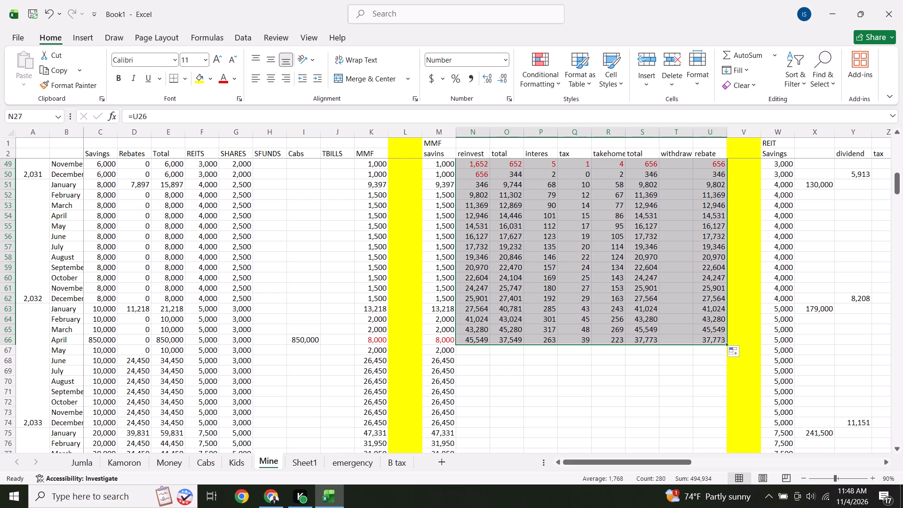
{"action": "left_click_drag", "start_coordinate": [727, 343], "coordinate": [719, 395]}
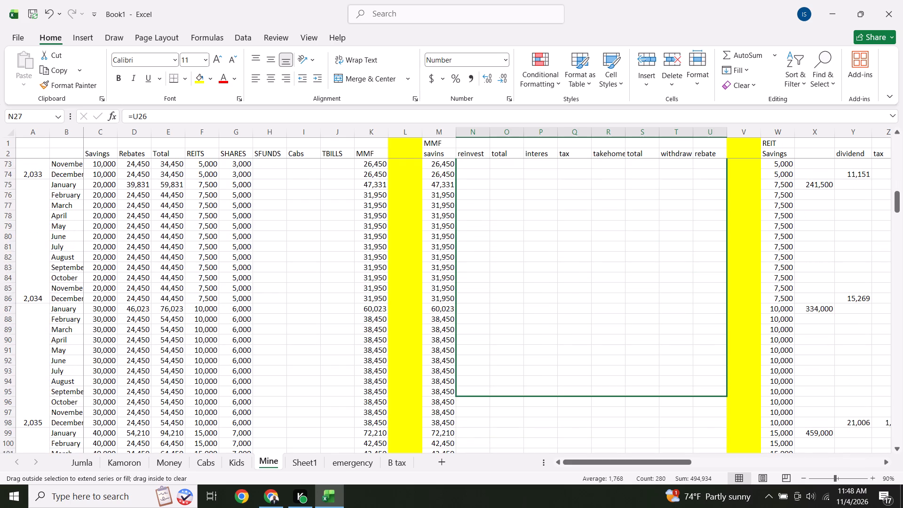
{"action": "left_click_drag", "start_coordinate": [719, 395], "coordinate": [729, 459]}
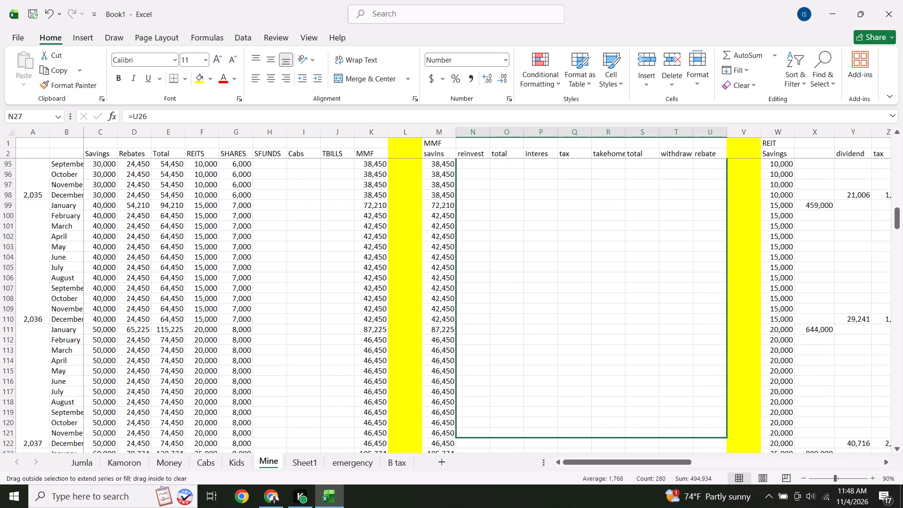
{"action": "left_click_drag", "start_coordinate": [729, 459], "coordinate": [722, 472]}
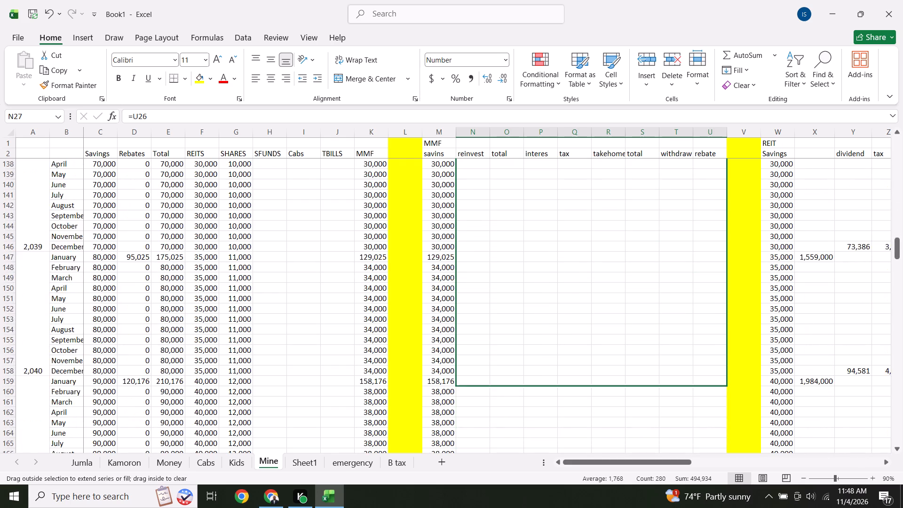
{"action": "left_click_drag", "start_coordinate": [722, 472], "coordinate": [720, 478]}
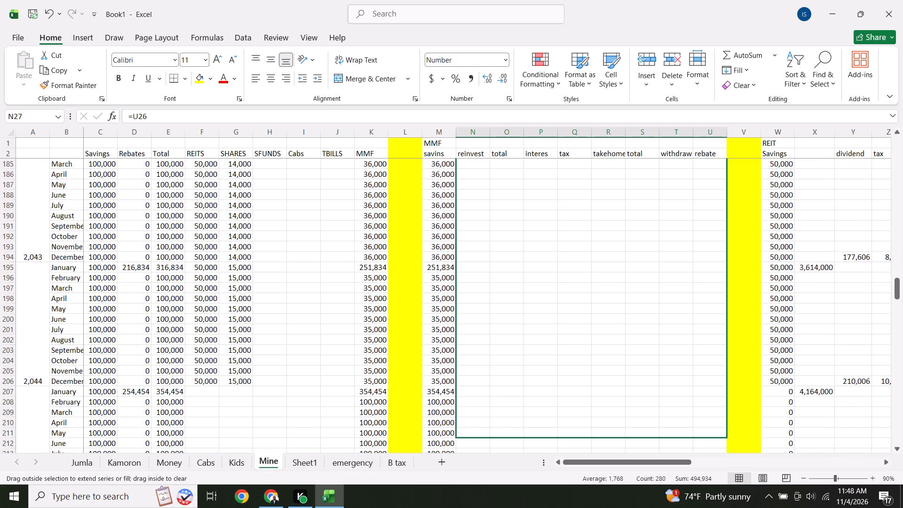
{"action": "left_click_drag", "start_coordinate": [720, 478], "coordinate": [710, 462]}
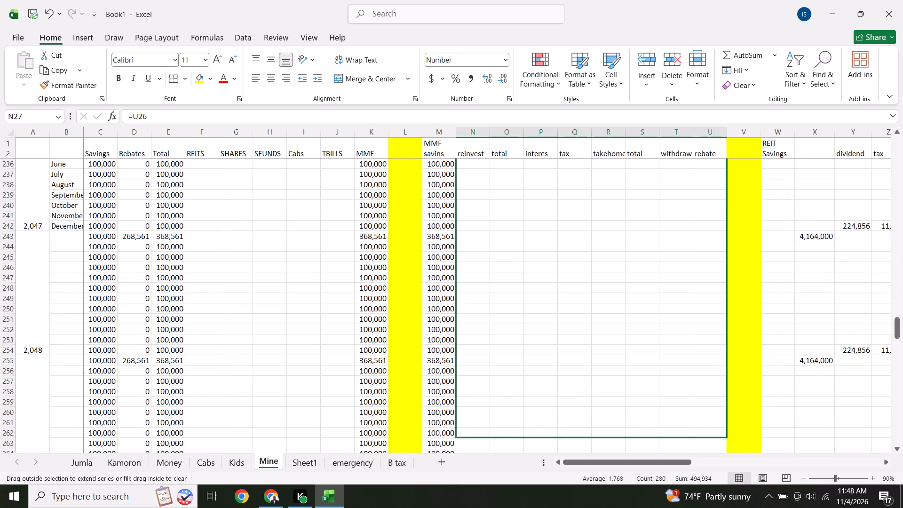
{"action": "left_click_drag", "start_coordinate": [710, 462], "coordinate": [699, 438]}
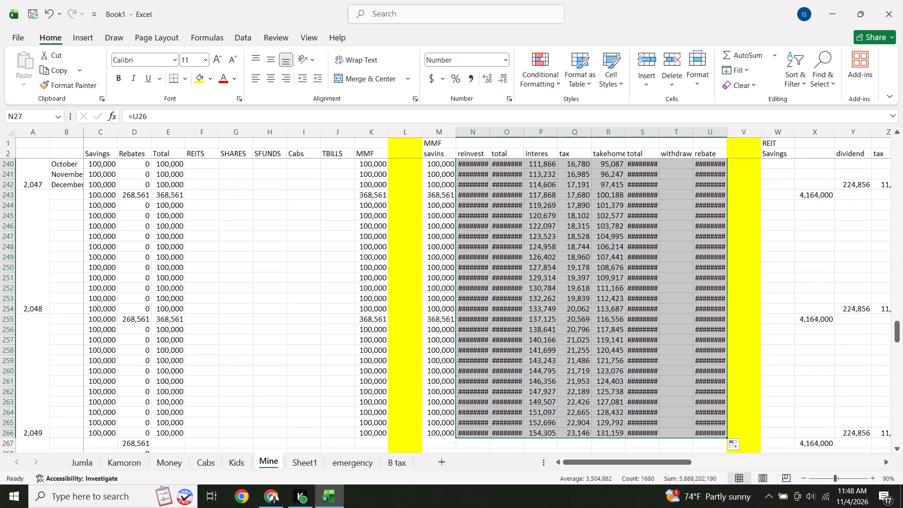
Widen the MMF reinvest, both total and rebate columns (N, O, S and U) so their large amounts fit.
{"action": "left_click", "coordinate": [449, 248]}
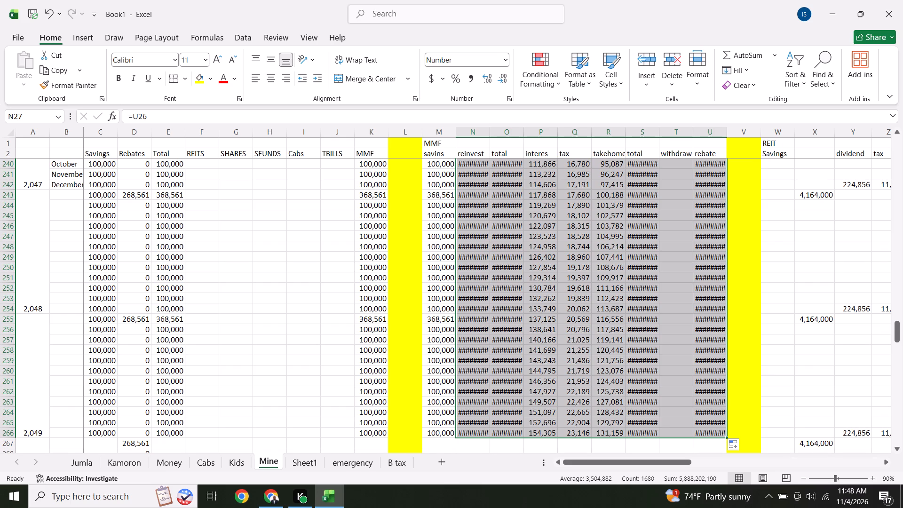
{"action": "left_click", "coordinate": [490, 136]}
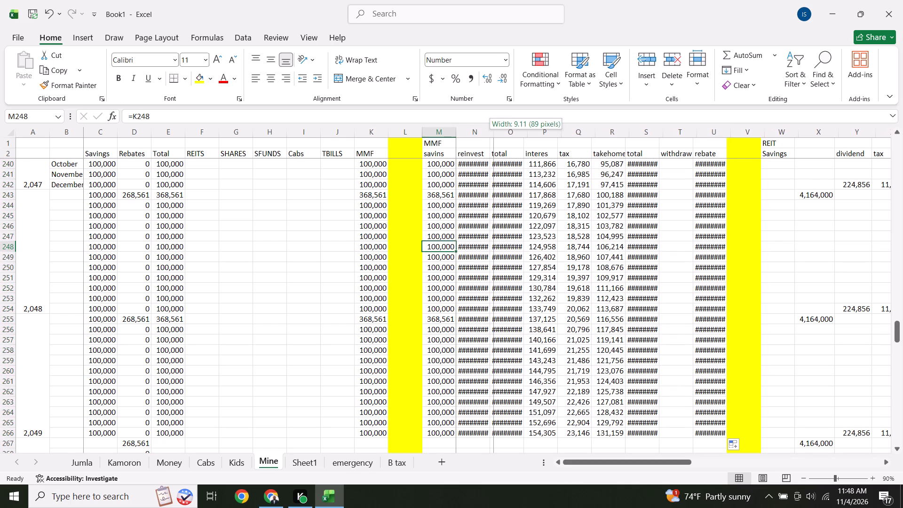
{"action": "left_click_drag", "start_coordinate": [493, 136], "coordinate": [499, 136]}
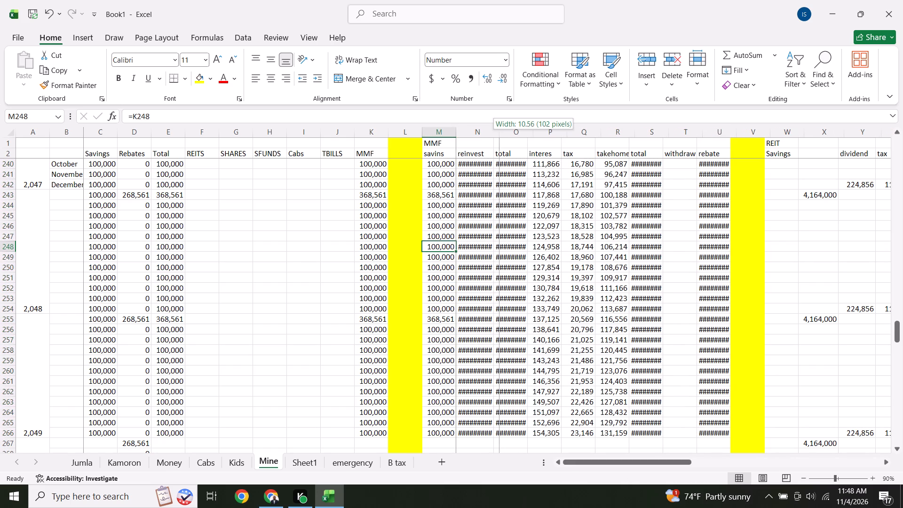
{"action": "left_click_drag", "start_coordinate": [499, 136], "coordinate": [500, 136]}
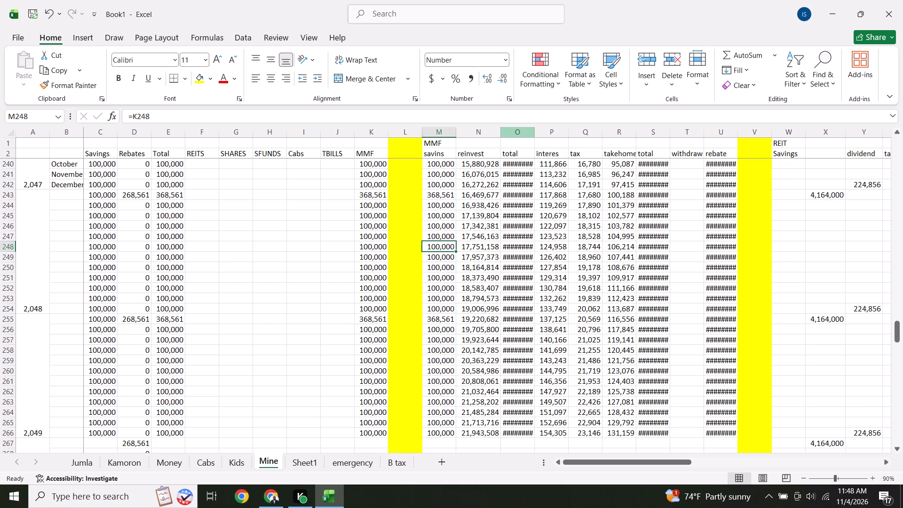
{"action": "left_click_drag", "start_coordinate": [535, 130], "coordinate": [540, 130]}
{"action": "left_click_drag", "start_coordinate": [540, 130], "coordinate": [544, 130]}
{"action": "left_click", "coordinate": [544, 130]}
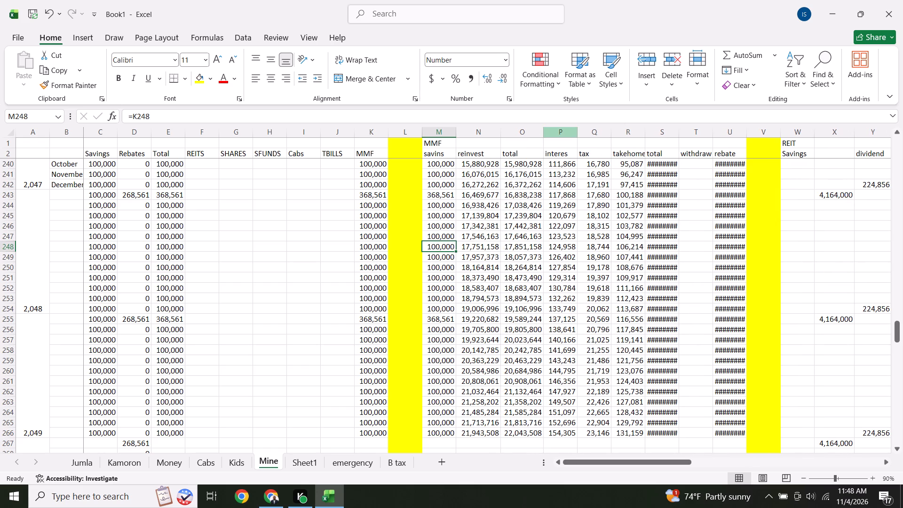
{"action": "left_click_drag", "start_coordinate": [679, 132], "coordinate": [687, 132]}
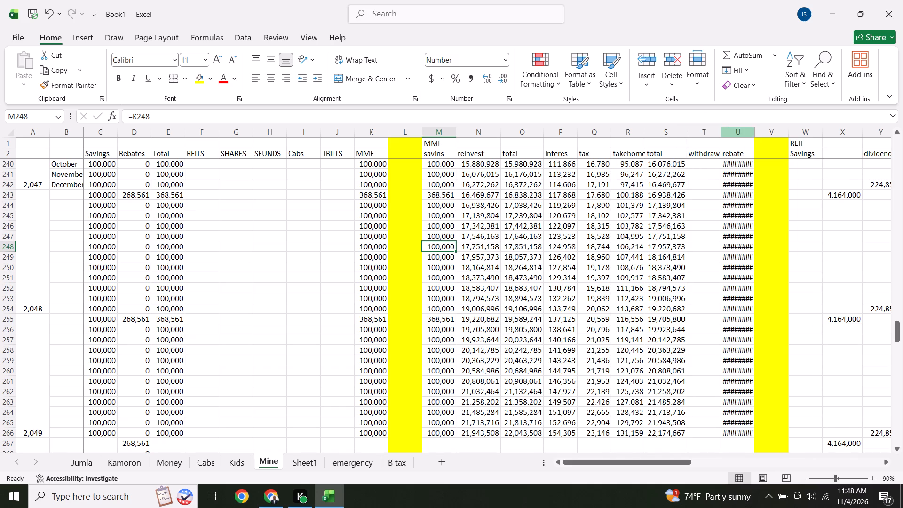
{"action": "left_click_drag", "start_coordinate": [754, 135], "coordinate": [761, 135]}
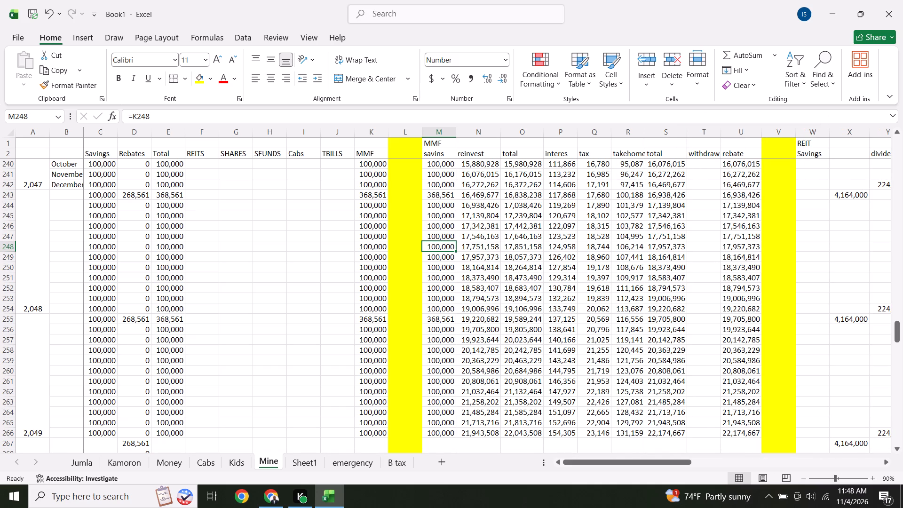
Examine the filled MMF savings, totals and rebates from row 248 back up to the 2032–2034 rows.
{"action": "key", "text": "Up"}
{"action": "key", "text": "Up"}
{"action": "key", "text": "Up"}
{"action": "key", "text": "Up"}
{"action": "key", "text": "Up"}
{"action": "key", "text": "Up"}
{"action": "key", "text": "Up"}
{"action": "key", "text": "Up"}
{"action": "key", "text": "Up"}
{"action": "key", "text": "Up"}
{"action": "key", "text": "Up"}
{"action": "key", "text": "Up"}
{"action": "key", "text": "Up"}
{"action": "key", "text": "Up"}
{"action": "key", "text": "Up"}
{"action": "key", "text": "Up"}
{"action": "key", "text": "Up"}
{"action": "key", "text": "Up"}
{"action": "key", "text": "Up"}
{"action": "key", "text": "Up"}
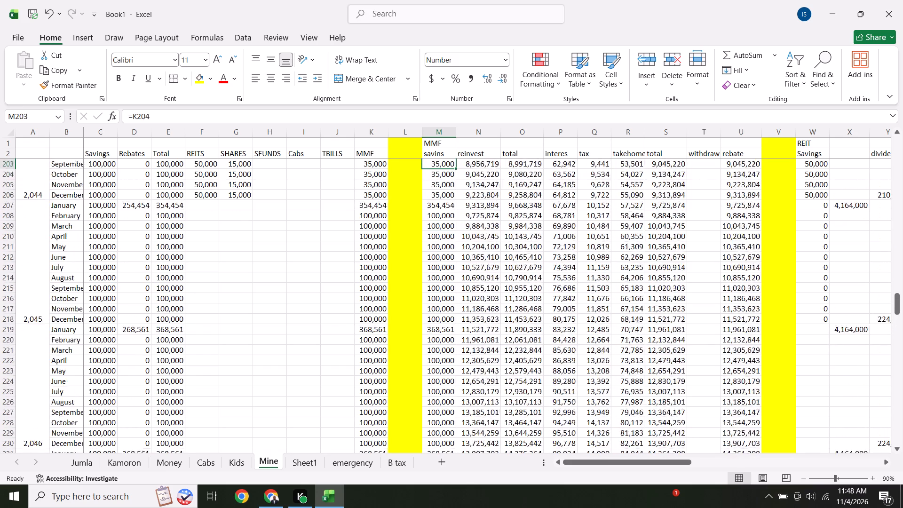
{"action": "key", "text": "Up"}
{"action": "key", "text": "Up"}
{"action": "key", "text": "Up"}
{"action": "key", "text": "Up"}
{"action": "key", "text": "Up"}
{"action": "key", "text": "Up"}
{"action": "key", "text": "Up"}
{"action": "key", "text": "Up"}
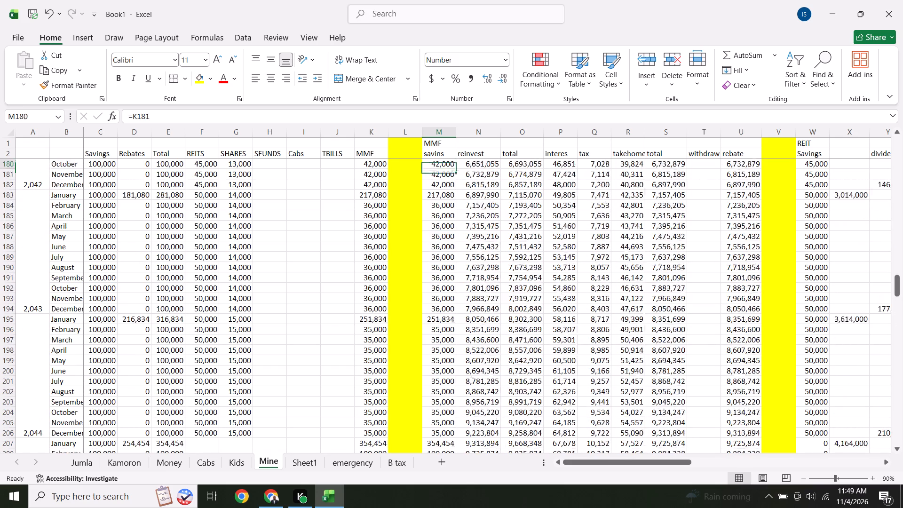
{"action": "key", "text": "Up"}
{"action": "key", "text": "Up"}
{"action": "key", "text": "Up"}
{"action": "key", "text": "Up"}
{"action": "key", "text": "Up"}
{"action": "key", "text": "Up"}
{"action": "key", "text": "Up"}
{"action": "key", "text": "Up"}
{"action": "key", "text": "Up"}
{"action": "key", "text": "Up"}
{"action": "key", "text": "Up"}
{"action": "key", "text": "Up"}
{"action": "key", "text": "Up"}
{"action": "key", "text": "Up"}
{"action": "key", "text": "Up"}
{"action": "key", "text": "Up"}
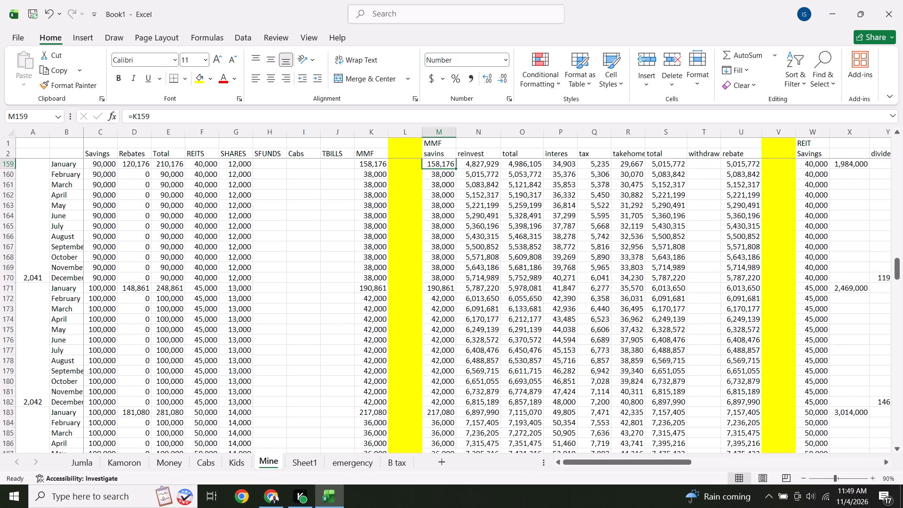
{"action": "key", "text": "Up"}
{"action": "key", "text": "Up"}
{"action": "key", "text": "Up"}
{"action": "key", "text": "Up"}
{"action": "key", "text": "Up"}
{"action": "key", "text": "Up"}
{"action": "key", "text": "Up"}
{"action": "key", "text": "Up"}
{"action": "key", "text": "Up"}
{"action": "key", "text": "Up"}
{"action": "key", "text": "Up"}
{"action": "key", "text": "Up"}
{"action": "key", "text": "Up"}
{"action": "key", "text": "Up"}
{"action": "key", "text": "Up"}
{"action": "key", "text": "Up"}
{"action": "key", "text": "Up"}
{"action": "key", "text": "Up"}
{"action": "key", "text": "Up"}
{"action": "key", "text": "Up"}
{"action": "key", "text": "Up"}
{"action": "key", "text": "Up"}
{"action": "key", "text": "Up"}
{"action": "key", "text": "Up"}
{"action": "key", "text": "Up"}
{"action": "key", "text": "Up"}
{"action": "key", "text": "Up"}
{"action": "key", "text": "Up"}
{"action": "key", "text": "Up"}
{"action": "key", "text": "Up"}
{"action": "key", "text": "Up"}
{"action": "key", "text": "Up"}
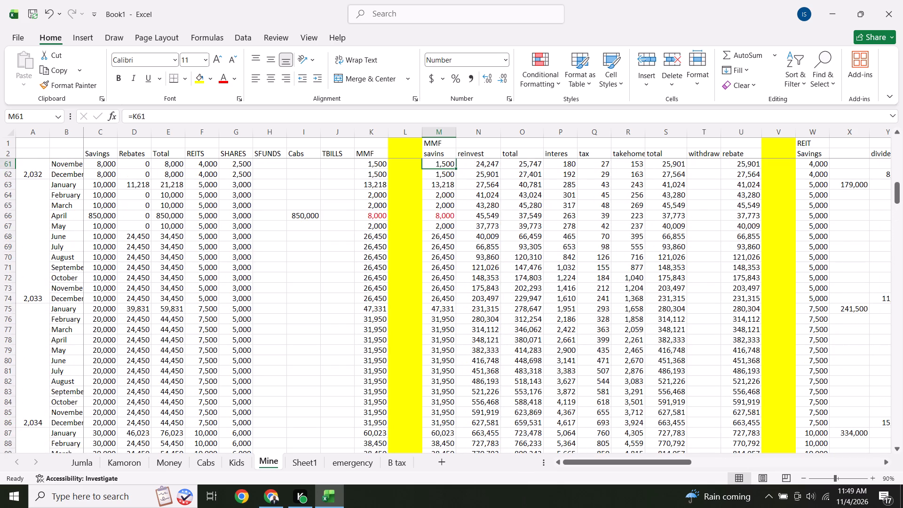
{"action": "key", "text": "Up"}
{"action": "key", "text": "Up"}
{"action": "key", "text": "Up"}
{"action": "key", "text": "Up"}
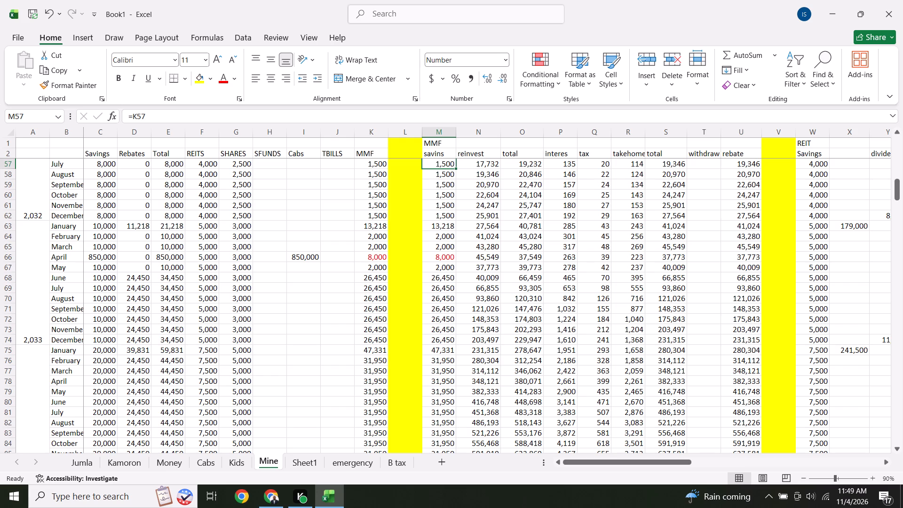
{"action": "left_click", "coordinate": [484, 349]}
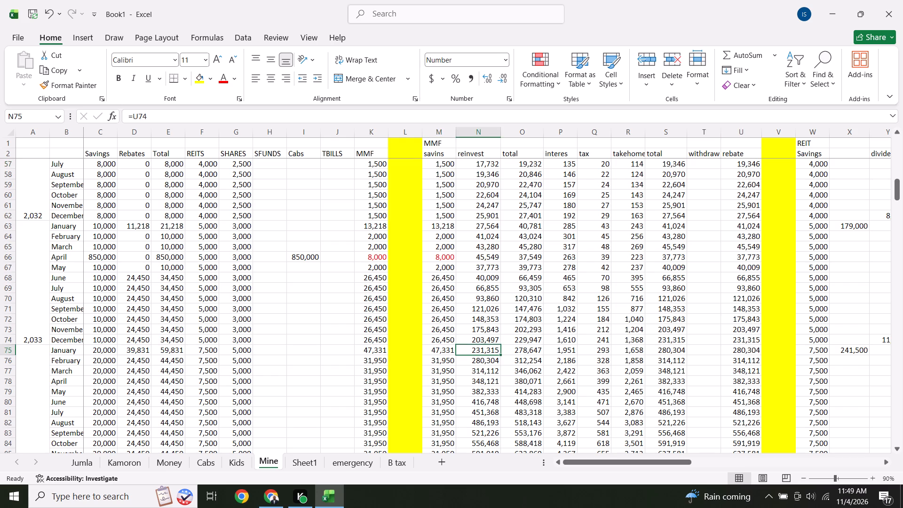
Enter 250000 as the SFUNDS investment for April in cell H78.
{"action": "left_click", "coordinate": [272, 363]}
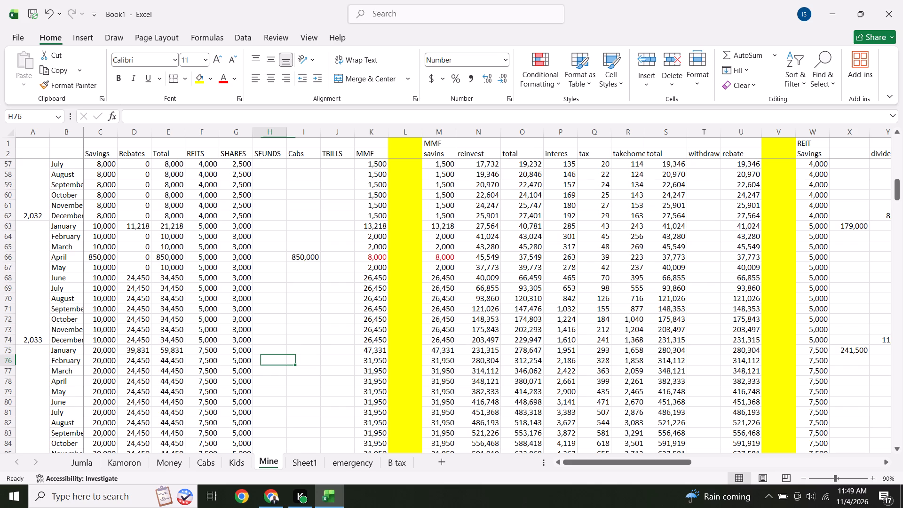
{"action": "left_click", "coordinate": [269, 383]}
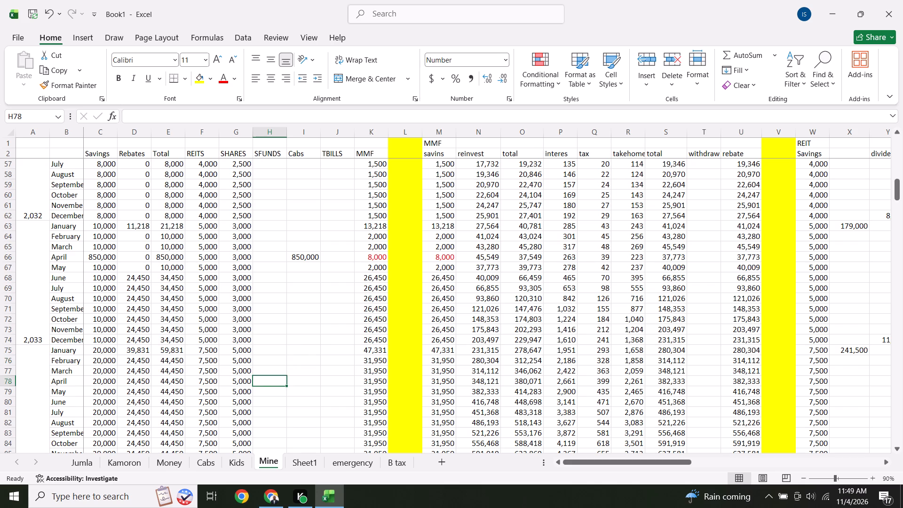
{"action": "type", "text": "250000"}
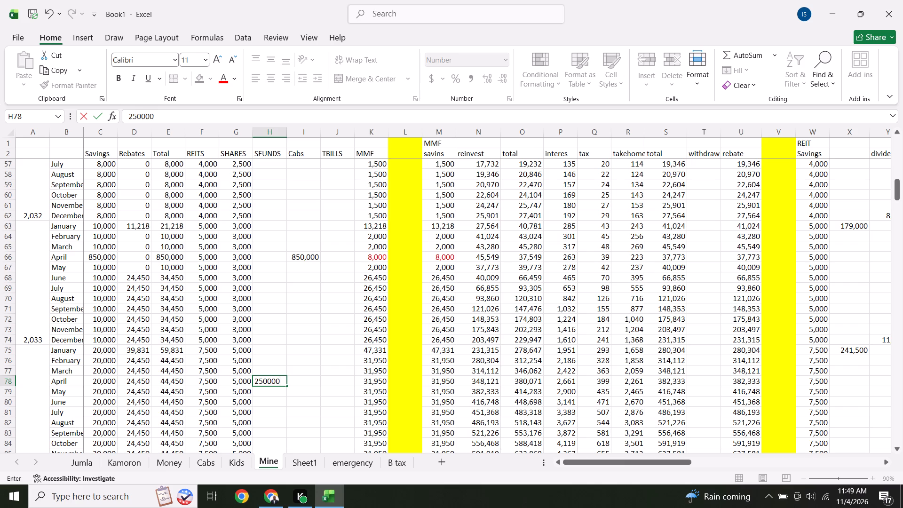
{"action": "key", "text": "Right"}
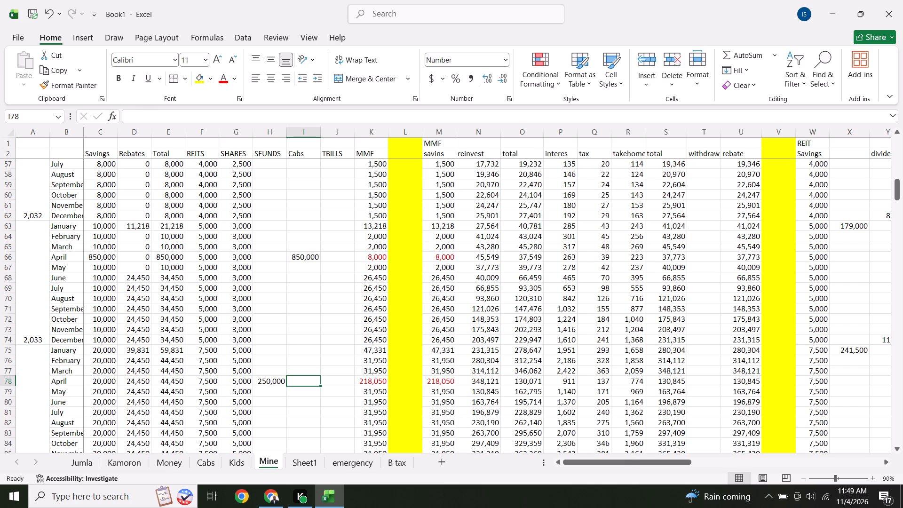
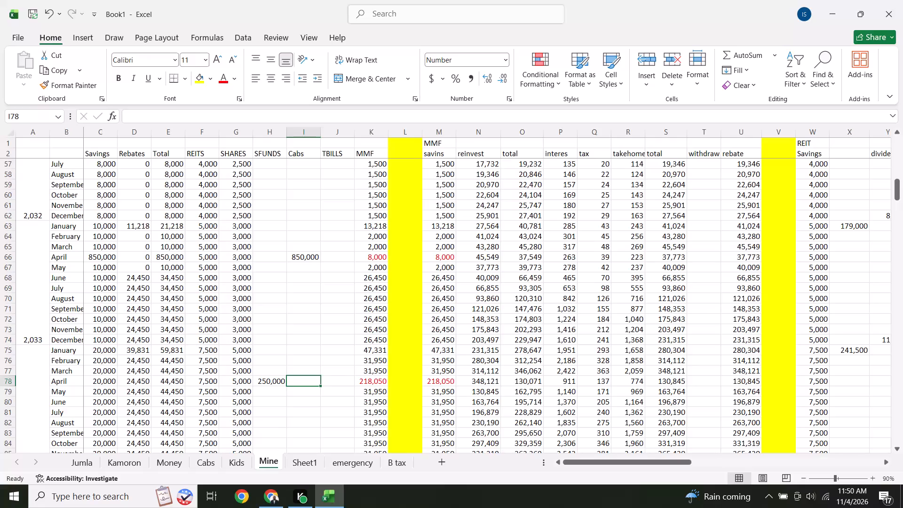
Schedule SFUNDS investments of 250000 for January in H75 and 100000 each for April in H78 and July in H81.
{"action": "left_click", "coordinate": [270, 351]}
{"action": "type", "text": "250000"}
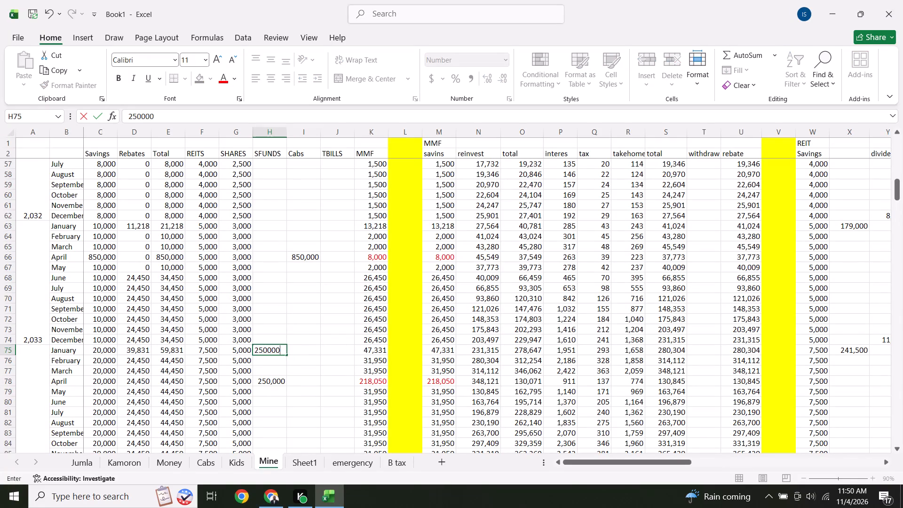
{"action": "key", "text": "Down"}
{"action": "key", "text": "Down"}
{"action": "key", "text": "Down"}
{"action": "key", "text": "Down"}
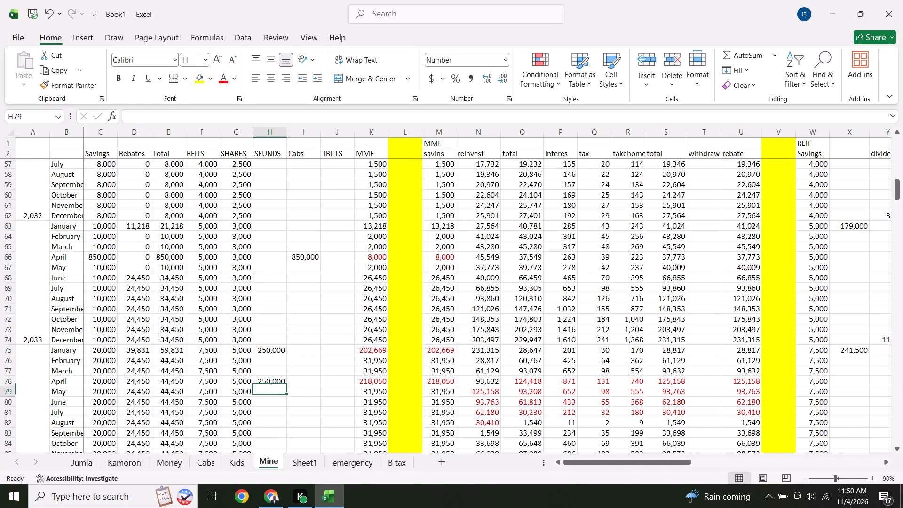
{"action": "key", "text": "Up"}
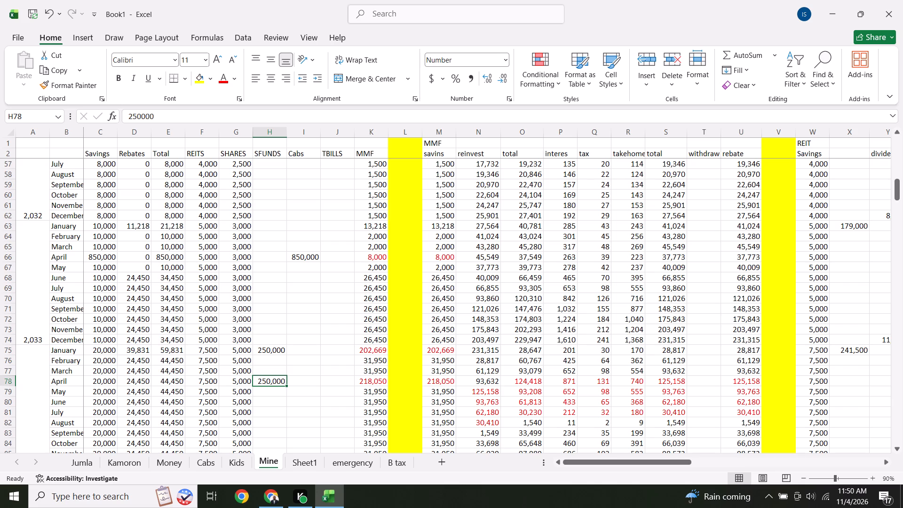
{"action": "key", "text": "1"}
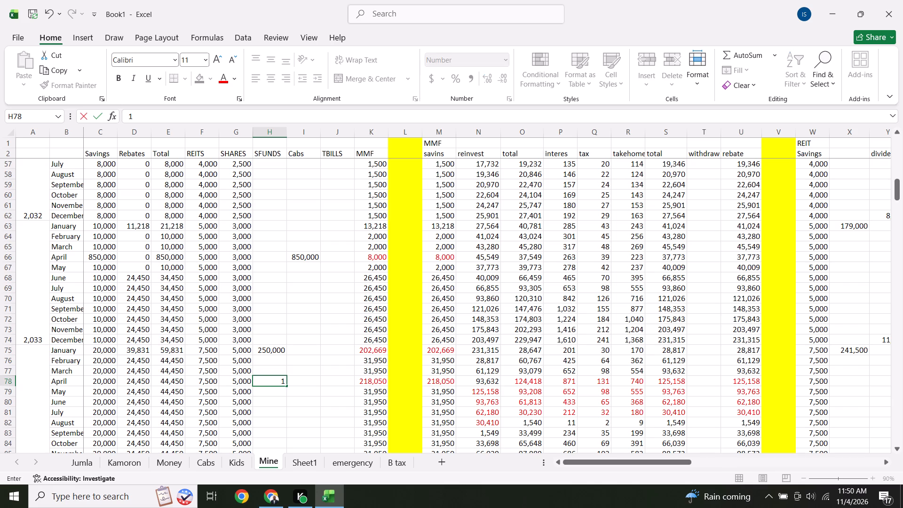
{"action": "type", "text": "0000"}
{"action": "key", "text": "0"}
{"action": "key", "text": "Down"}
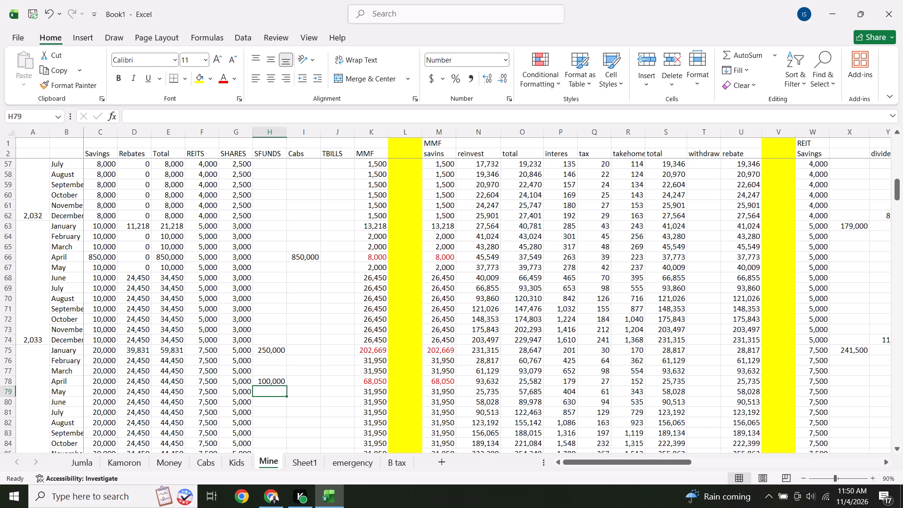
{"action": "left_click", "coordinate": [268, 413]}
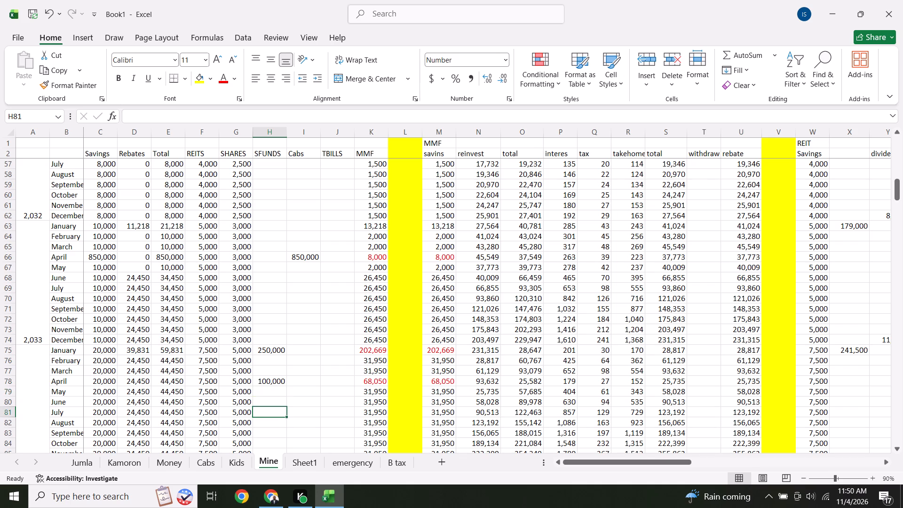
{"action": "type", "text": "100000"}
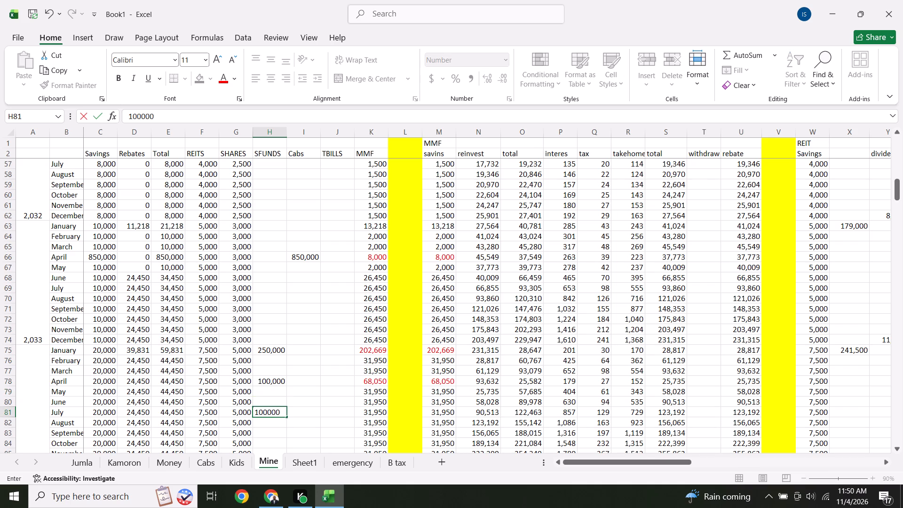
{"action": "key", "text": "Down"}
Examine the MMF totals and rebates for the months following the SFUNDS investments, down to row 93.
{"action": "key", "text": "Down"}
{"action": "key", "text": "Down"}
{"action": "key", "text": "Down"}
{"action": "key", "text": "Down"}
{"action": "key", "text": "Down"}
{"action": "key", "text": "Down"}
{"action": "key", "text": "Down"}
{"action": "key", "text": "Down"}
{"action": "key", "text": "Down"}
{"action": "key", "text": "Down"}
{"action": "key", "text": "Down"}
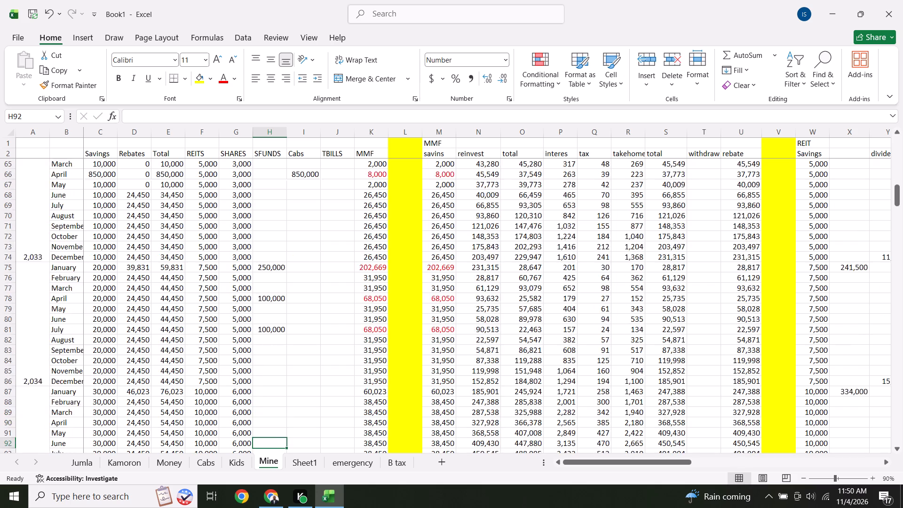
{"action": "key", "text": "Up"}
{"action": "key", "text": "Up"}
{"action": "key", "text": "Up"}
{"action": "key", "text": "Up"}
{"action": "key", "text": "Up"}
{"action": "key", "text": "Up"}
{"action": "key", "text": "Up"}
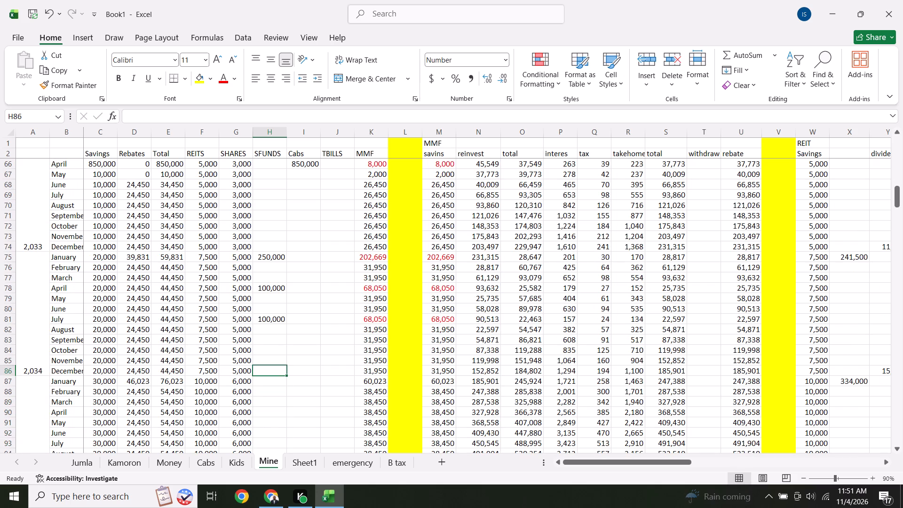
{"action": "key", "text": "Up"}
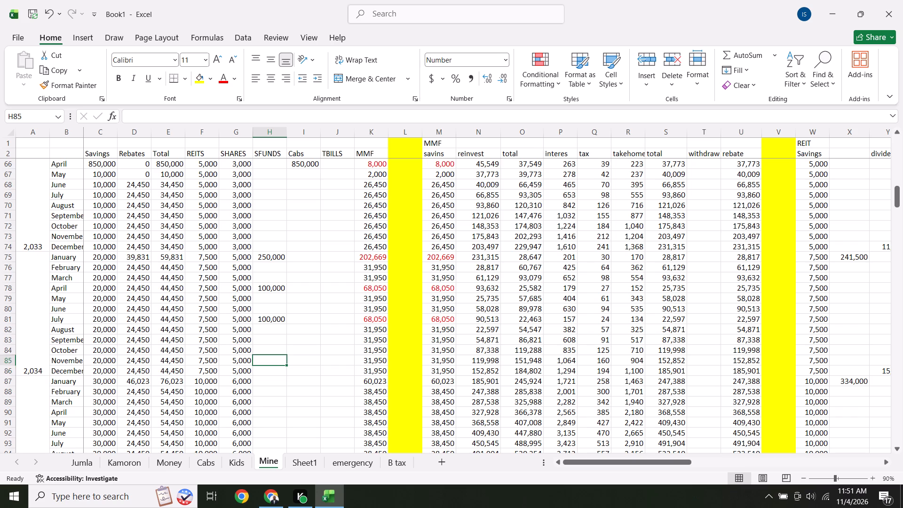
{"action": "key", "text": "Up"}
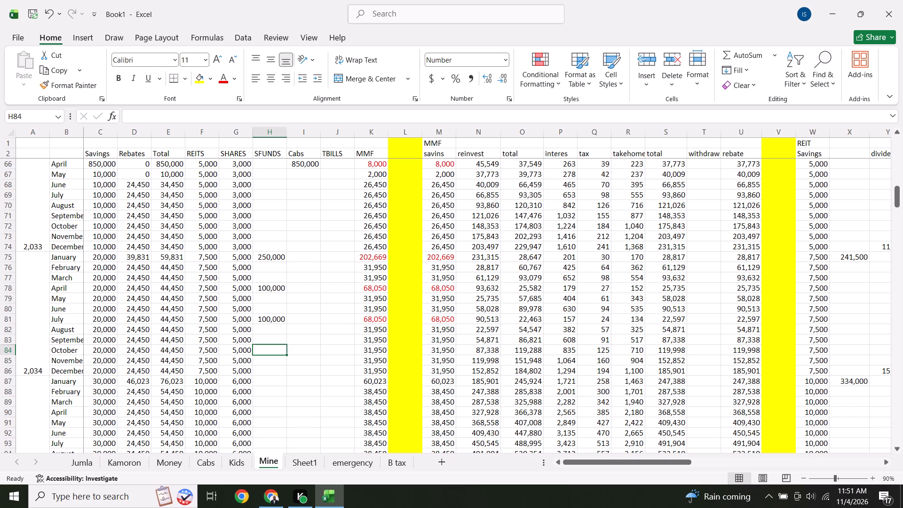
Clear the scheduled SFUNDS investments by filling blank cell H72 down to H84.
{"action": "left_click", "coordinate": [270, 230]}
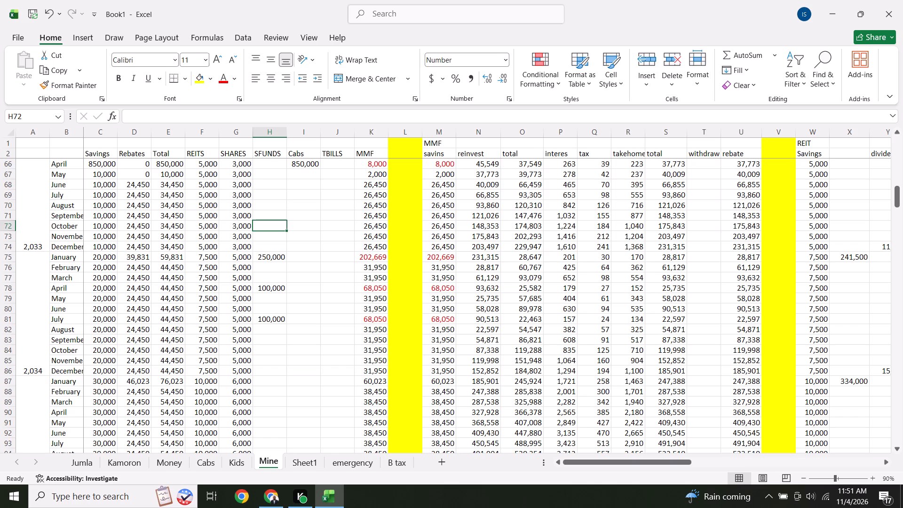
{"action": "left_click_drag", "start_coordinate": [287, 230], "coordinate": [288, 352]}
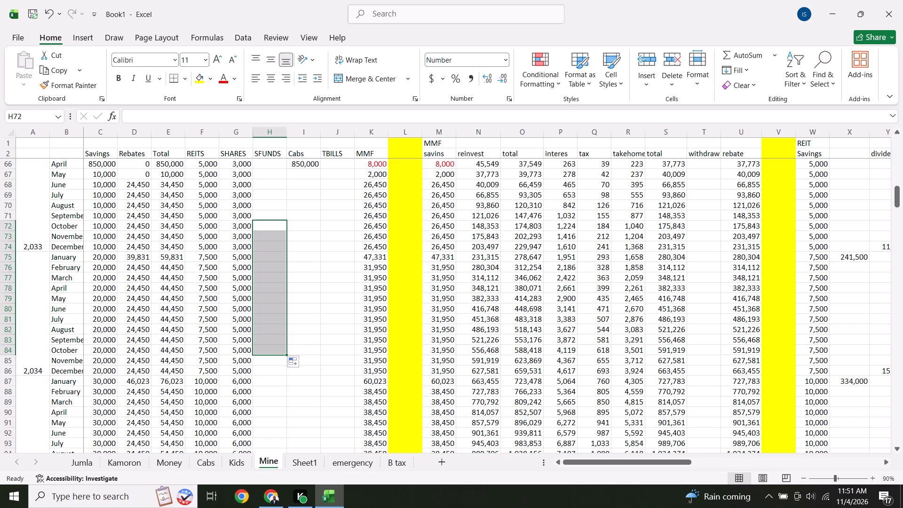
Enter 850000 as the Cabs investment for April in cell I90.
{"action": "left_click", "coordinate": [310, 413]}
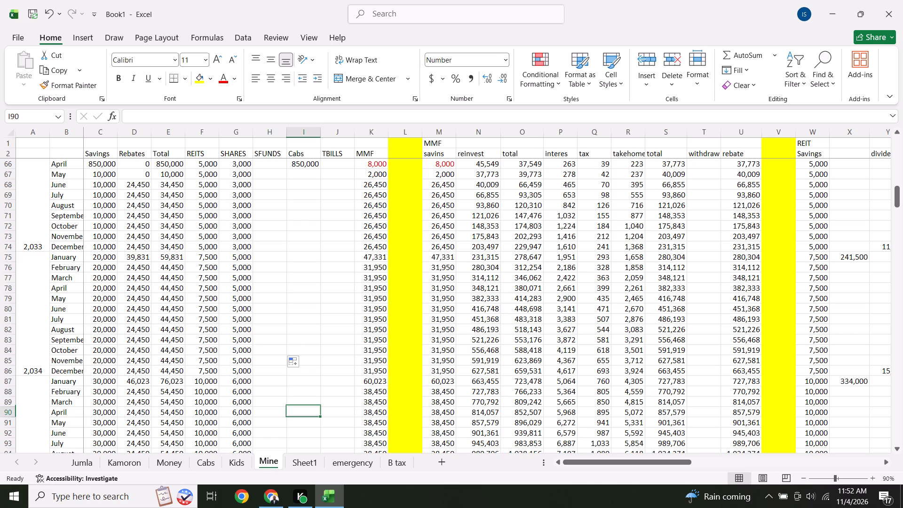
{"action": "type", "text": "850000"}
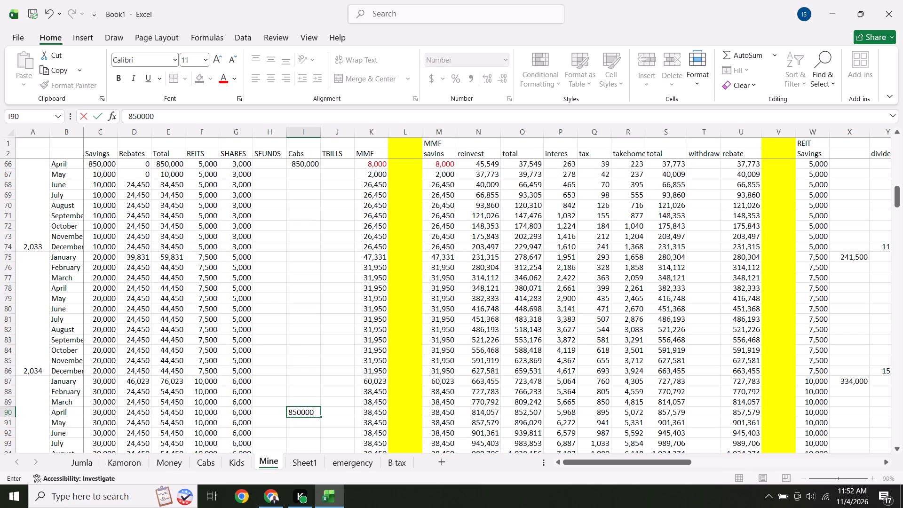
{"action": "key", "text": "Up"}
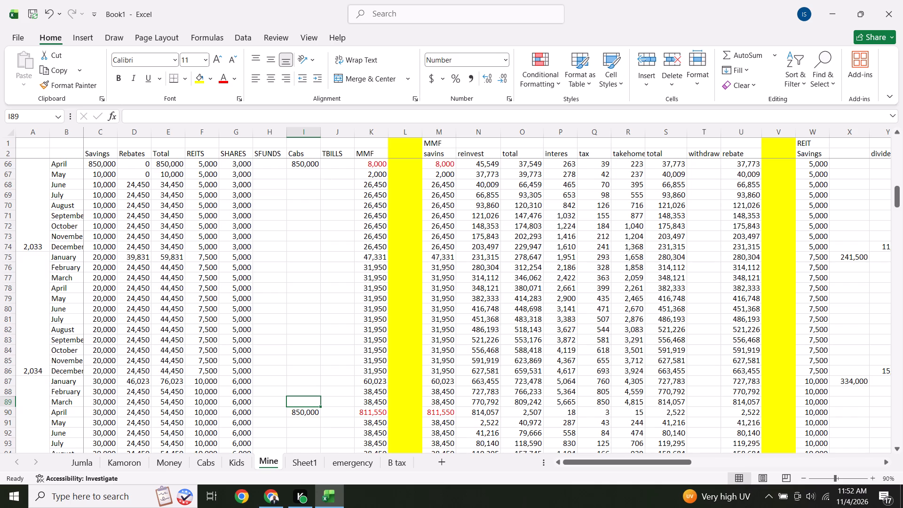
Record 1 in the CAB section's nit column for the April purchase in BA90, keeping May's BA91 blank.
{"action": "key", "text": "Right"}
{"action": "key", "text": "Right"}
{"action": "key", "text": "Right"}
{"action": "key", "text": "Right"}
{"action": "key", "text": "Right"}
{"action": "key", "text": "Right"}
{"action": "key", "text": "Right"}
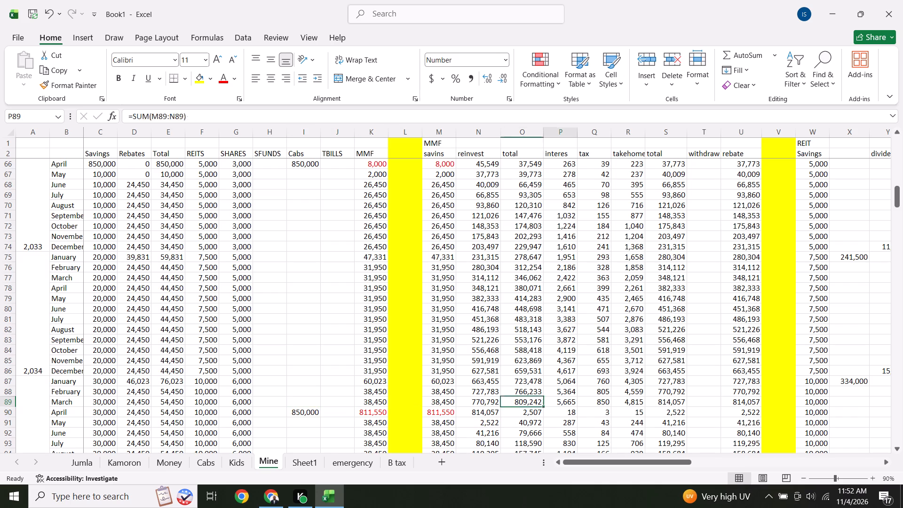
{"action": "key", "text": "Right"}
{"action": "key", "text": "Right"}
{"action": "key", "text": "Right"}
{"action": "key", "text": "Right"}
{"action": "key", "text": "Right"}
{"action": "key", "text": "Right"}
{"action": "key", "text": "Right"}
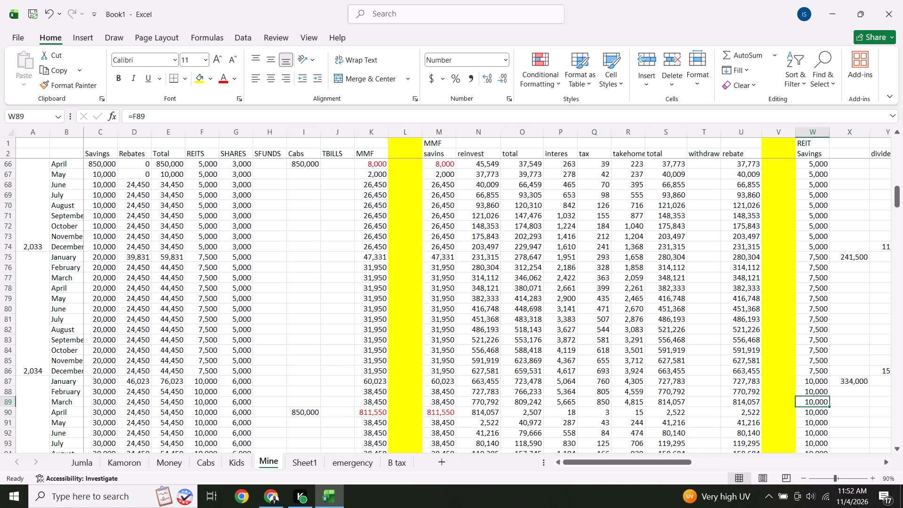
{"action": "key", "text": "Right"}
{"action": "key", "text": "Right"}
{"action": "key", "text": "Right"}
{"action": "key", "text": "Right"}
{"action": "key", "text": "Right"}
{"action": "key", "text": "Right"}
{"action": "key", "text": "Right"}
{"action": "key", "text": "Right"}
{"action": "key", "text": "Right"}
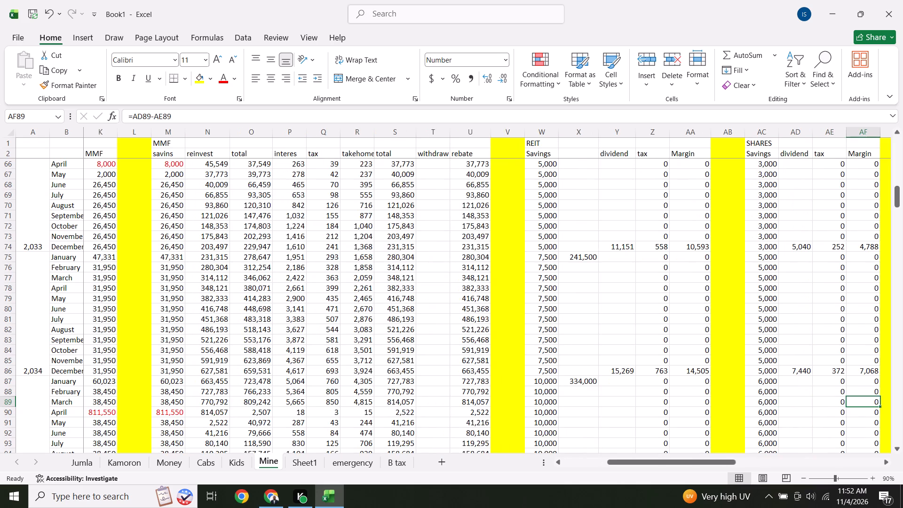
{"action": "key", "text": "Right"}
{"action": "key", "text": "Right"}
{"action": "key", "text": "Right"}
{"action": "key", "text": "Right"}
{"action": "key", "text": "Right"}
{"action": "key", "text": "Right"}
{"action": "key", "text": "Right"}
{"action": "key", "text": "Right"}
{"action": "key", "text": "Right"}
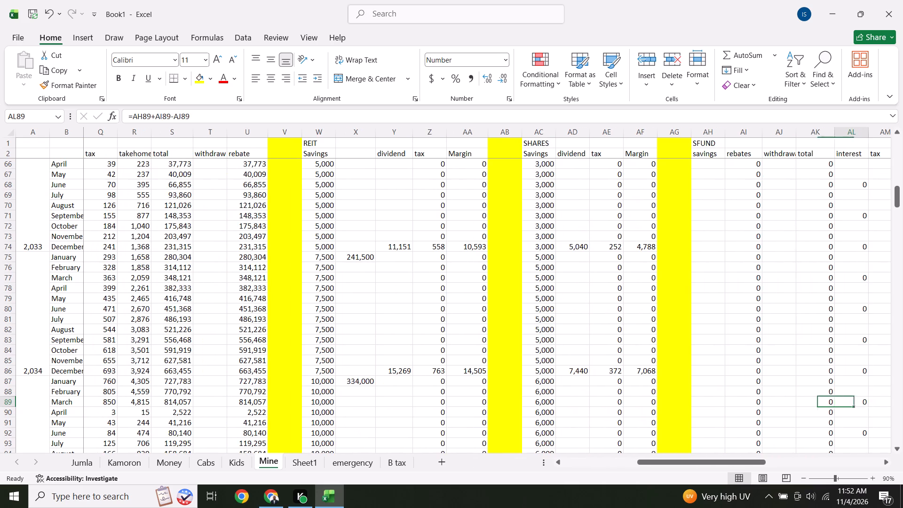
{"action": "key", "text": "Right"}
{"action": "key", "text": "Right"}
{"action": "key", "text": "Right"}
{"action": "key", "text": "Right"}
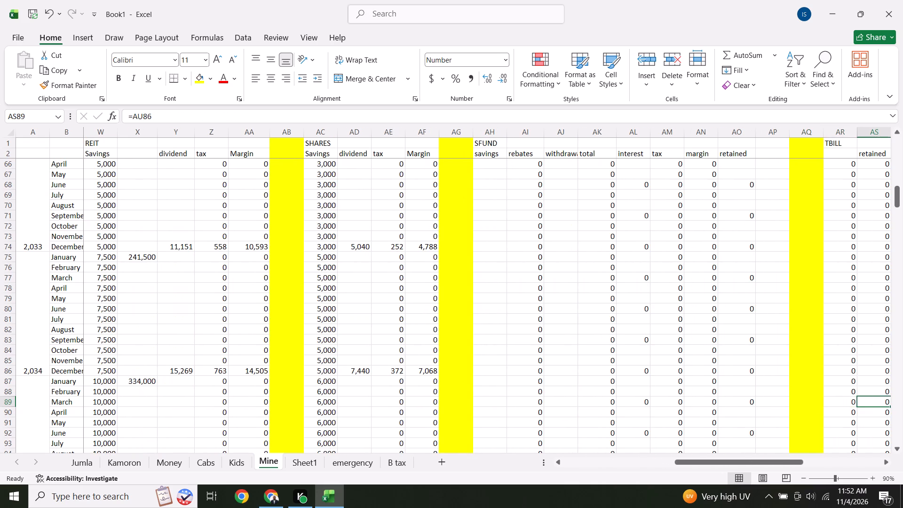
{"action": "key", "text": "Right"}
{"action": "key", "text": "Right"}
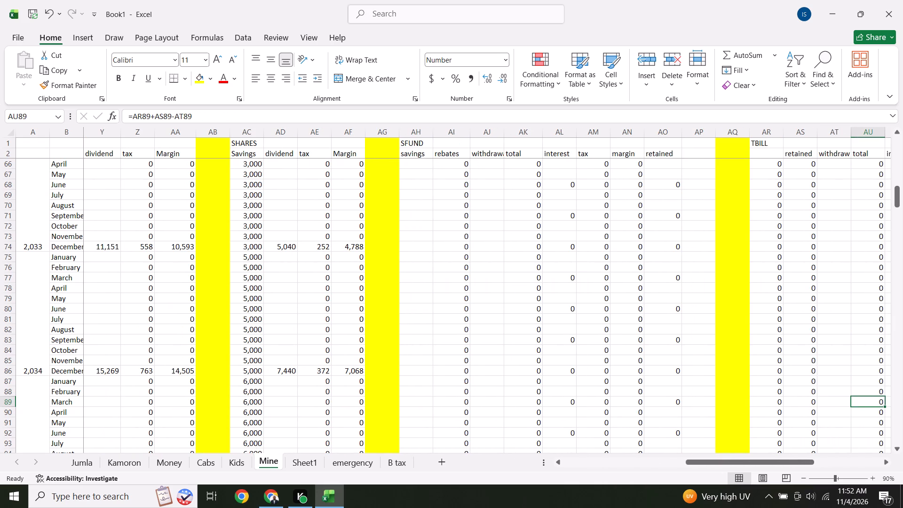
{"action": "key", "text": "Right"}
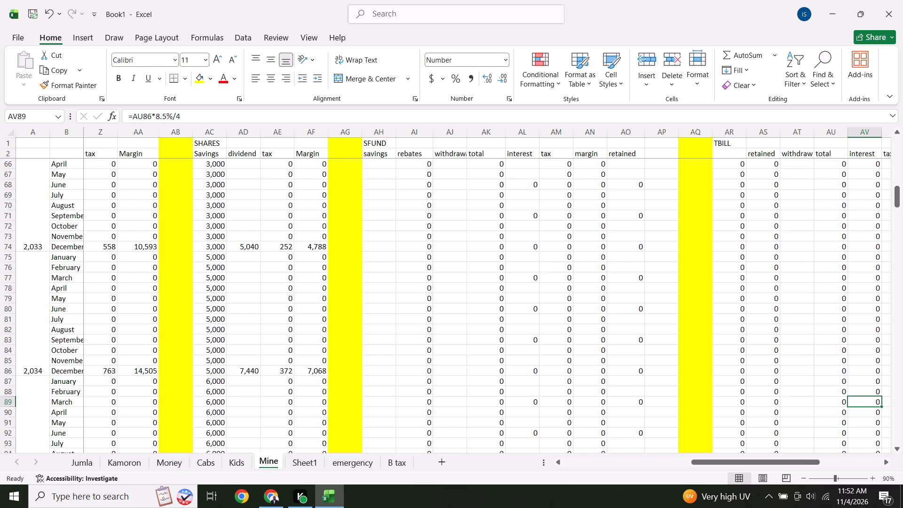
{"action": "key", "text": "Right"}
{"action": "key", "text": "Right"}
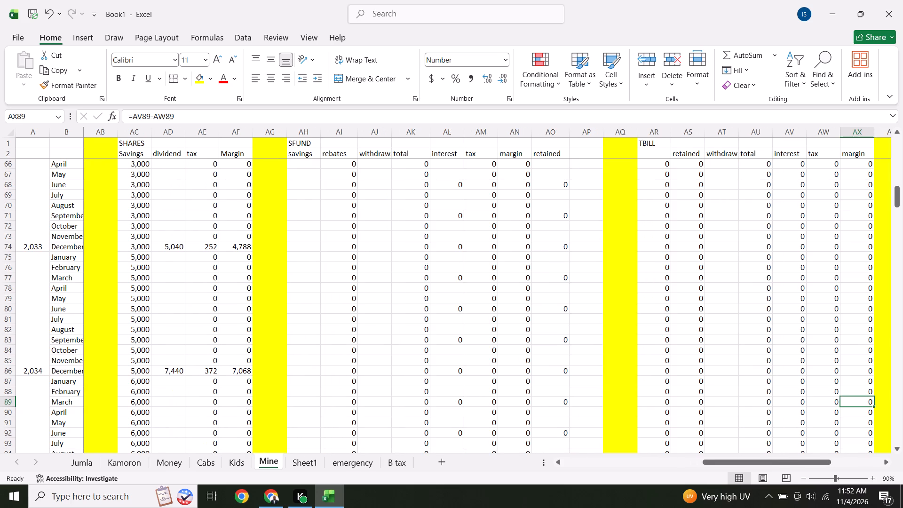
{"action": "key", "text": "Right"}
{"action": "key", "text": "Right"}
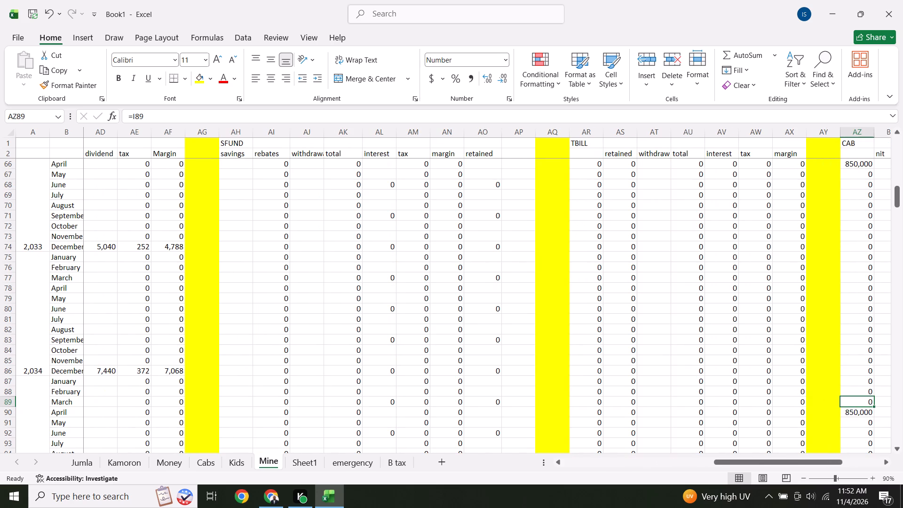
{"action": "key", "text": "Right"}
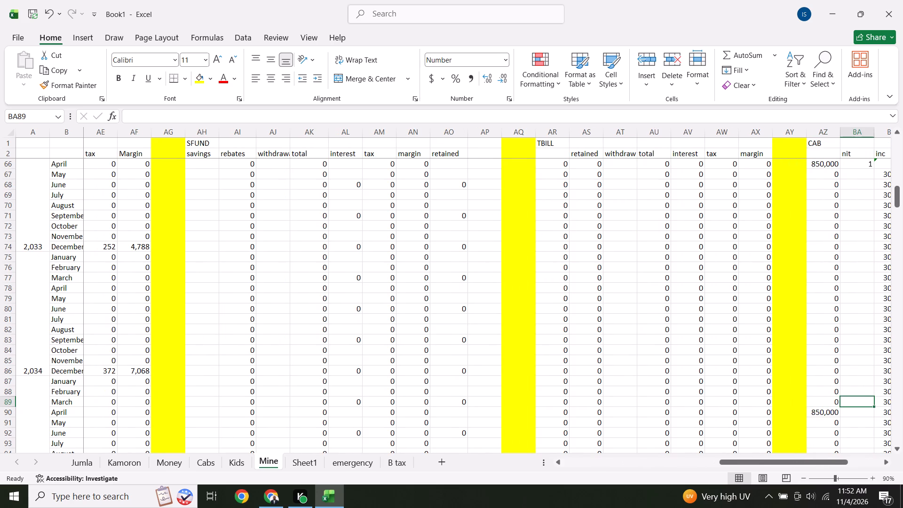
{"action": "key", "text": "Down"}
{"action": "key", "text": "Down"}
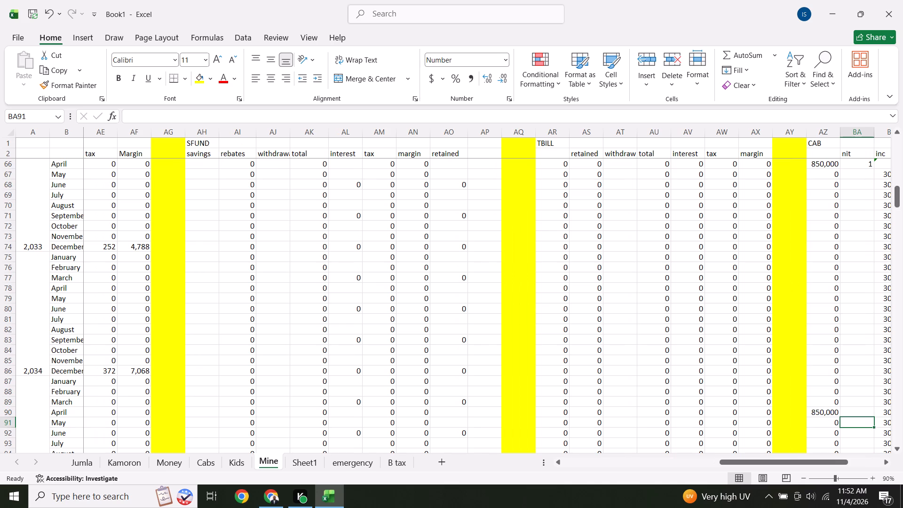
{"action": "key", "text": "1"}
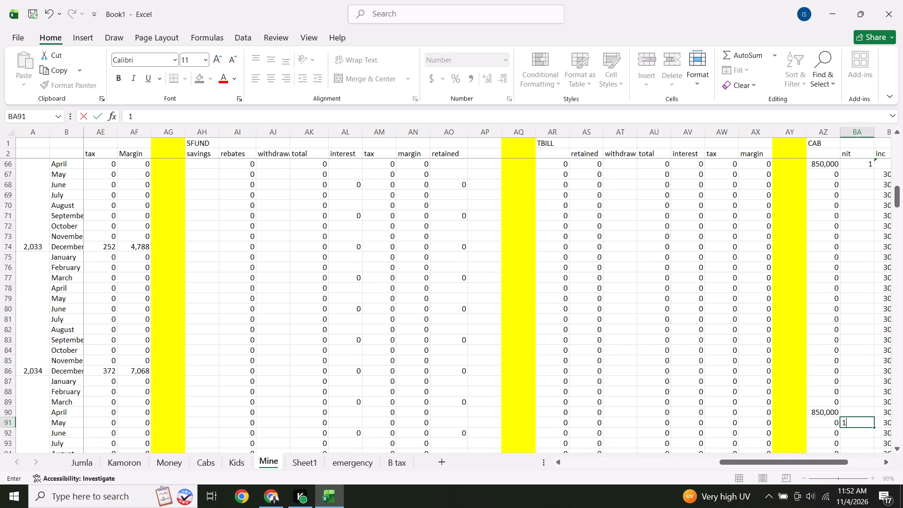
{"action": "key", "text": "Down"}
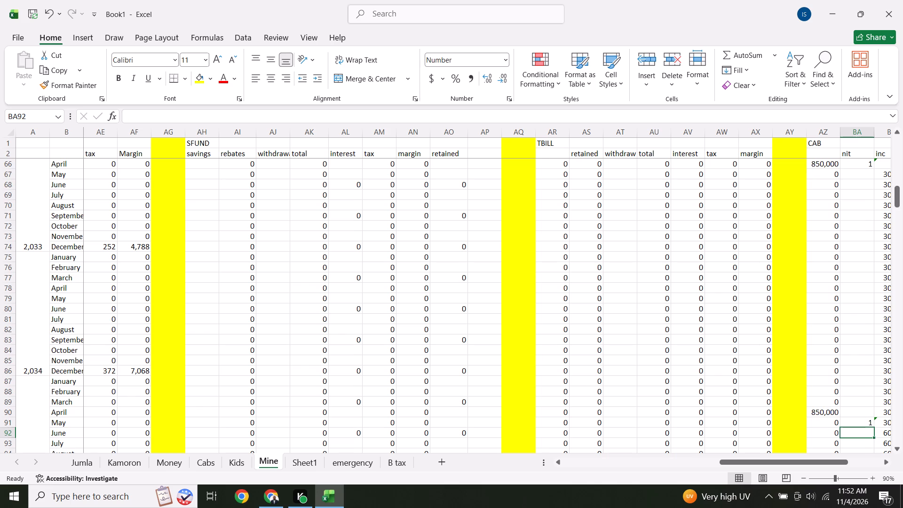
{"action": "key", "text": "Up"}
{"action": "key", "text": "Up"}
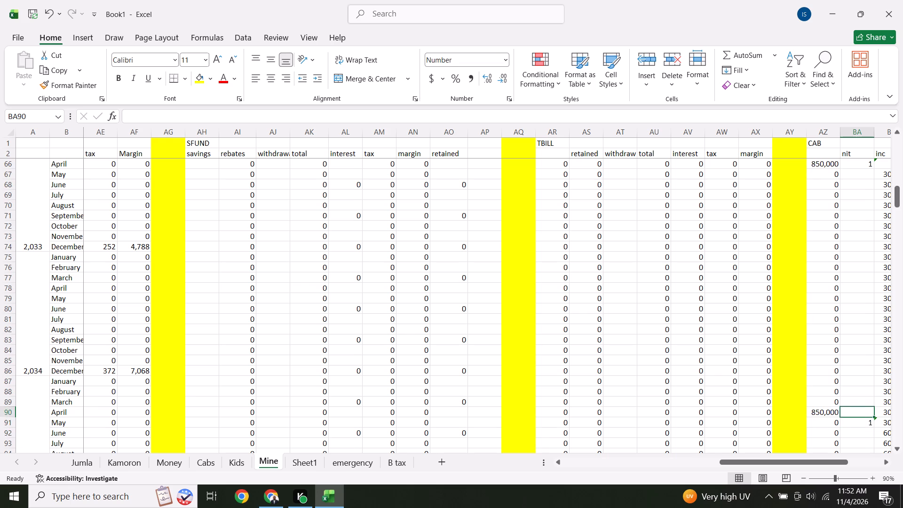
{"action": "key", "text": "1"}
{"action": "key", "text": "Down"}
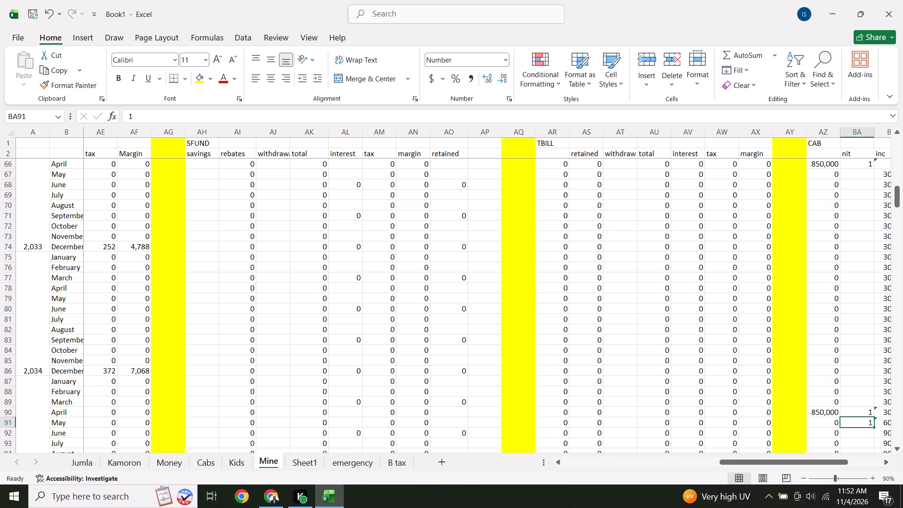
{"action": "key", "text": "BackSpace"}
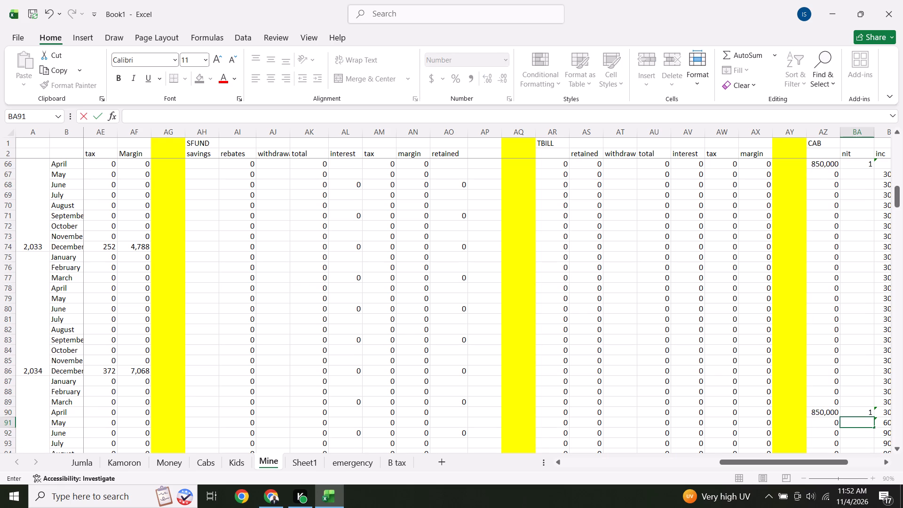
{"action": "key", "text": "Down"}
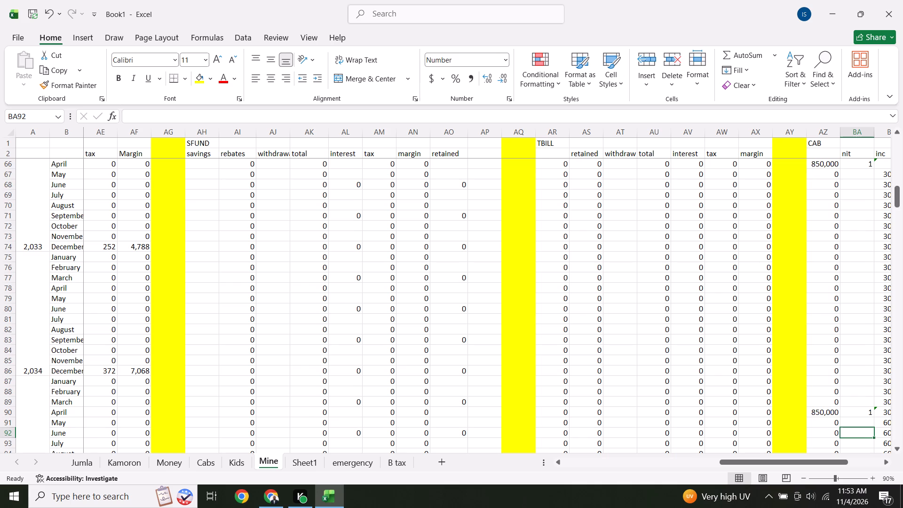
Examine the savings, investment and MMF columns around the April Cabs purchase, through December 2035 in row 98.
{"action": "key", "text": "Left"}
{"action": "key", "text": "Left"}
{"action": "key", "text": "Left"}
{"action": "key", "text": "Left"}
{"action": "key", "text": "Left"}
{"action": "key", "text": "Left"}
{"action": "key", "text": "Left"}
{"action": "key", "text": "Left"}
{"action": "key", "text": "Left"}
{"action": "key", "text": "Left"}
{"action": "key", "text": "Left"}
{"action": "key", "text": "Left"}
{"action": "key", "text": "Left"}
{"action": "key", "text": "Left"}
{"action": "key", "text": "Left"}
{"action": "key", "text": "Left"}
{"action": "key", "text": "Left"}
{"action": "key", "text": "Left"}
{"action": "key", "text": "Left"}
{"action": "key", "text": "Left"}
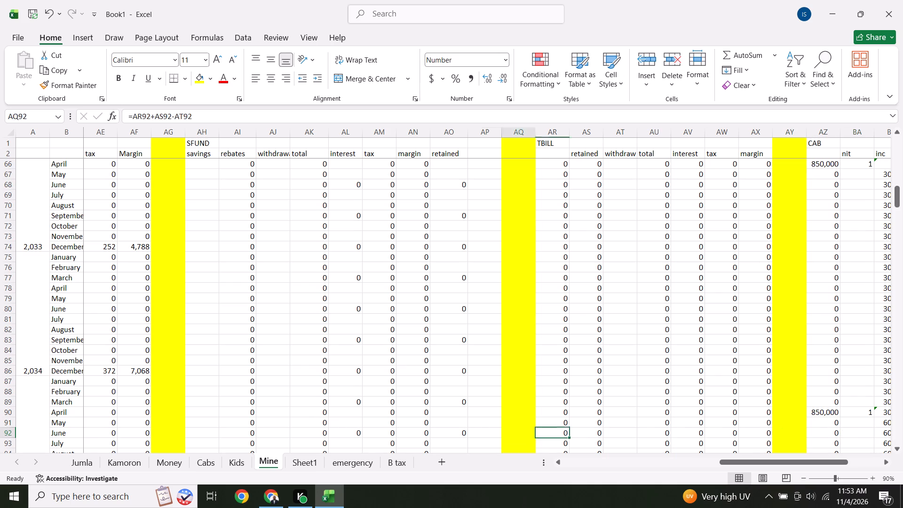
{"action": "key", "text": "Left"}
{"action": "key", "text": "Left"}
{"action": "key", "text": "Left"}
{"action": "key", "text": "Left"}
{"action": "key", "text": "Left"}
{"action": "key", "text": "Left"}
{"action": "key", "text": "Left"}
{"action": "key", "text": "Left"}
{"action": "key", "text": "Left"}
{"action": "key", "text": "Left"}
{"action": "key", "text": "Left"}
{"action": "key", "text": "Left"}
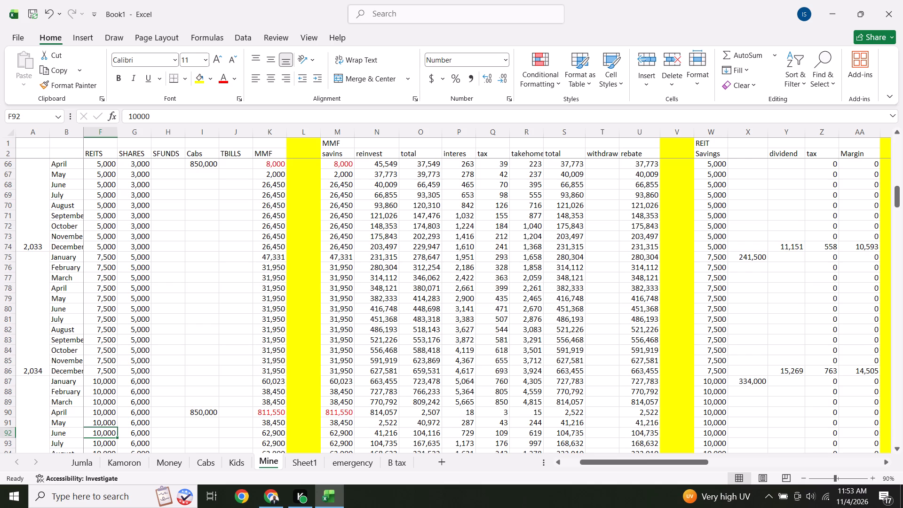
{"action": "key", "text": "Down"}
{"action": "key", "text": "Down"}
{"action": "key", "text": "Down"}
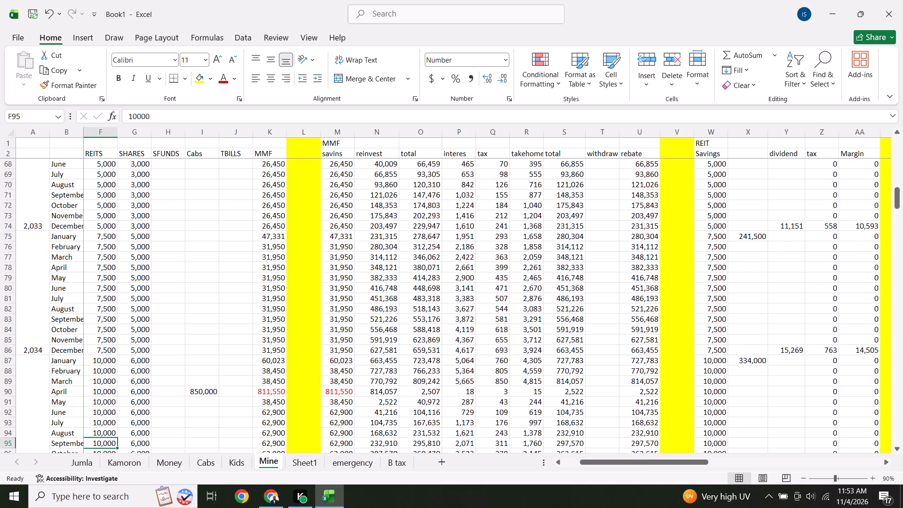
{"action": "key", "text": "Down"}
{"action": "key", "text": "Down"}
{"action": "key", "text": "Down"}
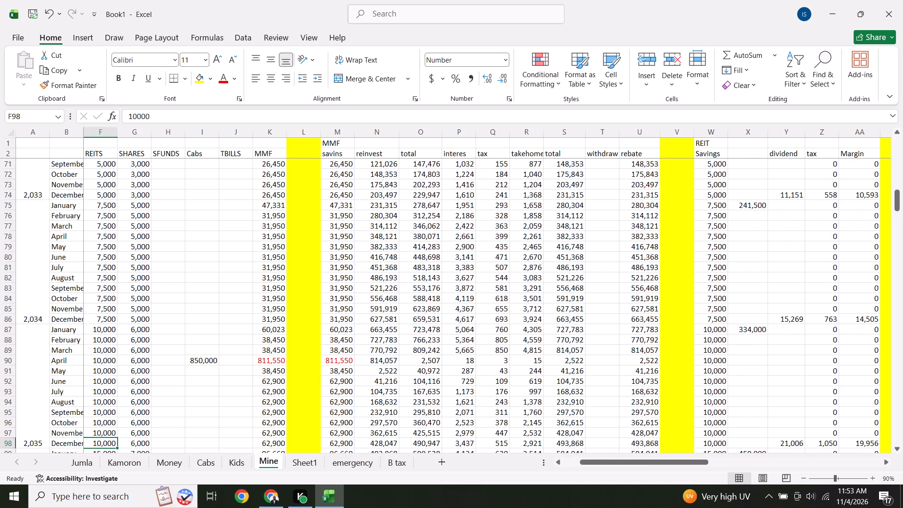
{"action": "key", "text": "Left"}
{"action": "key", "text": "Left"}
{"action": "key", "text": "Left"}
{"action": "key", "text": "Left"}
{"action": "key", "text": "Left"}
{"action": "key", "text": "Left"}
{"action": "key", "text": "Left"}
{"action": "key", "text": "Left"}
{"action": "key", "text": "Left"}
{"action": "key", "text": "Left"}
{"action": "key", "text": "Left"}
{"action": "key", "text": "Left"}
{"action": "key", "text": "Left"}
{"action": "key", "text": "Left"}
{"action": "key", "text": "Left"}
{"action": "key", "text": "Left"}
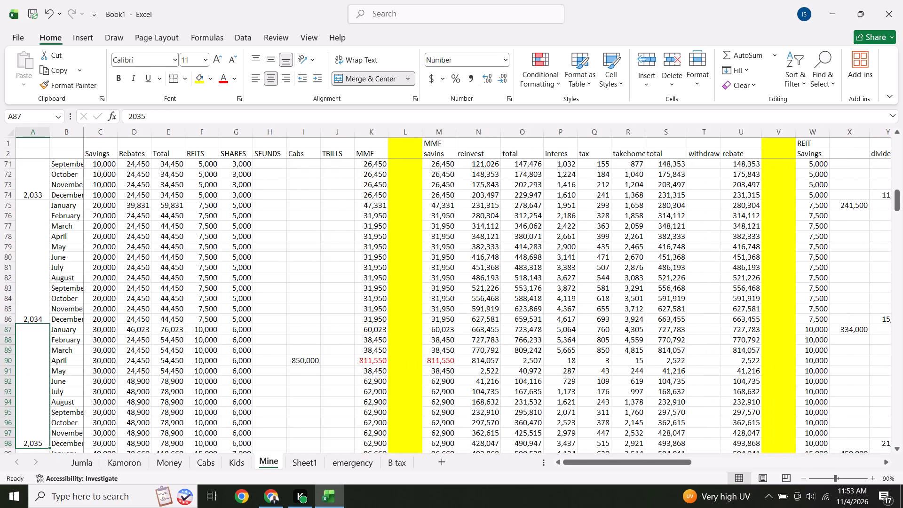
Review the MMF section's total column from row 92 back to row 63, and the 2033 months down to August.
{"action": "left_click", "coordinate": [537, 380]}
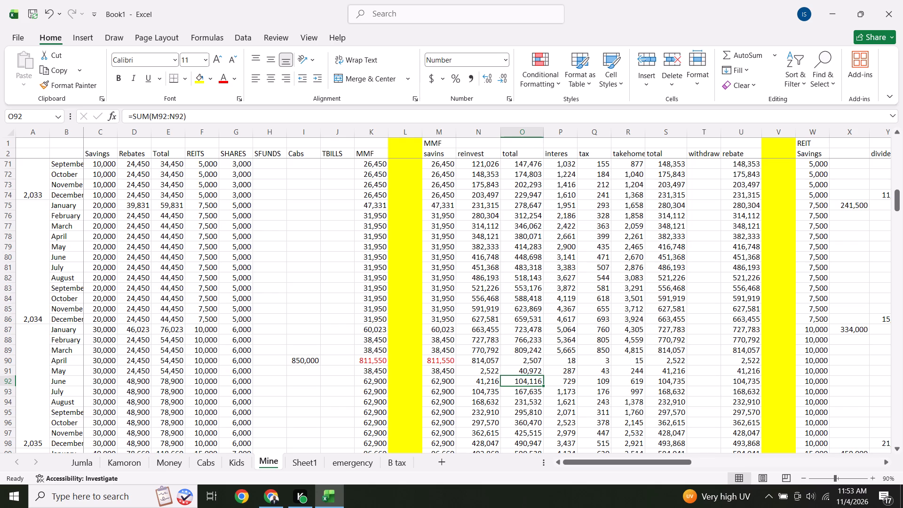
{"action": "key", "text": "Up"}
{"action": "key", "text": "Up"}
{"action": "key", "text": "Up"}
{"action": "key", "text": "Up"}
{"action": "key", "text": "Up"}
{"action": "key", "text": "Up"}
{"action": "key", "text": "Up"}
{"action": "key", "text": "Up"}
{"action": "key", "text": "Up"}
{"action": "key", "text": "Up"}
{"action": "key", "text": "Up"}
{"action": "key", "text": "Up"}
{"action": "key", "text": "Up"}
{"action": "key", "text": "Up"}
{"action": "key", "text": "Up"}
{"action": "key", "text": "Up"}
{"action": "key", "text": "Up"}
{"action": "key", "text": "Up"}
{"action": "key", "text": "Up"}
{"action": "key", "text": "Up"}
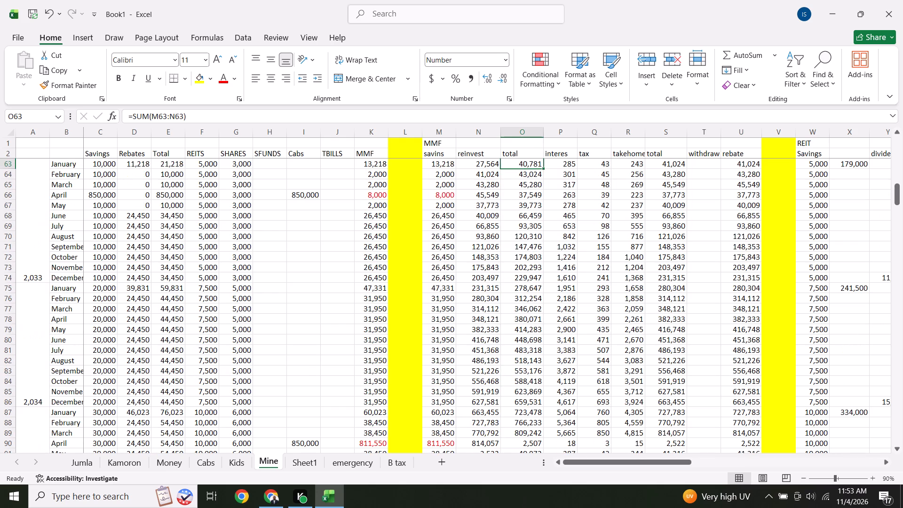
{"action": "key", "text": "Down"}
{"action": "key", "text": "Down"}
{"action": "key", "text": "Down"}
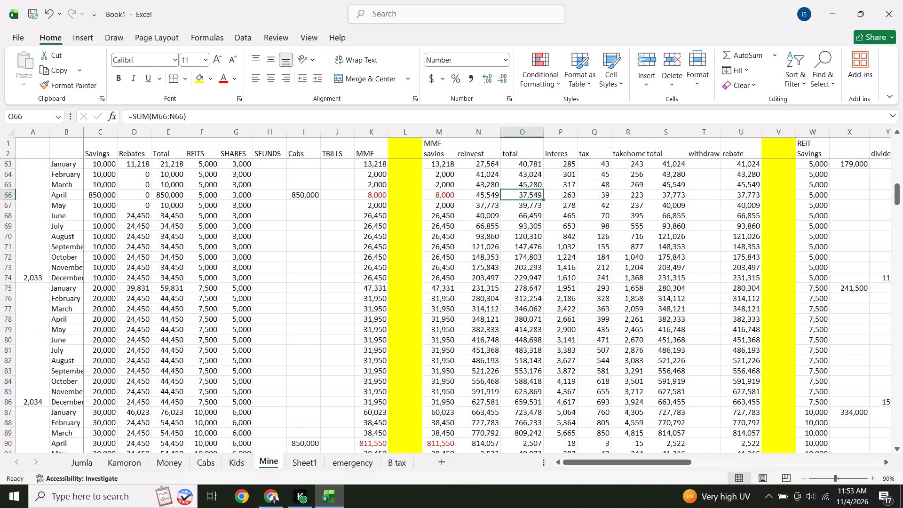
{"action": "key", "text": "Down"}
{"action": "key", "text": "Down"}
{"action": "key", "text": "Down"}
{"action": "key", "text": "Down"}
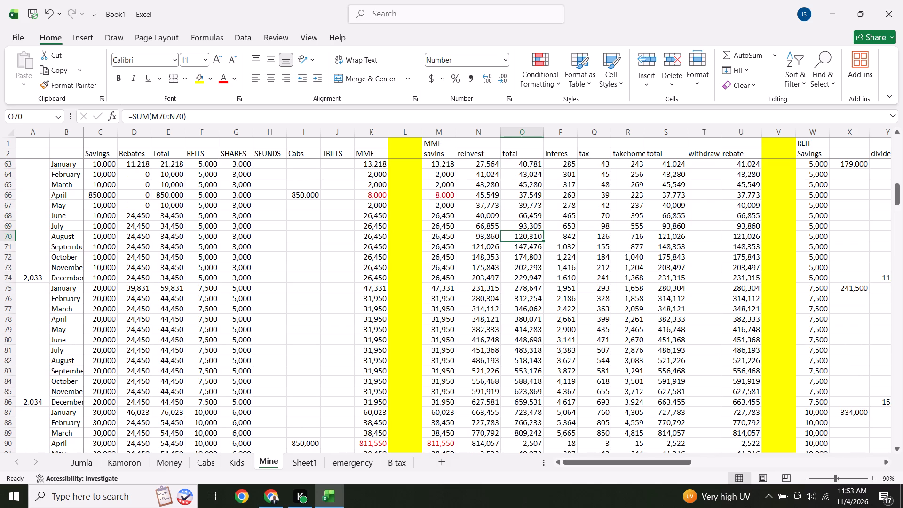
Enter 50000 as the TBILLS investment for each of July, August and September 2033 in J69 to J71.
{"action": "key", "text": "Left"}
{"action": "key", "text": "Left"}
{"action": "key", "text": "Left"}
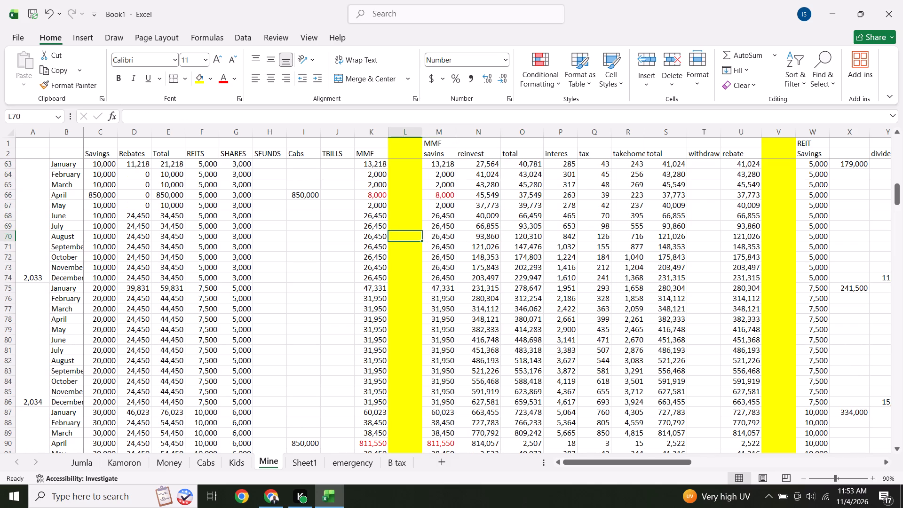
{"action": "key", "text": "Left"}
{"action": "key", "text": "Left"}
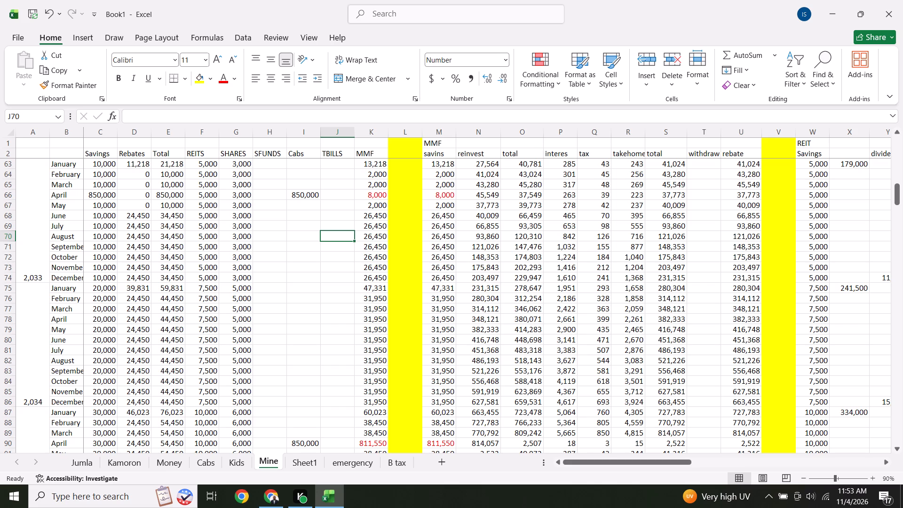
{"action": "key", "text": "Up"}
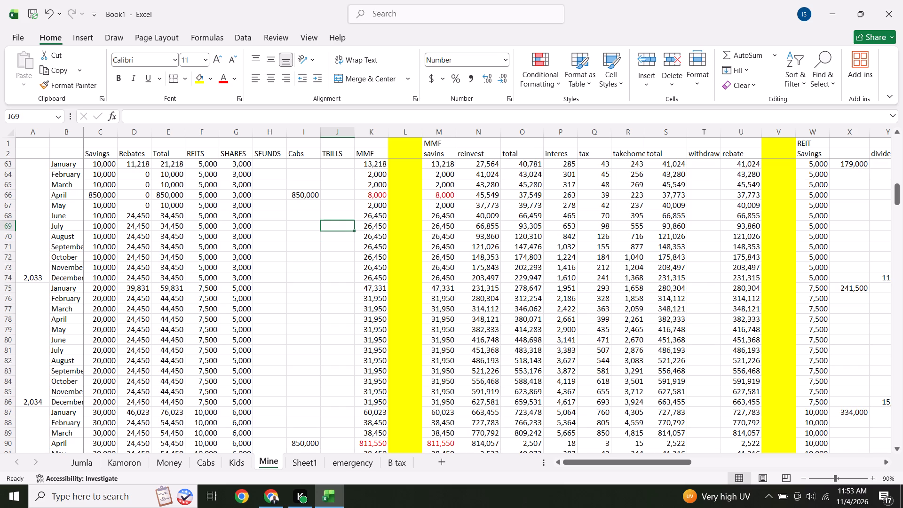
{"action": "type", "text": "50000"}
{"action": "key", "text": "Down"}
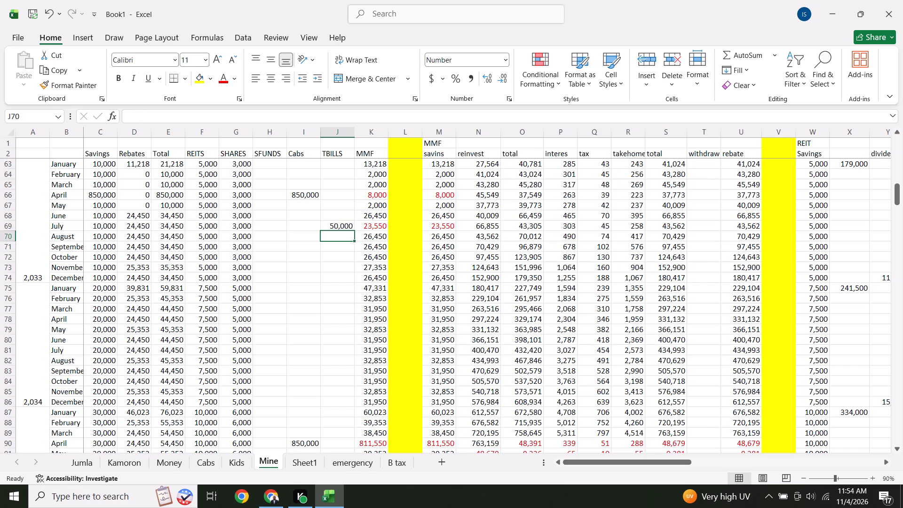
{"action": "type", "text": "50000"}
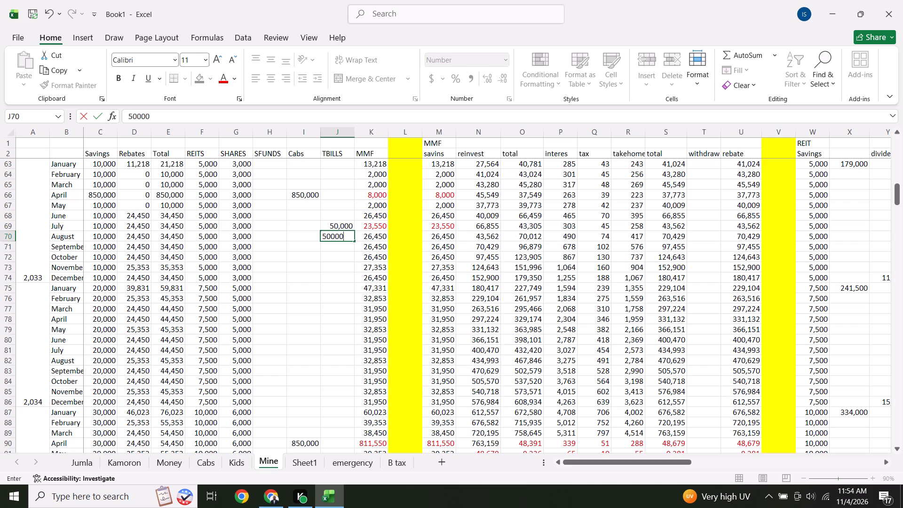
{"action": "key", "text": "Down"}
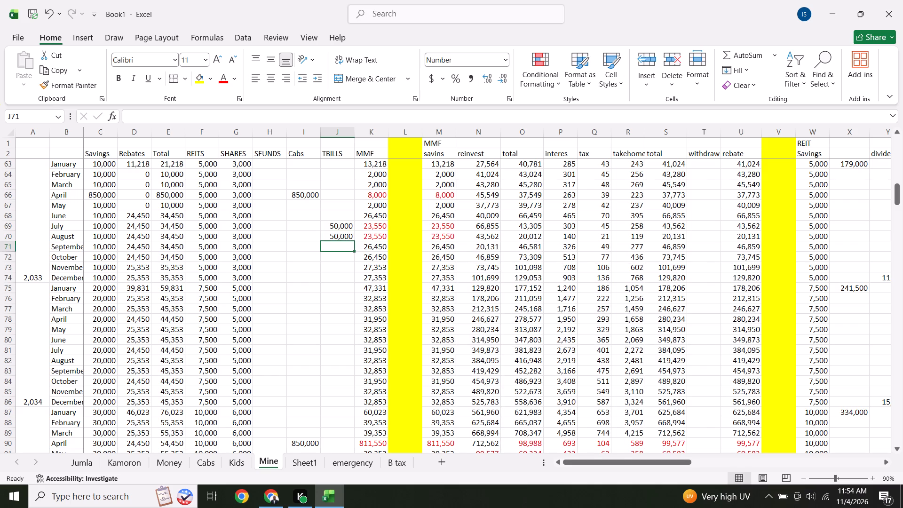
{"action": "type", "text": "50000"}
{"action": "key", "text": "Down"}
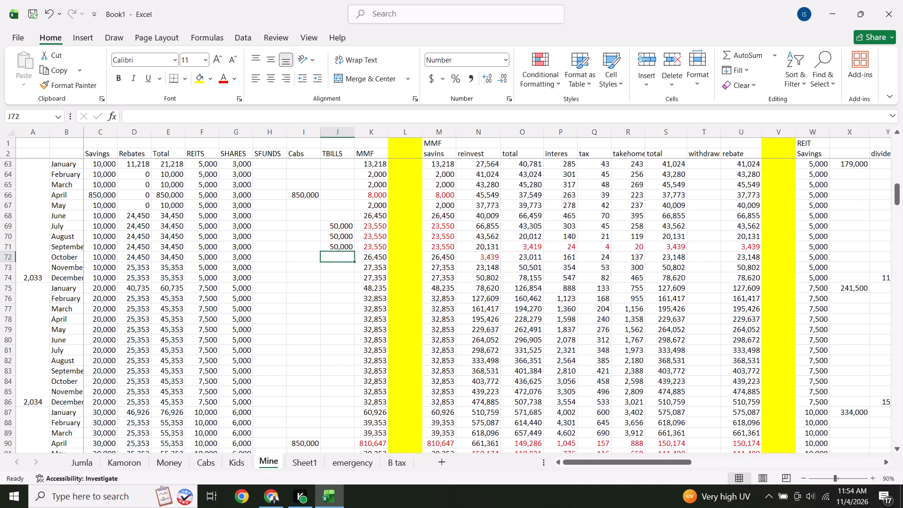
Examine the MMF totals and rebates for the months following the TBILLS investments, down to January in row 99.
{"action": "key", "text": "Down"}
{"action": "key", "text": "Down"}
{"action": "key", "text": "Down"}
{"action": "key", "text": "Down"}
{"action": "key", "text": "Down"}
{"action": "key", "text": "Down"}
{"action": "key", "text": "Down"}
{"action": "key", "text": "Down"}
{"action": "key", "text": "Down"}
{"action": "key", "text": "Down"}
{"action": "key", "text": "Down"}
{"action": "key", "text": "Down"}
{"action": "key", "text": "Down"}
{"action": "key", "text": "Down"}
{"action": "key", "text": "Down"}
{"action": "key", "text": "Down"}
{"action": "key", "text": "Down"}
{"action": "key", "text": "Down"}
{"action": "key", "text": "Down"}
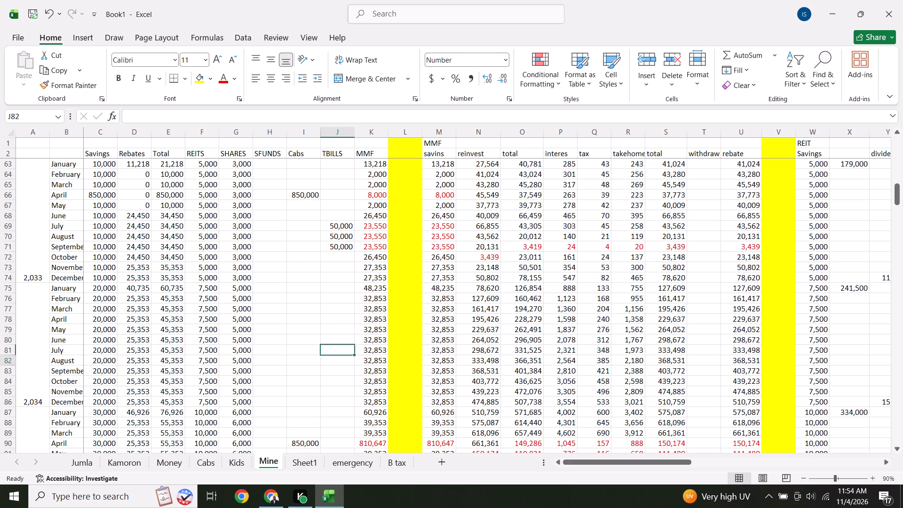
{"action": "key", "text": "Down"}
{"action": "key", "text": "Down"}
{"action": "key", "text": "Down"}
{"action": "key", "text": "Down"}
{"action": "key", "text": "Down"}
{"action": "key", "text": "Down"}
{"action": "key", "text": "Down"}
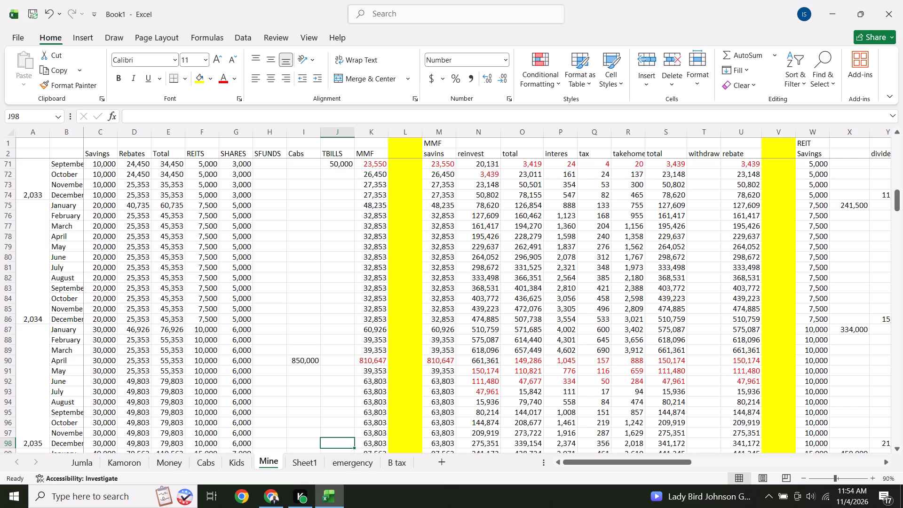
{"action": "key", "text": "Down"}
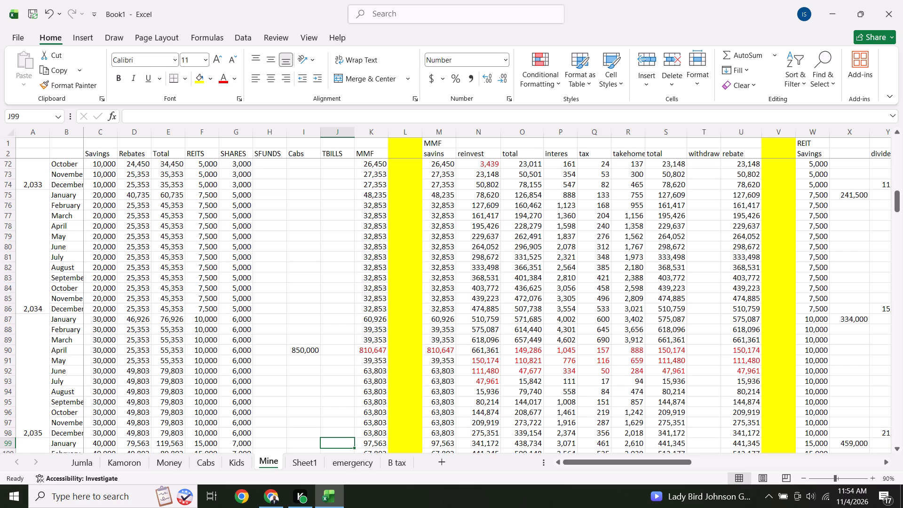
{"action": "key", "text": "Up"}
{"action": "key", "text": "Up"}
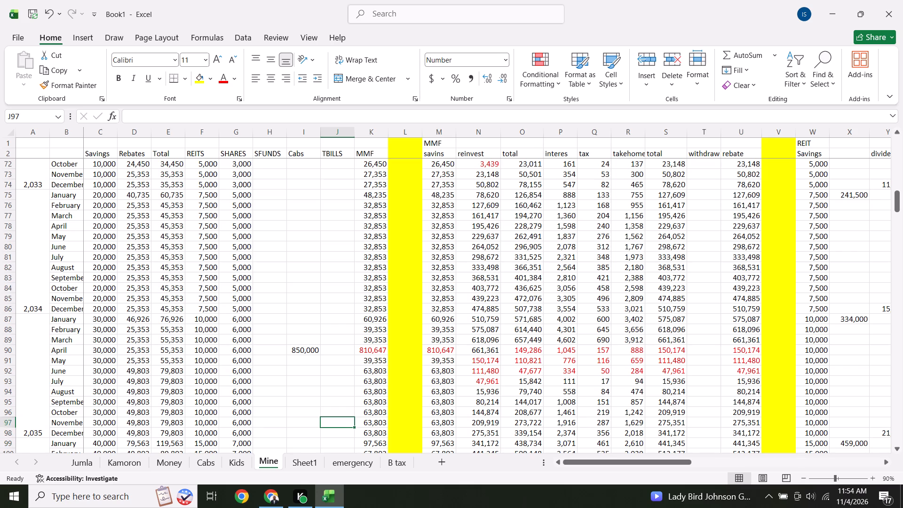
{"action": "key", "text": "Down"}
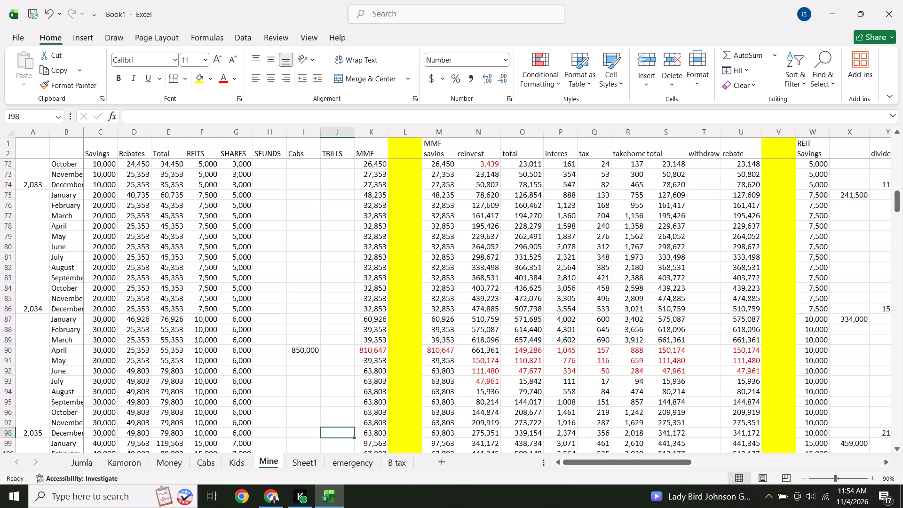
Enter 250000 as the SFUNDS investment for January in cell H99.
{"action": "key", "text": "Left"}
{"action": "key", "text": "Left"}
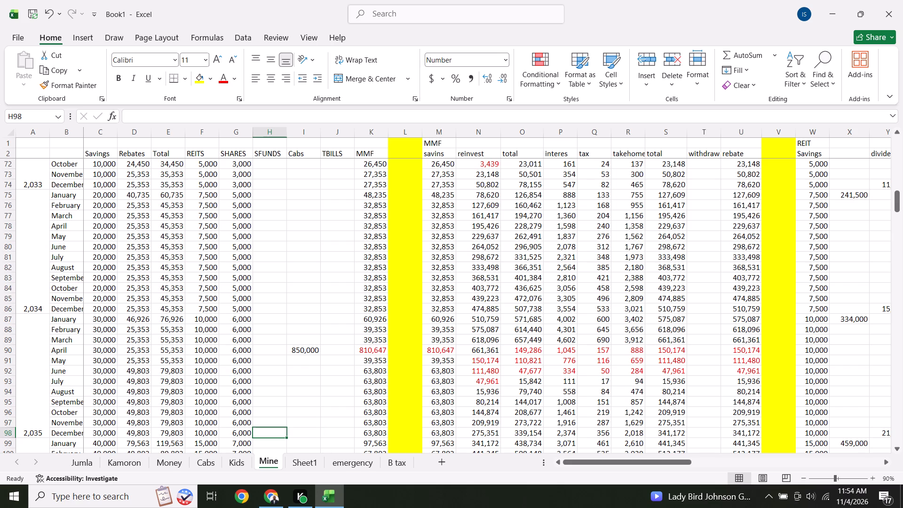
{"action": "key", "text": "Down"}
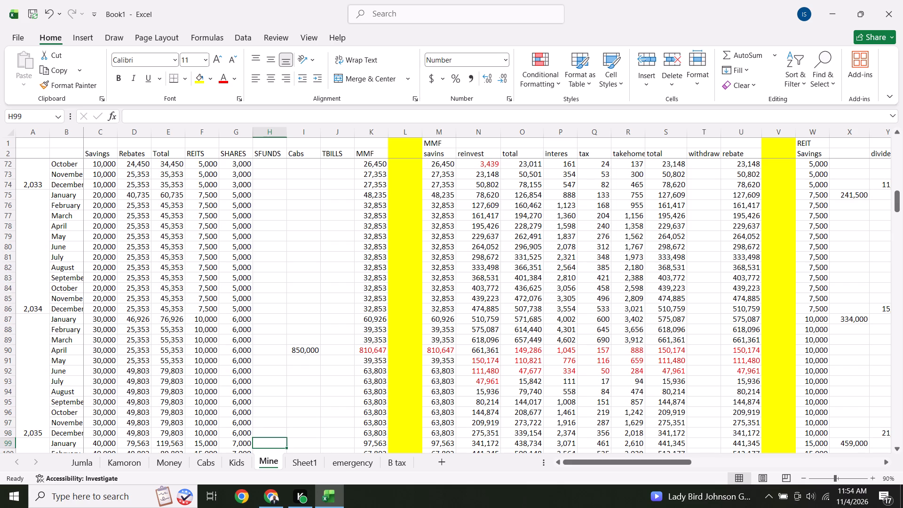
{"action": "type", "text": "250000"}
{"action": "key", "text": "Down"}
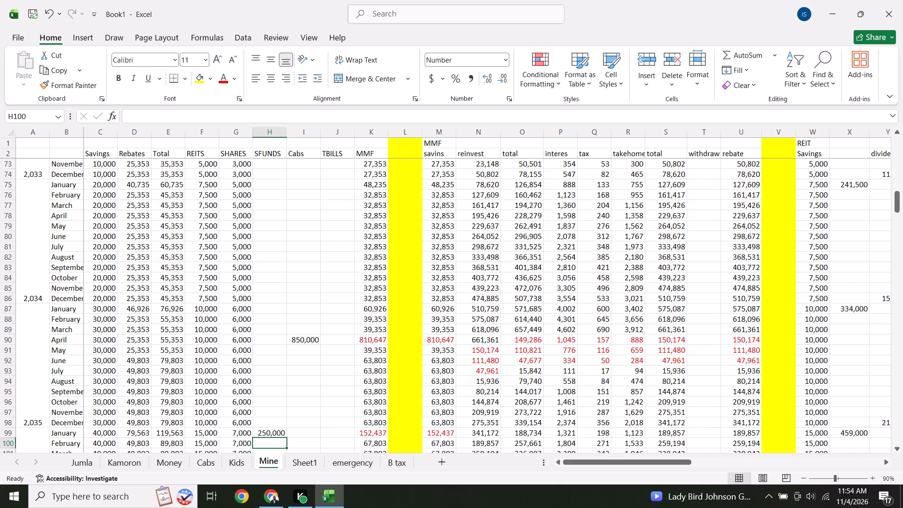
Examine the MMF totals and rebates for the months following the January SFUNDS investment, down to row 113.
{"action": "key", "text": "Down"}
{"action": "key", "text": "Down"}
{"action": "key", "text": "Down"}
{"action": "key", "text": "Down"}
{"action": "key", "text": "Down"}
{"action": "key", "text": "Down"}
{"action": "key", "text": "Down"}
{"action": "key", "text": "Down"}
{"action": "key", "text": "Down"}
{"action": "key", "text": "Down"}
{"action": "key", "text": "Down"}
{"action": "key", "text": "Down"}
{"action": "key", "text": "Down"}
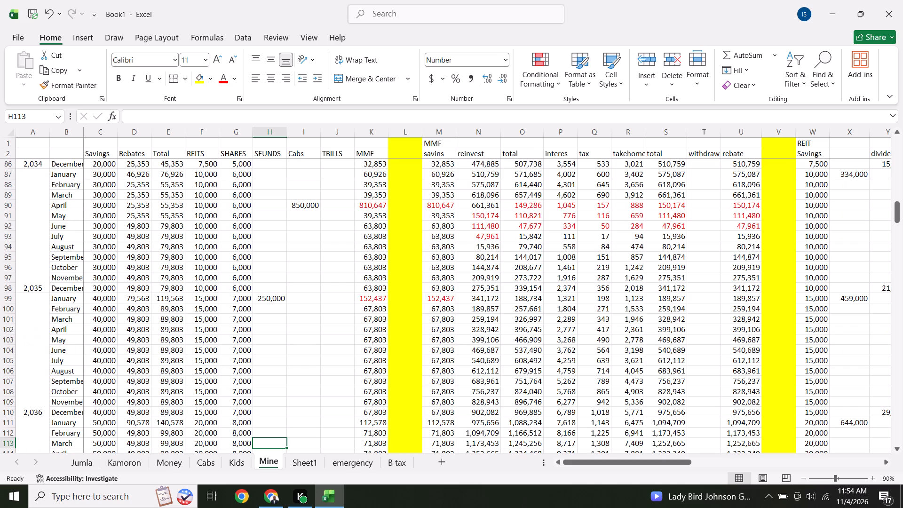
Enter 100000 as the SFUNDS investment for April in cell H102.
{"action": "left_click", "coordinate": [271, 329]}
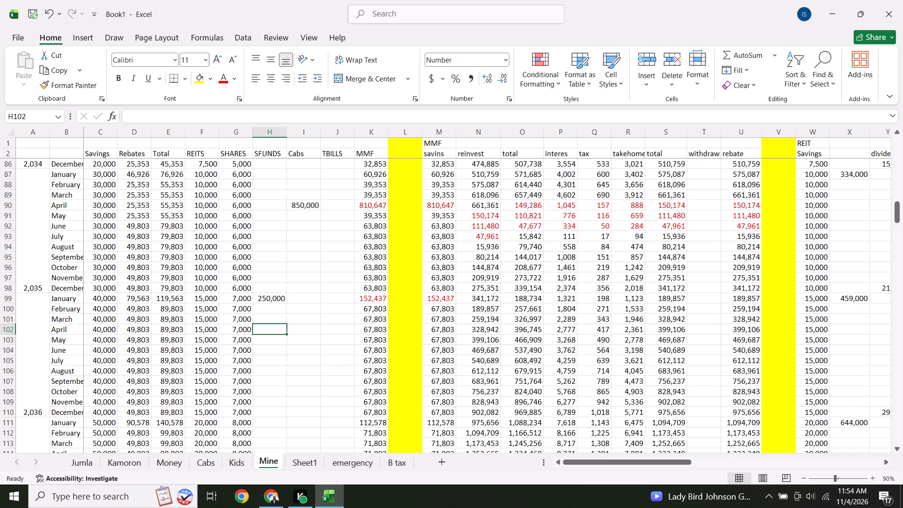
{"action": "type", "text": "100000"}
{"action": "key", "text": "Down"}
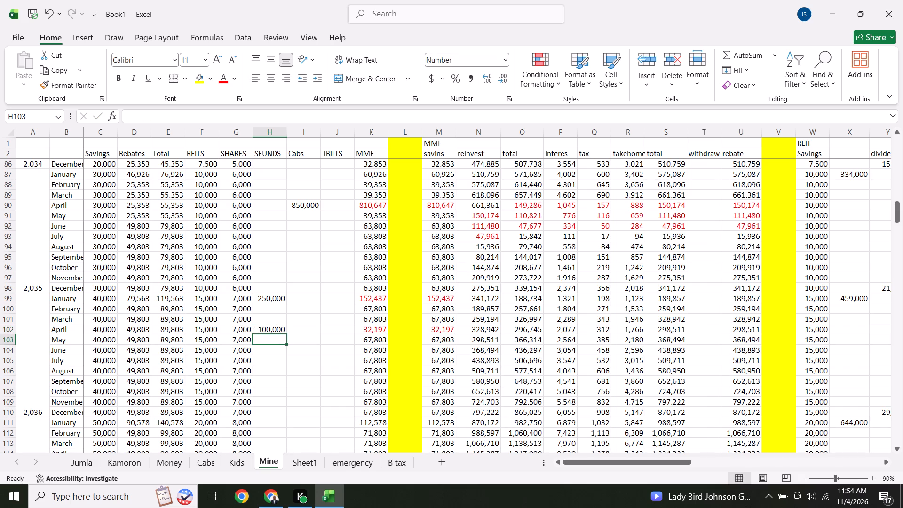
Copy the quarterly 100,000 SFUNDS pattern in H100:H102 to H103, H106 and H109, through January in row 111.
{"action": "left_click_drag", "start_coordinate": [277, 305], "coordinate": [277, 328]}
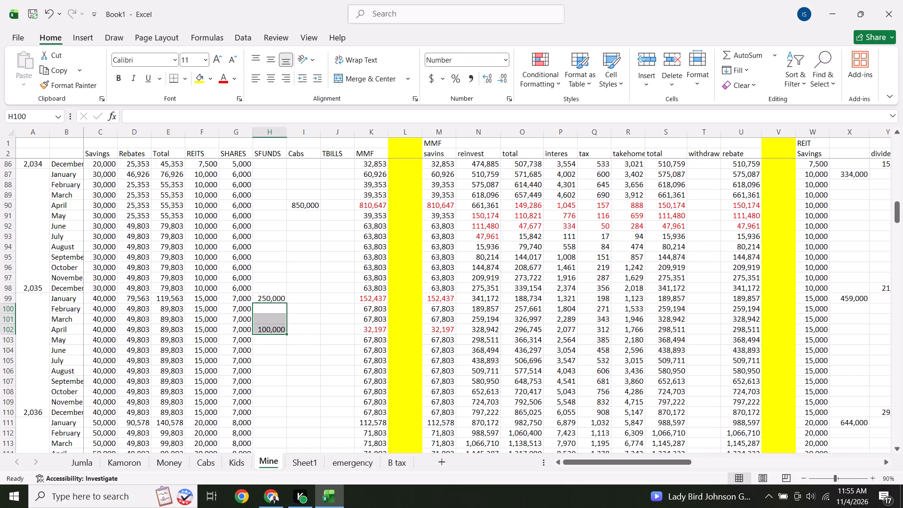
{"action": "right_click", "coordinate": [277, 328]}
{"action": "left_click", "coordinate": [311, 193]}
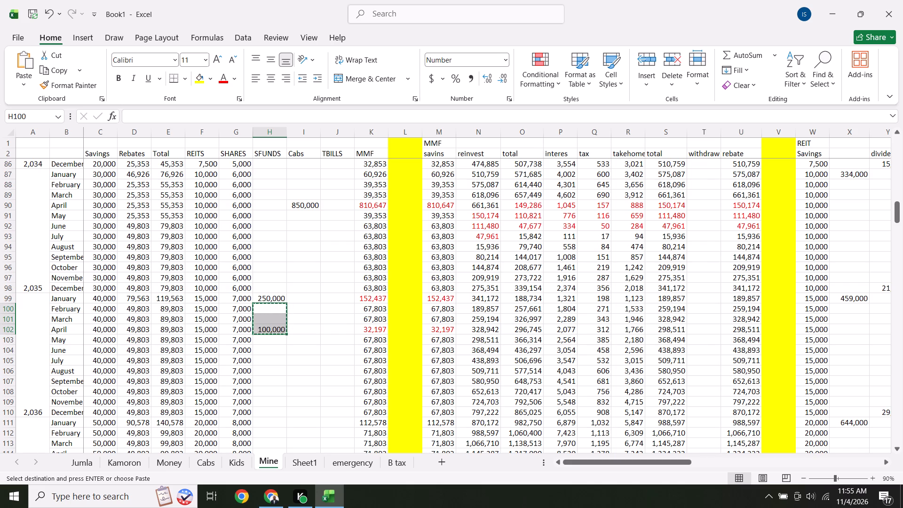
{"action": "left_click", "coordinate": [262, 341]}
{"action": "right_click", "coordinate": [262, 341]}
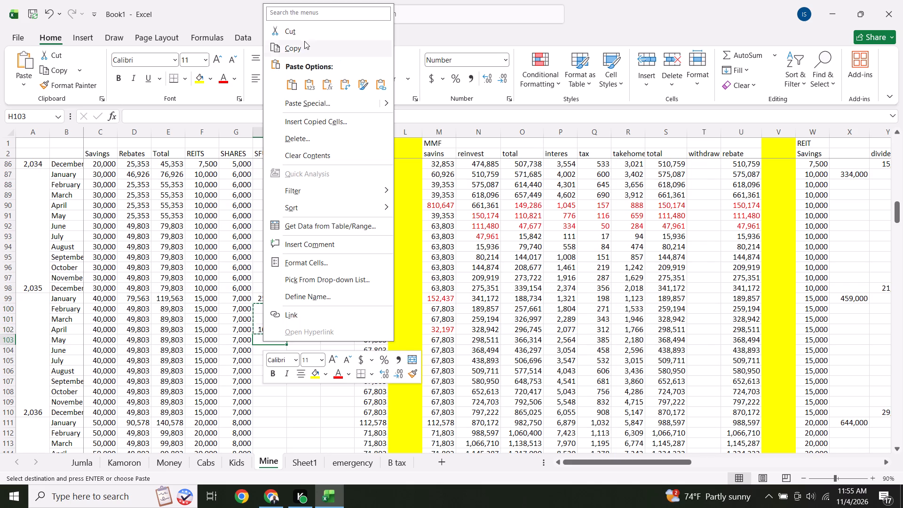
{"action": "left_click", "coordinate": [291, 83]}
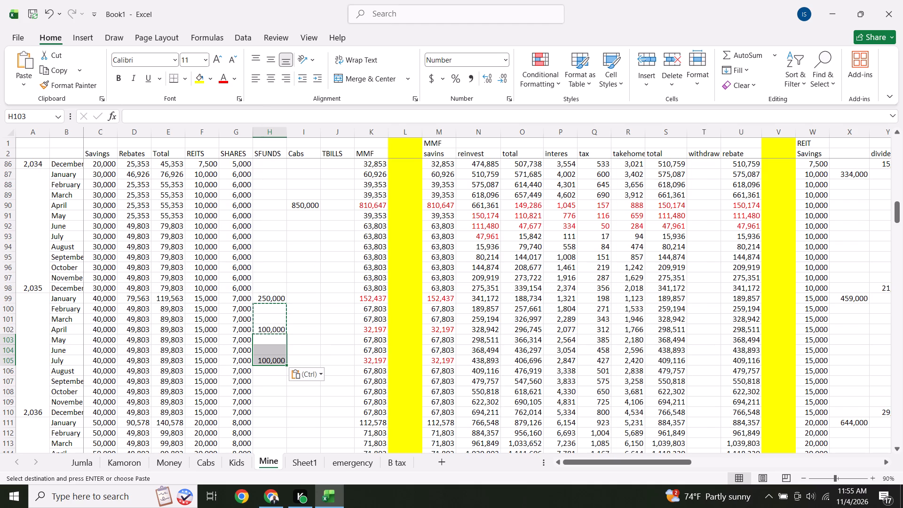
{"action": "left_click", "coordinate": [272, 371]}
{"action": "right_click", "coordinate": [272, 371]}
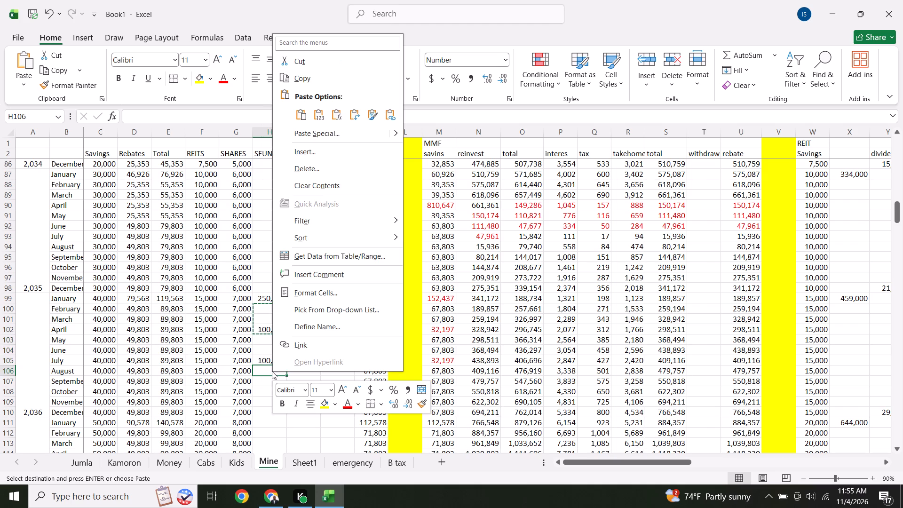
{"action": "left_click", "coordinate": [302, 120]}
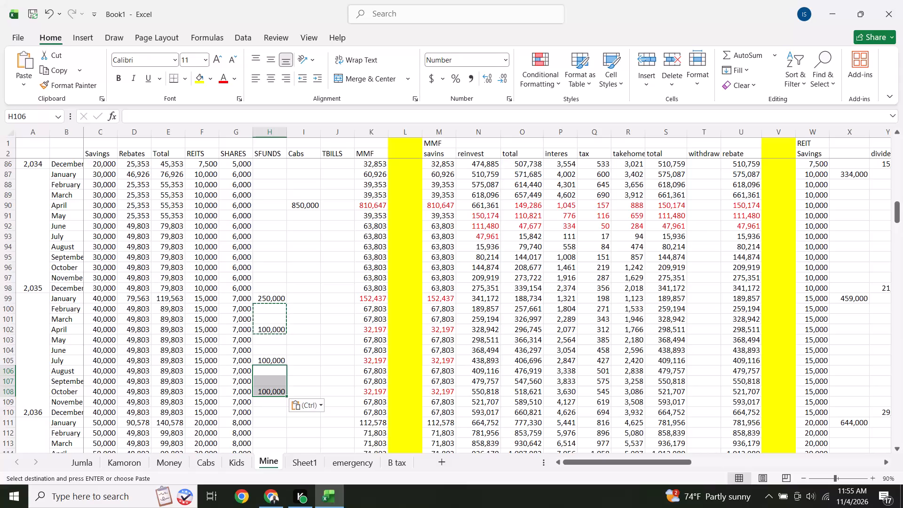
{"action": "left_click", "coordinate": [273, 401]}
{"action": "right_click", "coordinate": [273, 401]}
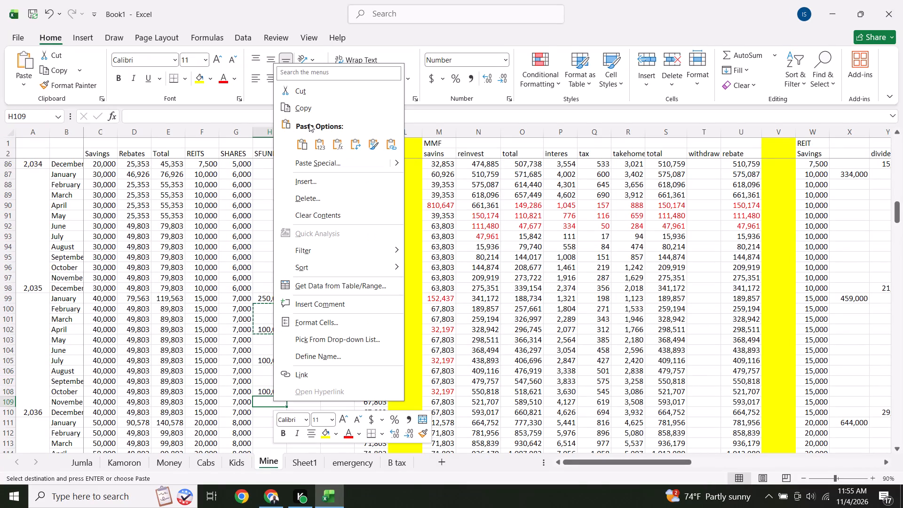
{"action": "left_click", "coordinate": [302, 143]}
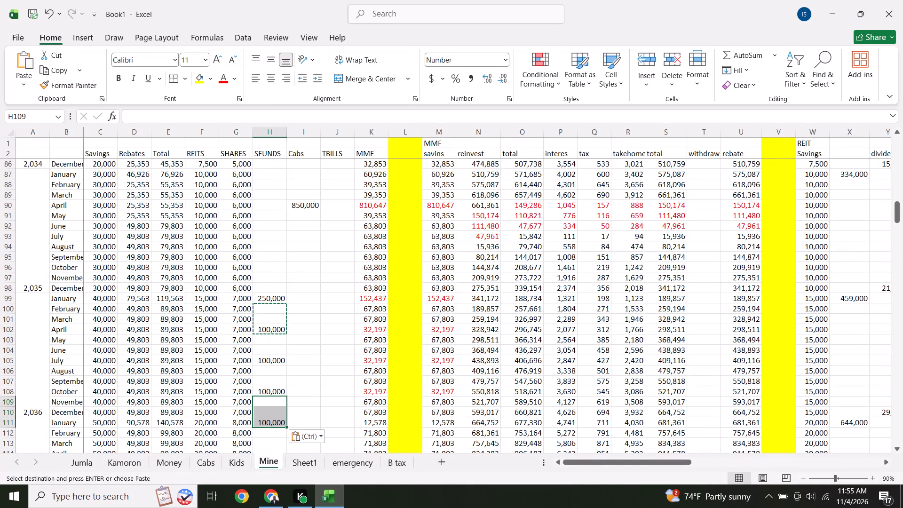
Copy the year of quarterly 100,000 SFUNDS investments in H100:H111 to H112, H124 and H136, through January in row 147.
{"action": "left_click", "coordinate": [313, 302]}
{"action": "left_click_drag", "start_coordinate": [274, 312], "coordinate": [273, 414]}
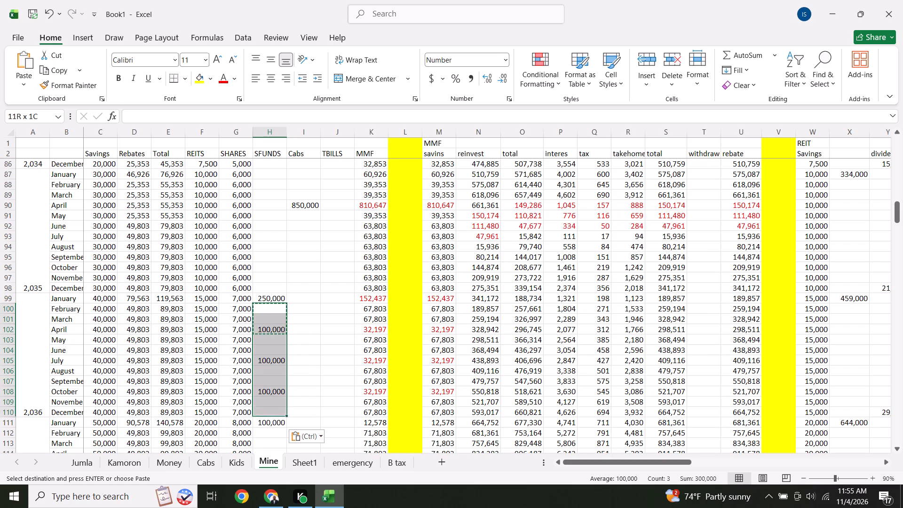
{"action": "left_click_drag", "start_coordinate": [273, 414], "coordinate": [273, 427]}
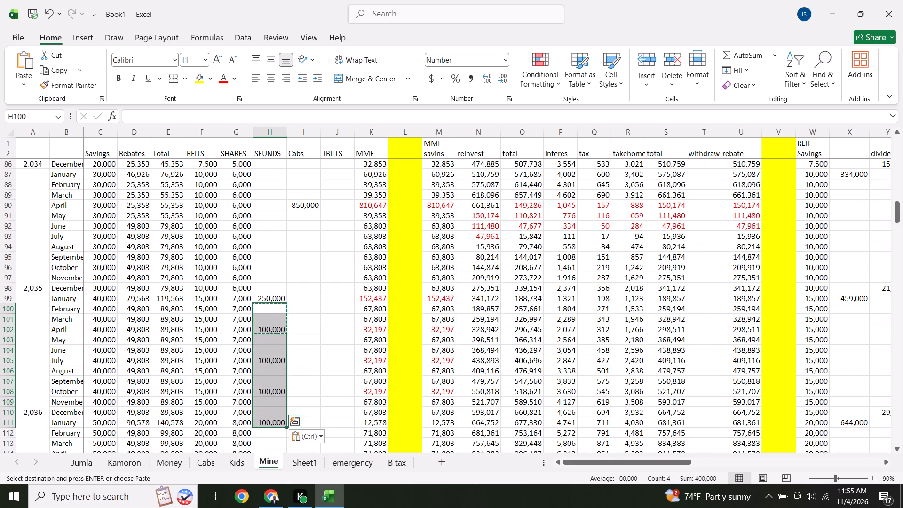
{"action": "right_click", "coordinate": [276, 418]}
{"action": "left_click", "coordinate": [319, 132]}
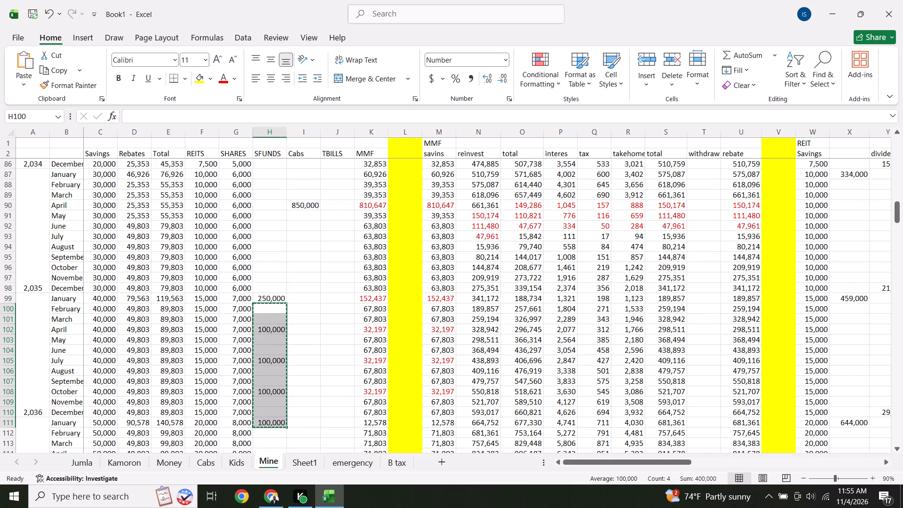
{"action": "left_click", "coordinate": [898, 449]}
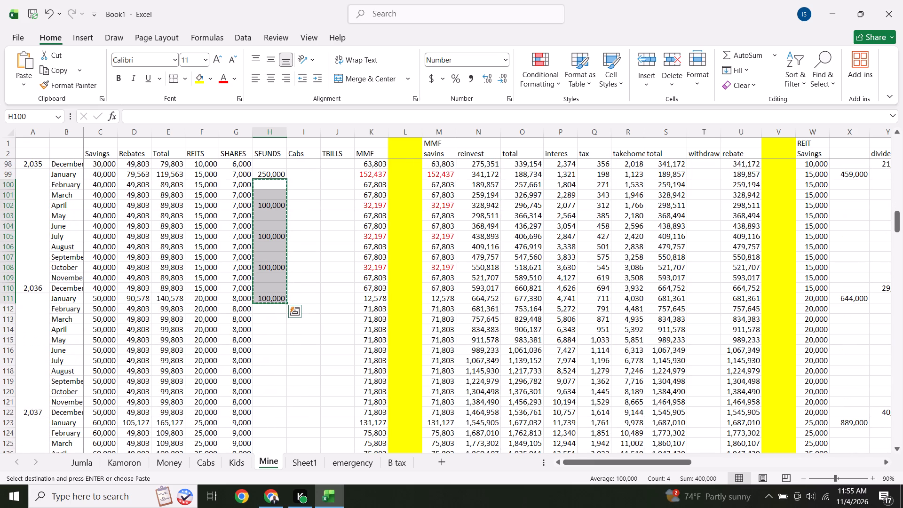
{"action": "left_click", "coordinate": [273, 310]}
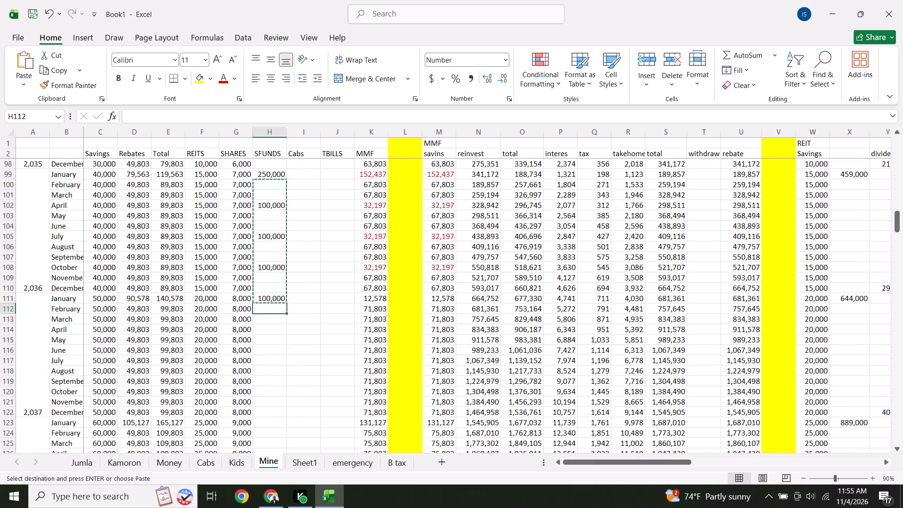
{"action": "right_click", "coordinate": [273, 310]}
{"action": "left_click", "coordinate": [302, 229]}
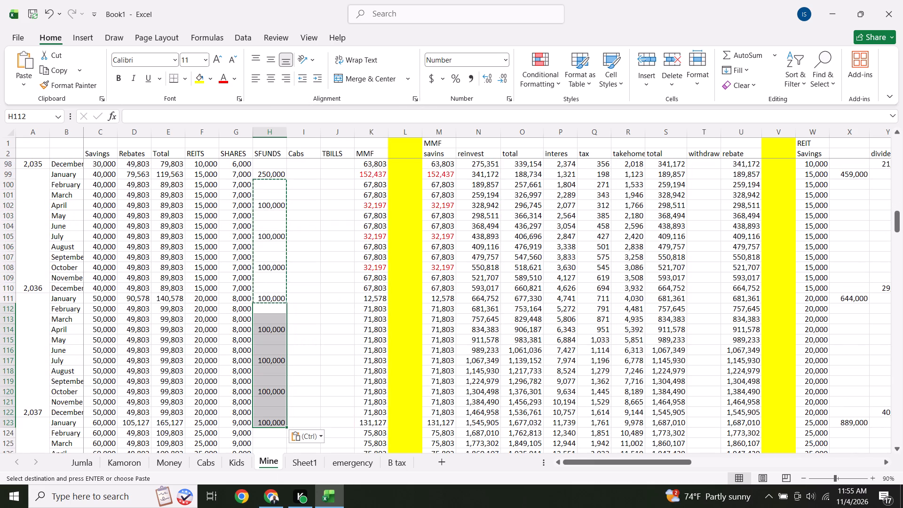
{"action": "left_click", "coordinate": [265, 434]}
{"action": "right_click", "coordinate": [265, 434]}
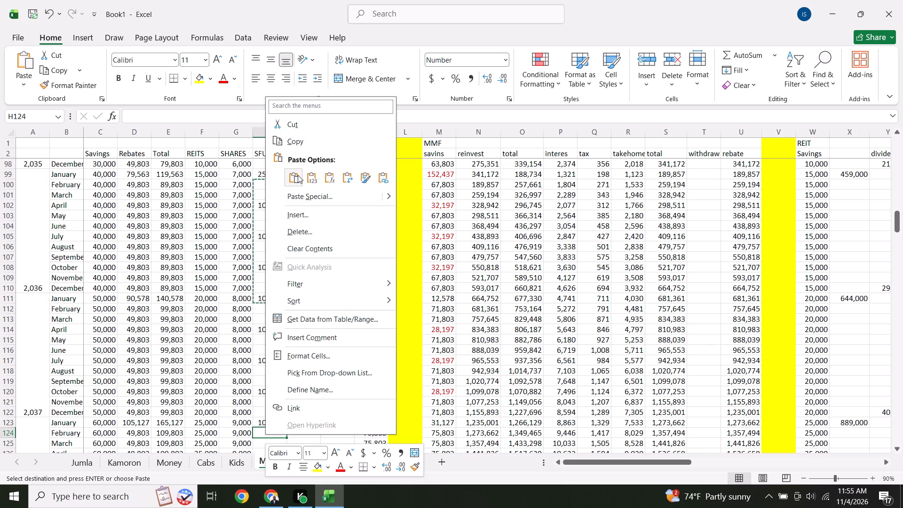
{"action": "left_click", "coordinate": [298, 178]}
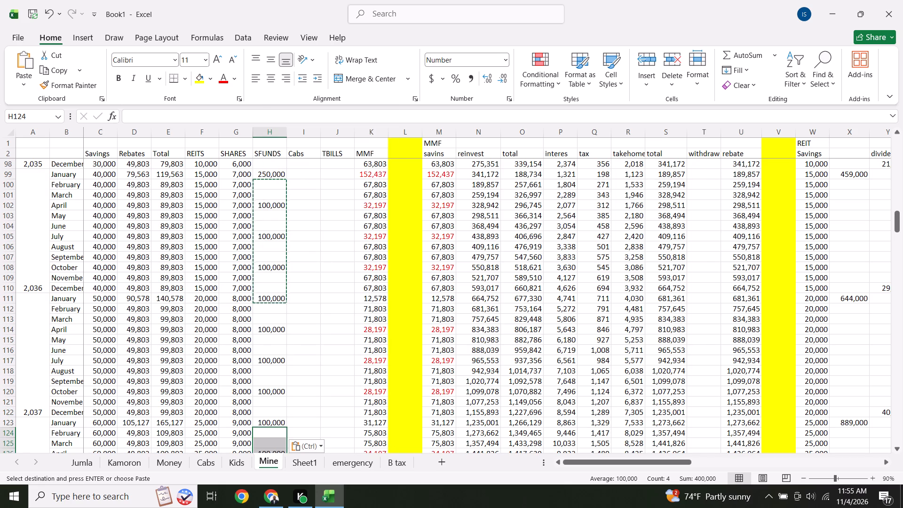
{"action": "left_click", "coordinate": [899, 448]}
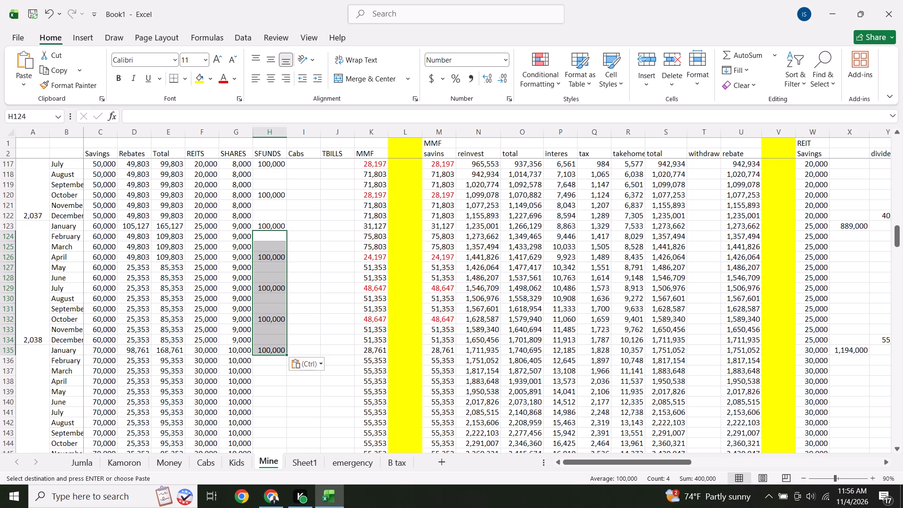
{"action": "left_click", "coordinate": [271, 362]}
{"action": "right_click", "coordinate": [271, 362]}
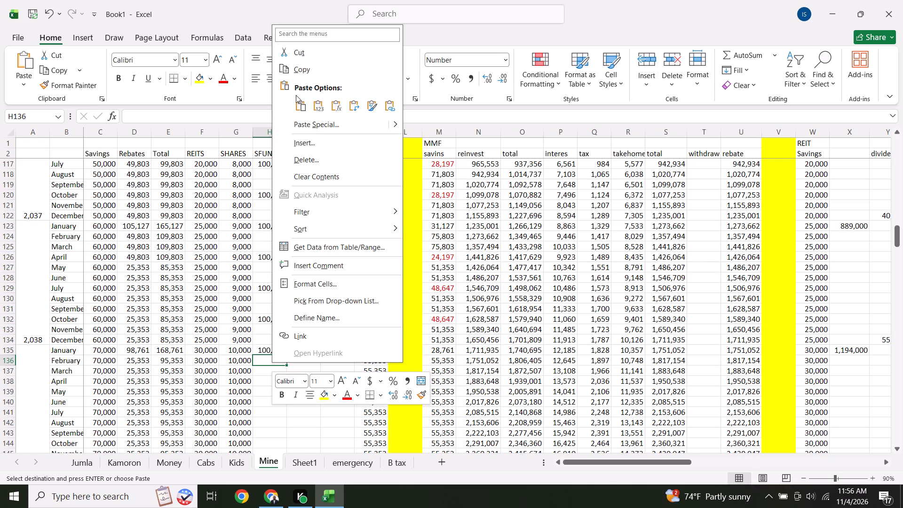
{"action": "left_click", "coordinate": [298, 104]}
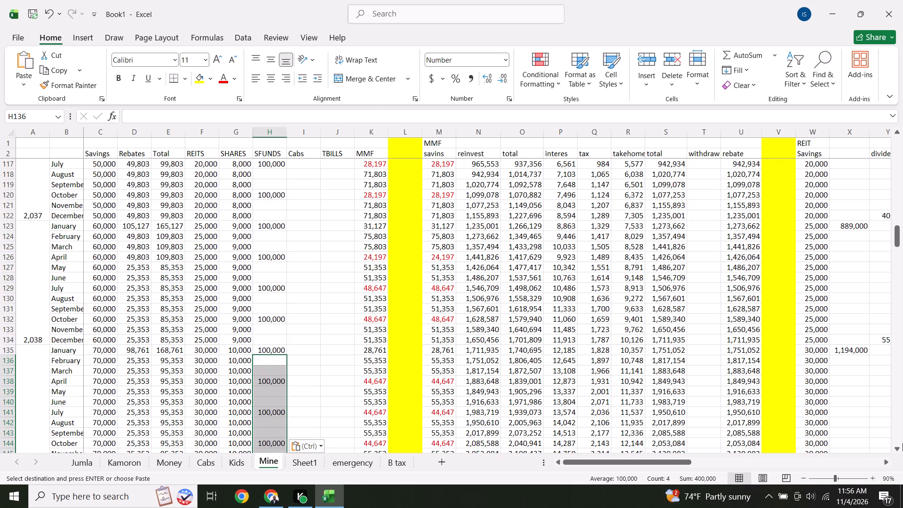
Copy the three quarterly SFUNDS investments in H139:H147 to H148:H156, ending at October in row 156.
{"action": "left_click", "coordinate": [899, 450]}
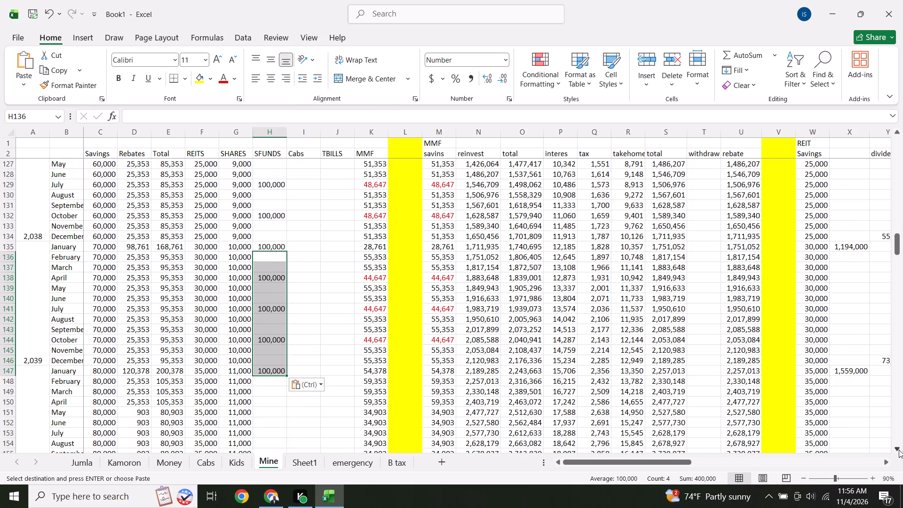
{"action": "left_click", "coordinate": [899, 450]}
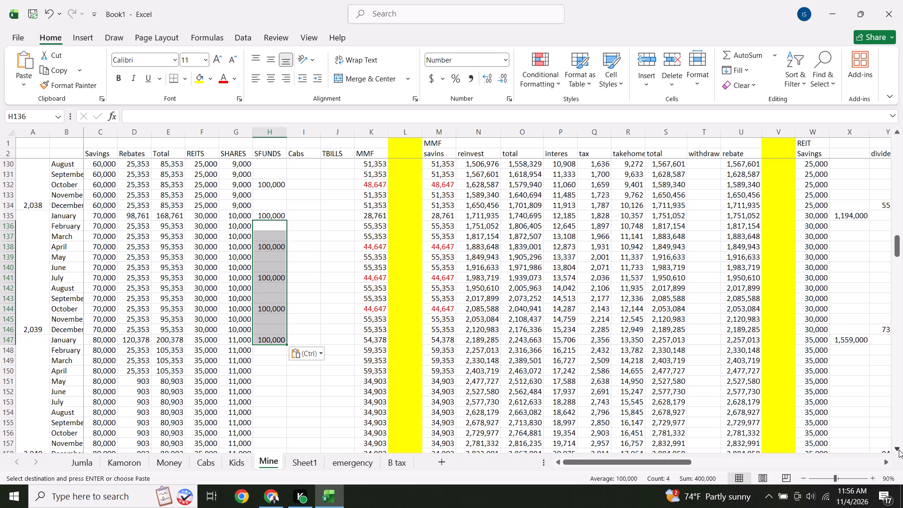
{"action": "left_click", "coordinate": [338, 298]}
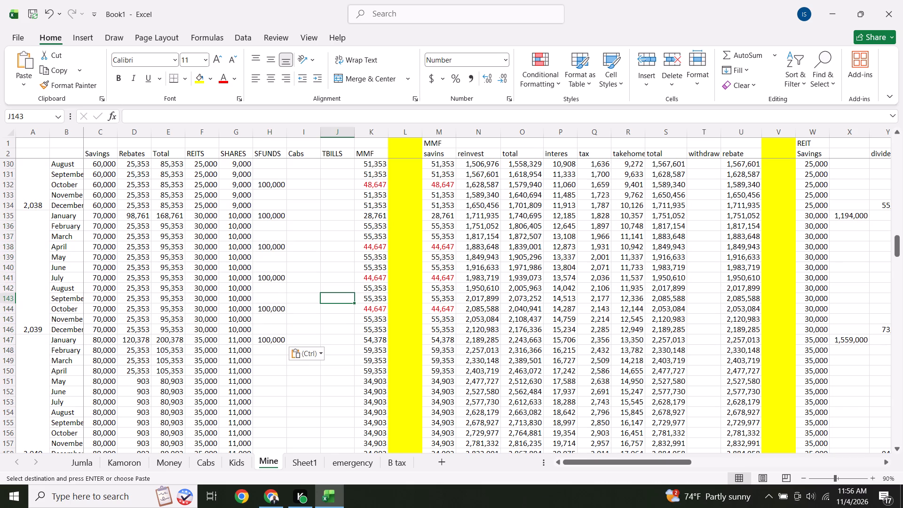
{"action": "left_click_drag", "start_coordinate": [273, 256], "coordinate": [275, 342]}
{"action": "right_click", "coordinate": [275, 342]}
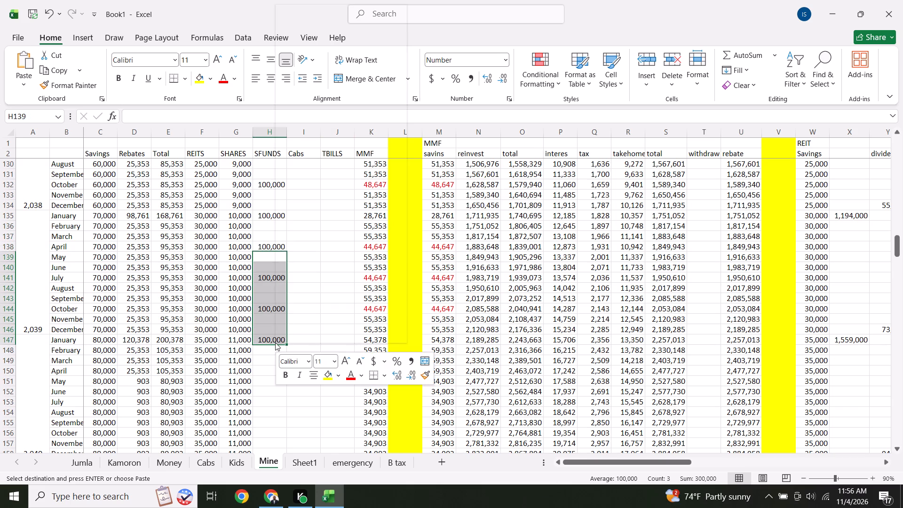
{"action": "left_click", "coordinate": [300, 56]}
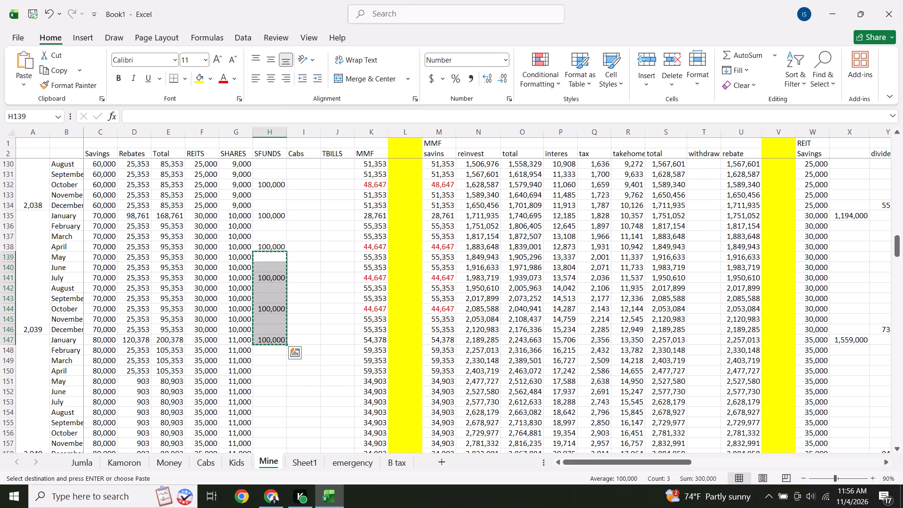
{"action": "left_click", "coordinate": [262, 348]}
{"action": "right_click", "coordinate": [262, 348]}
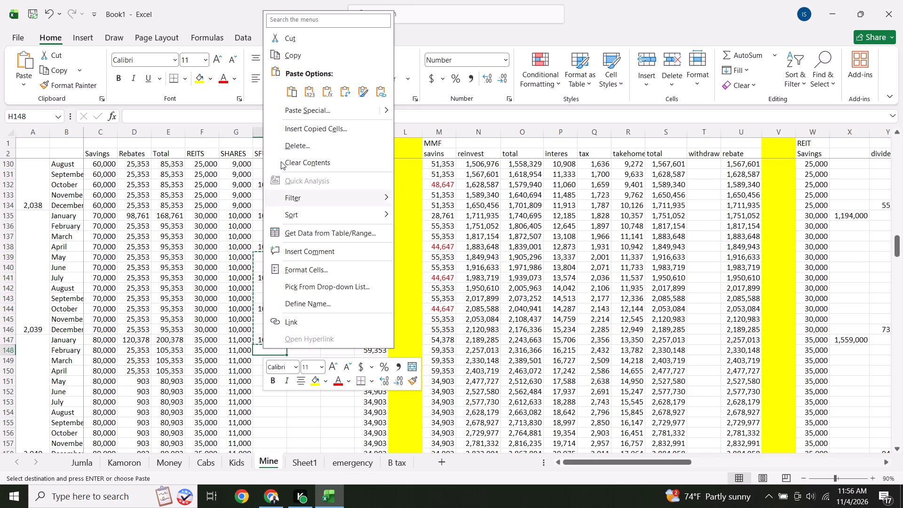
{"action": "left_click", "coordinate": [288, 90]}
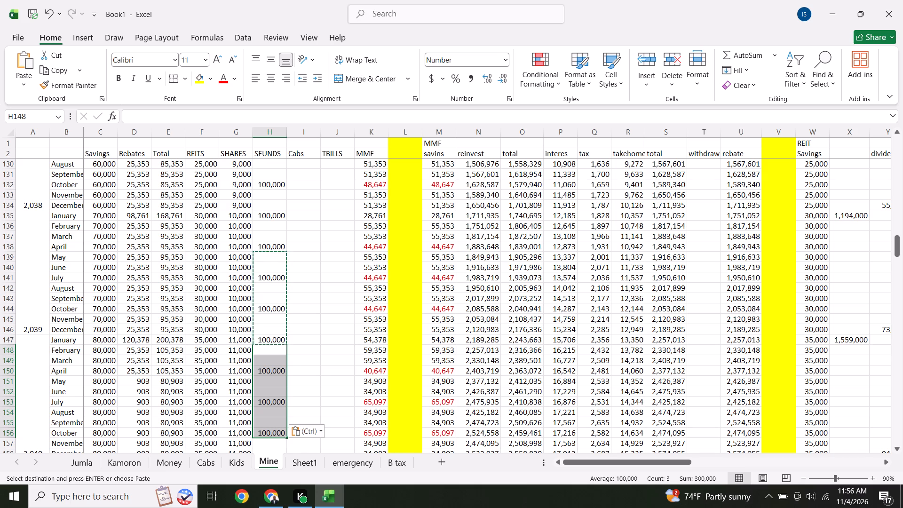
Fill the SFUND savings link formula from AH25 down column AH to row 387, carrying the SFUNDS investments across.
{"action": "left_click", "coordinate": [450, 439]}
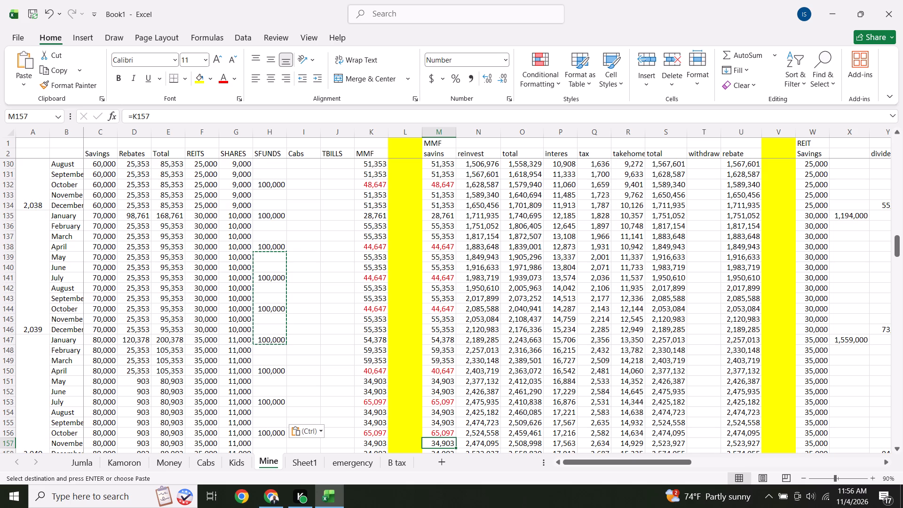
{"action": "left_click", "coordinate": [451, 431]}
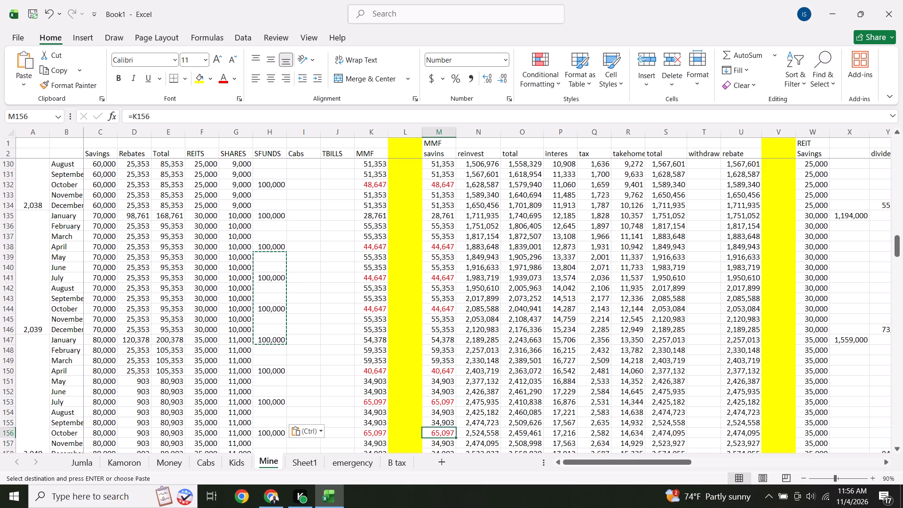
{"action": "key", "text": "Right"}
{"action": "key", "text": "Right"}
{"action": "key", "text": "Right"}
{"action": "key", "text": "Right"}
{"action": "key", "text": "Right"}
{"action": "key", "text": "Right"}
{"action": "key", "text": "Right"}
{"action": "key", "text": "Right"}
{"action": "key", "text": "Right"}
{"action": "key", "text": "Right"}
{"action": "key", "text": "Right"}
{"action": "key", "text": "Right"}
{"action": "key", "text": "Right"}
{"action": "key", "text": "Right"}
{"action": "key", "text": "Right"}
{"action": "key", "text": "Right"}
{"action": "key", "text": "Right"}
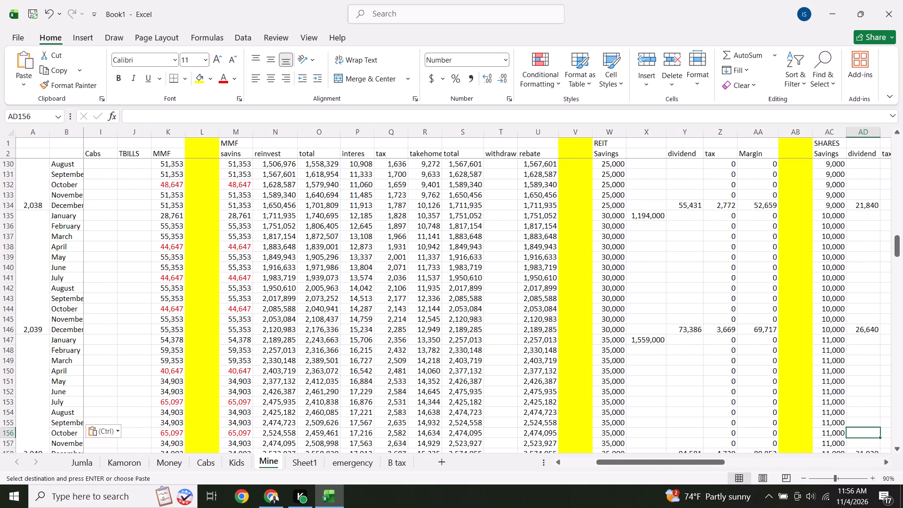
{"action": "key", "text": "Right"}
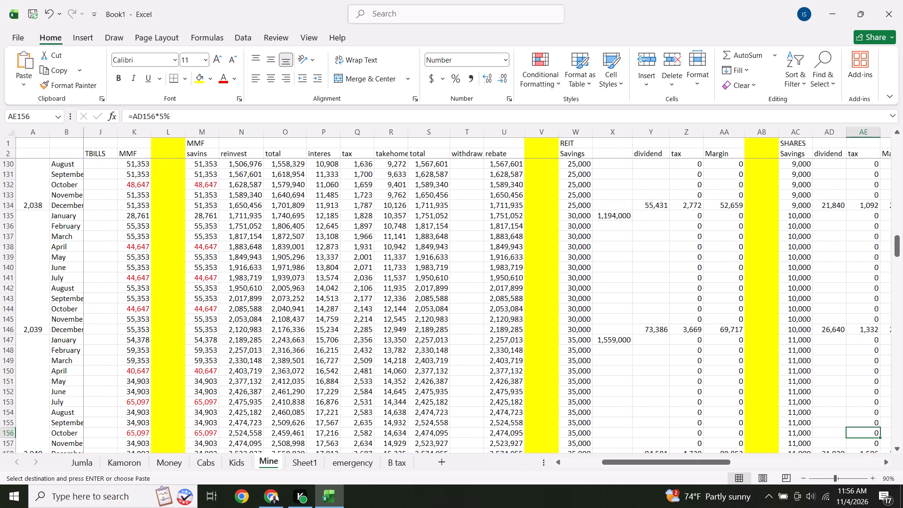
{"action": "key", "text": "Right"}
{"action": "key", "text": "Right"}
{"action": "key", "text": "Right"}
{"action": "key", "text": "Right"}
{"action": "key", "text": "Right"}
{"action": "key", "text": "Right"}
{"action": "key", "text": "Right"}
{"action": "key", "text": "Right"}
{"action": "key", "text": "Right"}
{"action": "key", "text": "Right"}
{"action": "key", "text": "Right"}
{"action": "key", "text": "Right"}
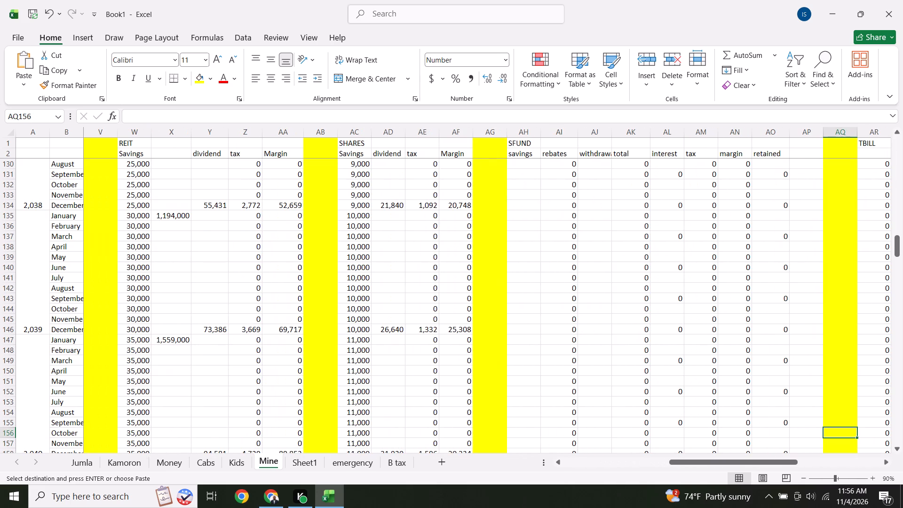
{"action": "key", "text": "Up"}
{"action": "key", "text": "Up"}
{"action": "key", "text": "Up"}
{"action": "key", "text": "Up"}
{"action": "key", "text": "Up"}
{"action": "key", "text": "Up"}
{"action": "key", "text": "Up"}
{"action": "key", "text": "Up"}
{"action": "key", "text": "Up"}
{"action": "key", "text": "Up"}
{"action": "key", "text": "Up"}
{"action": "key", "text": "Up"}
{"action": "key", "text": "Up"}
{"action": "key", "text": "Up"}
{"action": "key", "text": "Up"}
{"action": "key", "text": "Up"}
{"action": "key", "text": "Up"}
{"action": "key", "text": "Up"}
{"action": "key", "text": "Up"}
{"action": "key", "text": "Up"}
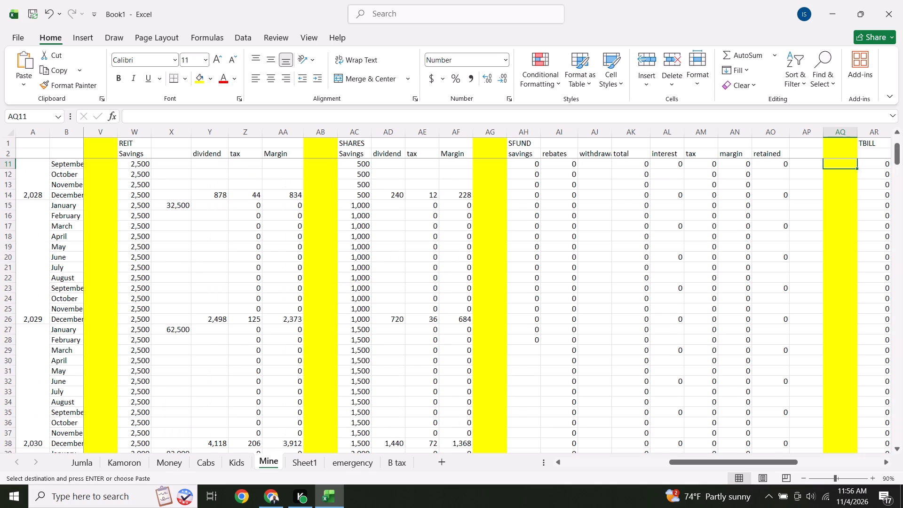
{"action": "left_click", "coordinate": [531, 312]}
{"action": "left_click_drag", "start_coordinate": [541, 313], "coordinate": [531, 507]}
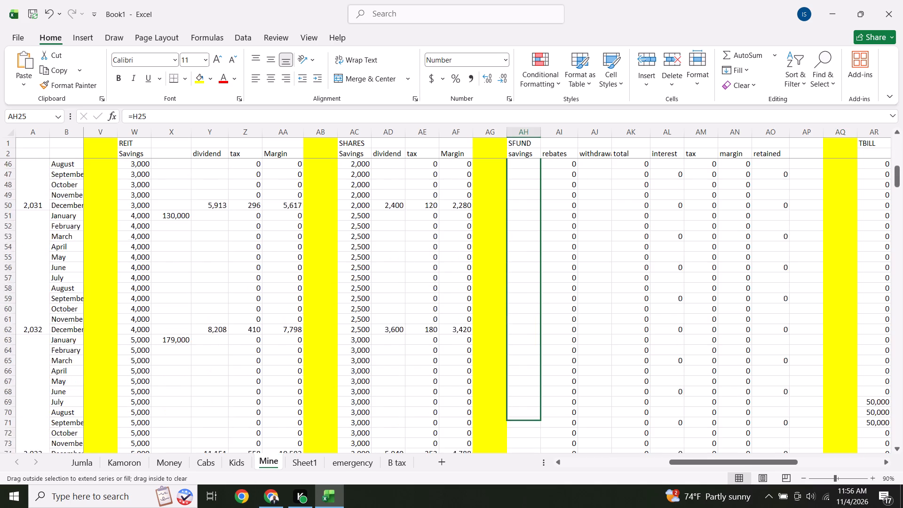
{"action": "left_click_drag", "start_coordinate": [531, 507], "coordinate": [523, 507]}
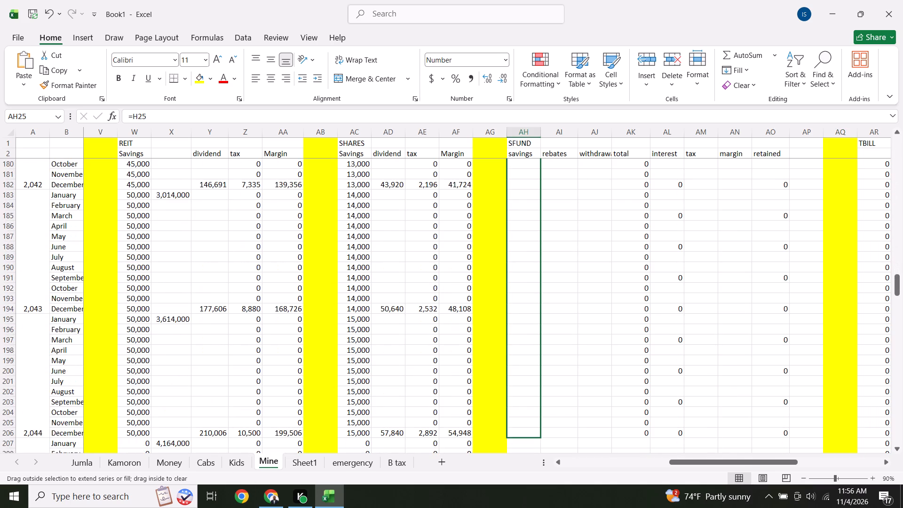
{"action": "left_click_drag", "start_coordinate": [523, 507], "coordinate": [520, 359]}
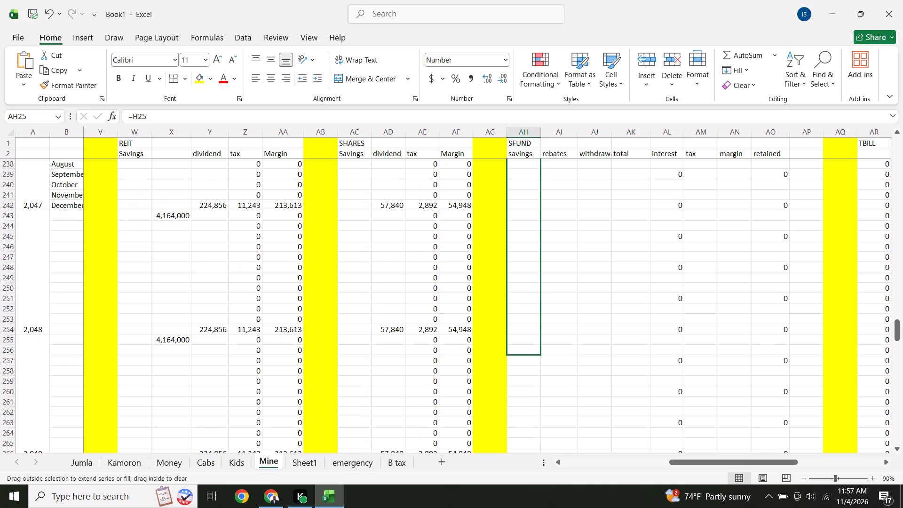
{"action": "left_click_drag", "start_coordinate": [520, 359], "coordinate": [525, 493]}
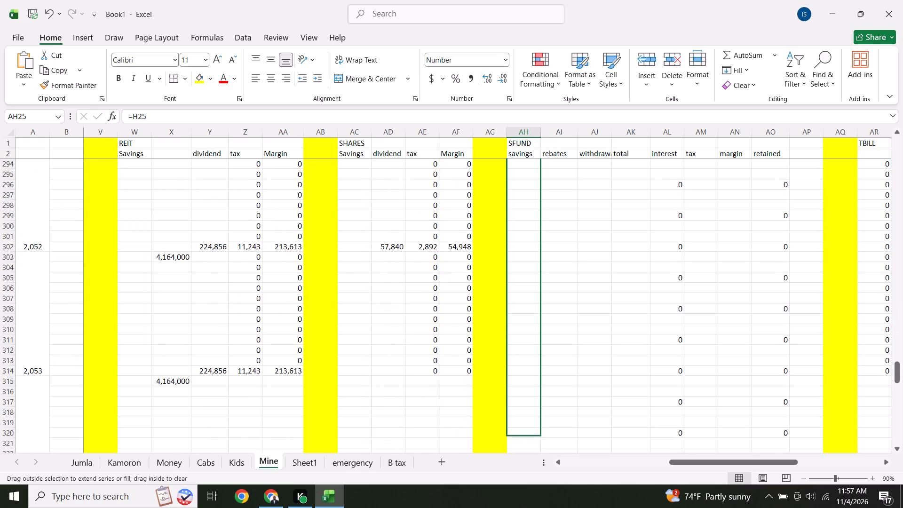
{"action": "left_click_drag", "start_coordinate": [525, 493], "coordinate": [531, 465]}
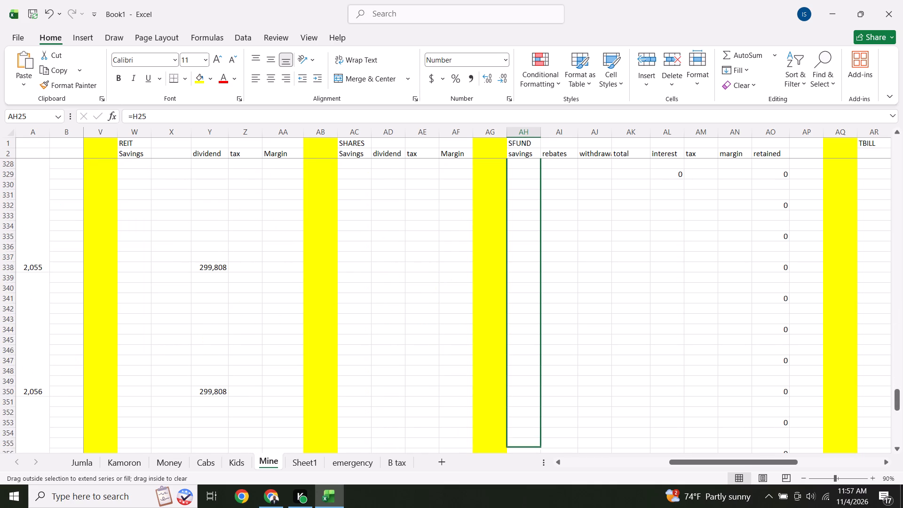
{"action": "left_click_drag", "start_coordinate": [531, 465], "coordinate": [531, 378]}
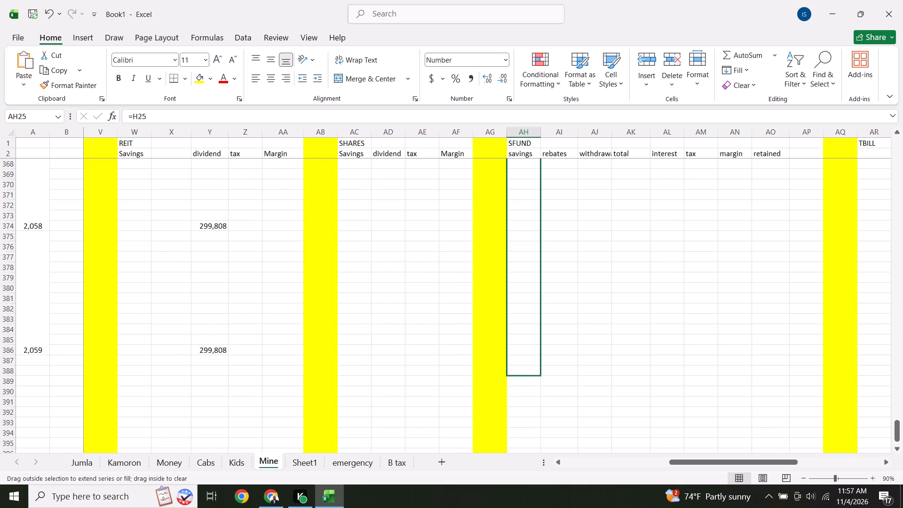
{"action": "left_click_drag", "start_coordinate": [531, 378], "coordinate": [534, 369]}
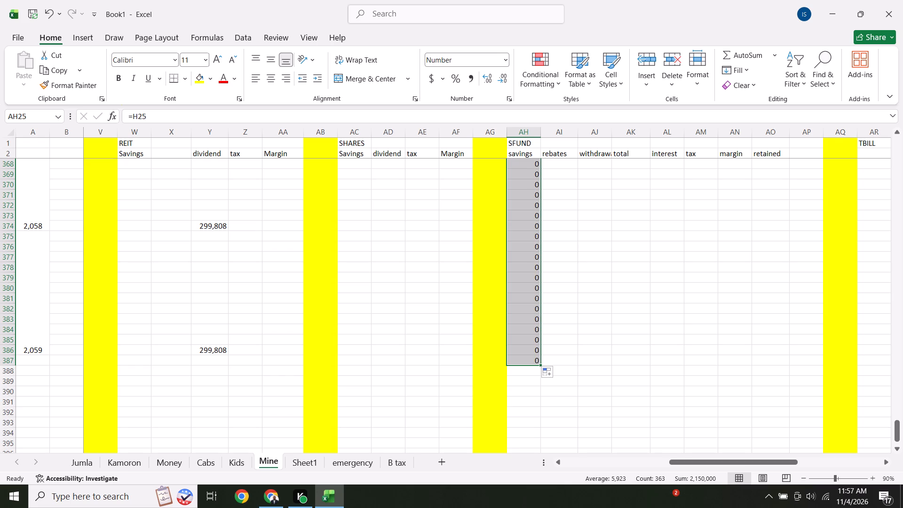
Review the SFUND section from its header down to row 121, checking the savings, rebates, total, interest, tax, margin and retained columns.
{"action": "key", "text": "Up"}
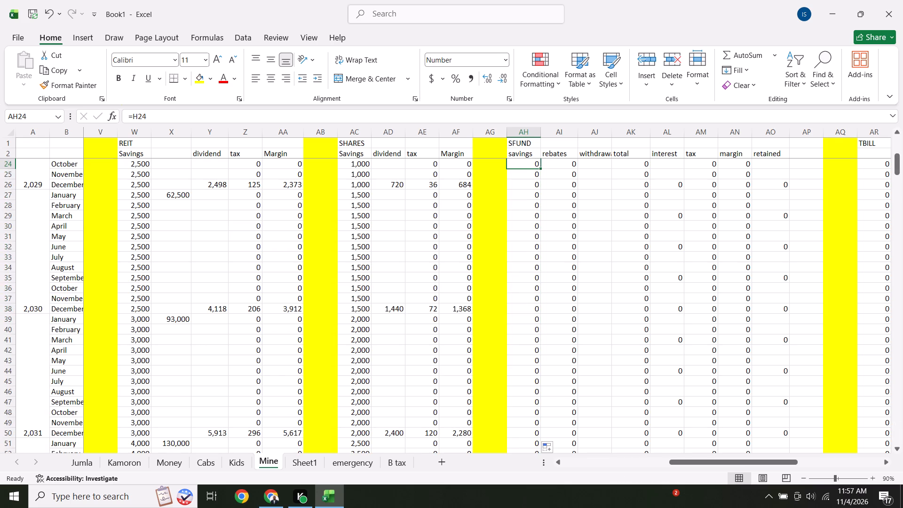
{"action": "key", "text": "Up"}
{"action": "key", "text": "Up"}
{"action": "key", "text": "Up"}
{"action": "key", "text": "Up"}
{"action": "key", "text": "Up"}
{"action": "key", "text": "Up"}
{"action": "key", "text": "Up"}
{"action": "key", "text": "Up"}
{"action": "key", "text": "Up"}
{"action": "key", "text": "Up"}
{"action": "key", "text": "Up"}
{"action": "key", "text": "Up"}
{"action": "key", "text": "Up"}
{"action": "key", "text": "Up"}
{"action": "key", "text": "Up"}
{"action": "key", "text": "Up"}
{"action": "key", "text": "Up"}
{"action": "key", "text": "Up"}
{"action": "key", "text": "Up"}
{"action": "key", "text": "Up"}
{"action": "key", "text": "Up"}
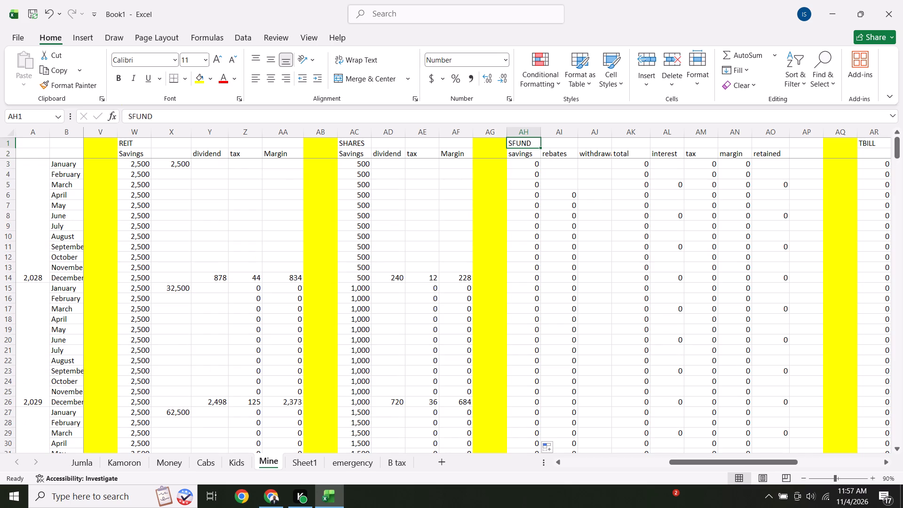
{"action": "key", "text": "Down"}
{"action": "key", "text": "Down"}
{"action": "key", "text": "Down"}
{"action": "key", "text": "Down"}
{"action": "key", "text": "Down"}
{"action": "key", "text": "Down"}
{"action": "key", "text": "Down"}
{"action": "key", "text": "Down"}
{"action": "key", "text": "Down"}
{"action": "key", "text": "Down"}
{"action": "key", "text": "Down"}
{"action": "key", "text": "Down"}
{"action": "key", "text": "Down"}
{"action": "key", "text": "Down"}
{"action": "key", "text": "Down"}
{"action": "key", "text": "Down"}
{"action": "key", "text": "Down"}
{"action": "key", "text": "Down"}
{"action": "key", "text": "Down"}
{"action": "key", "text": "Down"}
{"action": "key", "text": "Down"}
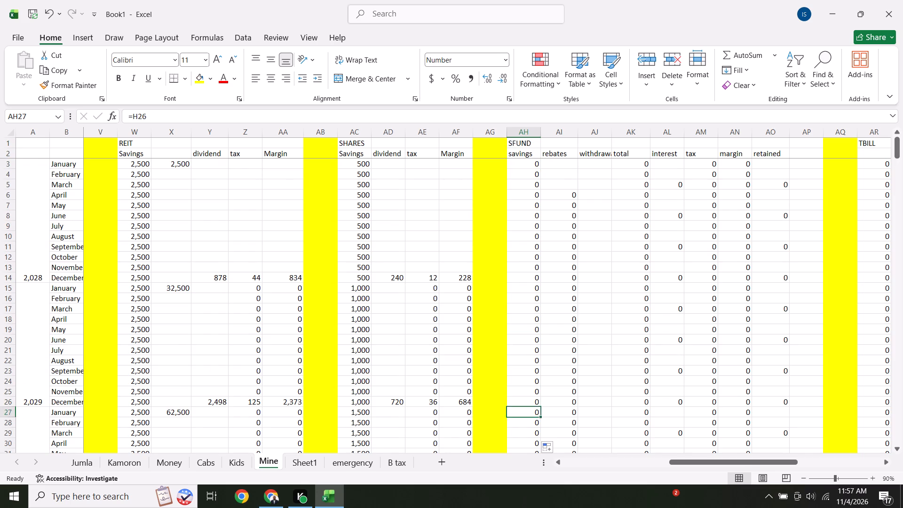
{"action": "key", "text": "Down"}
{"action": "key", "text": "Down"}
{"action": "key", "text": "Down"}
{"action": "key", "text": "Down"}
{"action": "key", "text": "Down"}
{"action": "key", "text": "Down"}
{"action": "key", "text": "Down"}
{"action": "key", "text": "Down"}
{"action": "key", "text": "Down"}
{"action": "key", "text": "Down"}
{"action": "key", "text": "Down"}
{"action": "key", "text": "Down"}
{"action": "key", "text": "Down"}
{"action": "key", "text": "Down"}
{"action": "key", "text": "Down"}
{"action": "key", "text": "Down"}
{"action": "key", "text": "Down"}
{"action": "key", "text": "Down"}
{"action": "key", "text": "Down"}
{"action": "key", "text": "Down"}
{"action": "key", "text": "Down"}
{"action": "key", "text": "Down"}
{"action": "key", "text": "Down"}
{"action": "key", "text": "Down"}
{"action": "key", "text": "Down"}
{"action": "key", "text": "Down"}
{"action": "key", "text": "Down"}
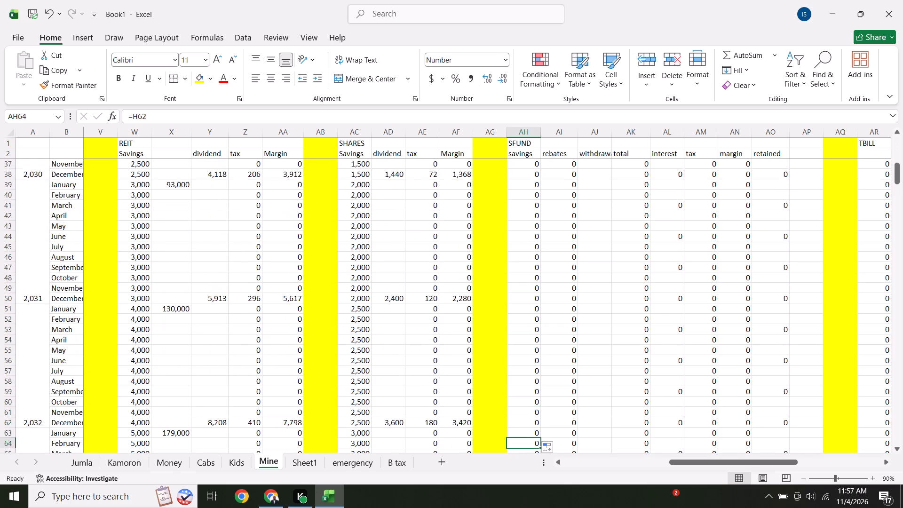
{"action": "key", "text": "Down"}
{"action": "key", "text": "Down"}
{"action": "key", "text": "Down"}
{"action": "key", "text": "Down"}
{"action": "key", "text": "Down"}
{"action": "key", "text": "Down"}
{"action": "key", "text": "Down"}
{"action": "key", "text": "Down"}
{"action": "key", "text": "Down"}
{"action": "key", "text": "Down"}
{"action": "key", "text": "Down"}
{"action": "key", "text": "Down"}
{"action": "key", "text": "Down"}
{"action": "key", "text": "Down"}
{"action": "key", "text": "Down"}
{"action": "key", "text": "Down"}
{"action": "key", "text": "Down"}
{"action": "key", "text": "Down"}
{"action": "key", "text": "Down"}
{"action": "key", "text": "Down"}
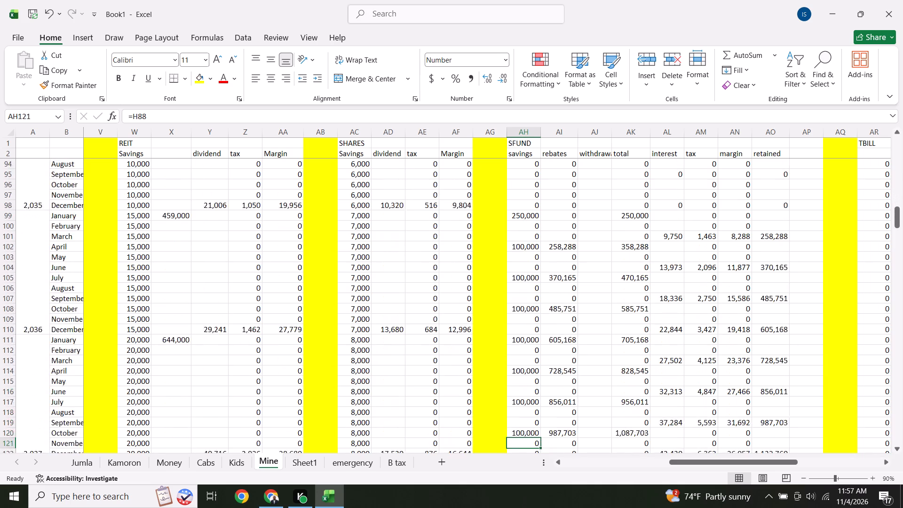
Review the SFUND section from row 121 down to row 180 and check the savings column AH as a whole.
{"action": "key", "text": "Down"}
{"action": "key", "text": "Down"}
{"action": "key", "text": "Down"}
{"action": "key", "text": "Down"}
{"action": "key", "text": "Down"}
{"action": "key", "text": "Down"}
{"action": "key", "text": "Down"}
{"action": "key", "text": "Down"}
{"action": "key", "text": "Down"}
{"action": "key", "text": "Down"}
{"action": "key", "text": "Down"}
{"action": "key", "text": "Down"}
{"action": "key", "text": "Down"}
{"action": "key", "text": "Down"}
{"action": "key", "text": "Down"}
{"action": "key", "text": "Down"}
{"action": "key", "text": "Down"}
{"action": "key", "text": "Down"}
{"action": "key", "text": "Down"}
{"action": "key", "text": "Down"}
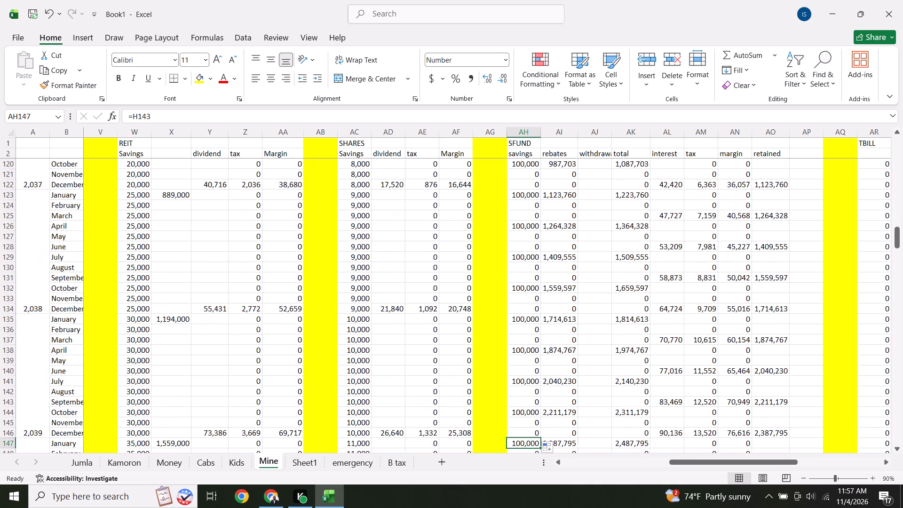
{"action": "key", "text": "Down"}
{"action": "key", "text": "Down"}
{"action": "key", "text": "Down"}
{"action": "key", "text": "Down"}
{"action": "key", "text": "Down"}
{"action": "key", "text": "Down"}
{"action": "key", "text": "Down"}
{"action": "key", "text": "Down"}
{"action": "key", "text": "Down"}
{"action": "key", "text": "Down"}
{"action": "key", "text": "Down"}
{"action": "key", "text": "Down"}
{"action": "key", "text": "Down"}
{"action": "key", "text": "Down"}
{"action": "key", "text": "Down"}
{"action": "key", "text": "Down"}
{"action": "key", "text": "Down"}
{"action": "key", "text": "Down"}
{"action": "key", "text": "Down"}
{"action": "key", "text": "Down"}
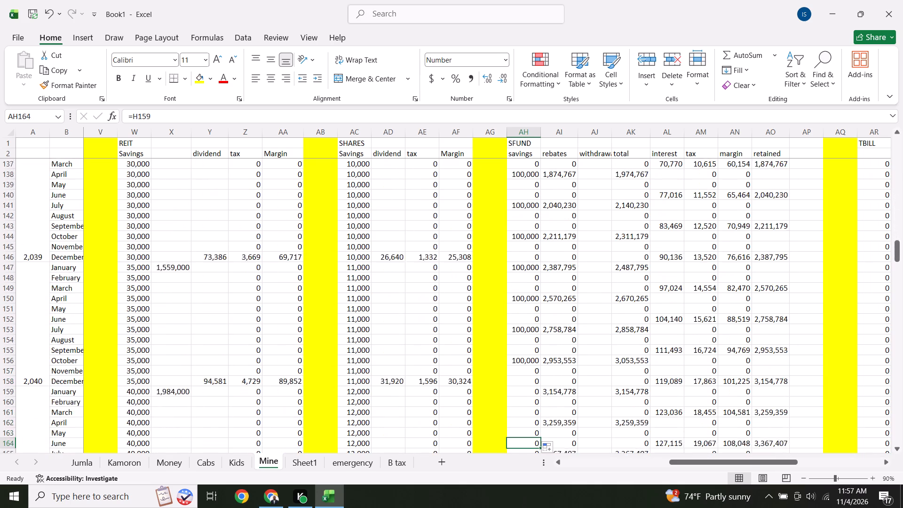
{"action": "key", "text": "Down"}
{"action": "key", "text": "Down"}
{"action": "key", "text": "Down"}
{"action": "key", "text": "Down"}
{"action": "key", "text": "Down"}
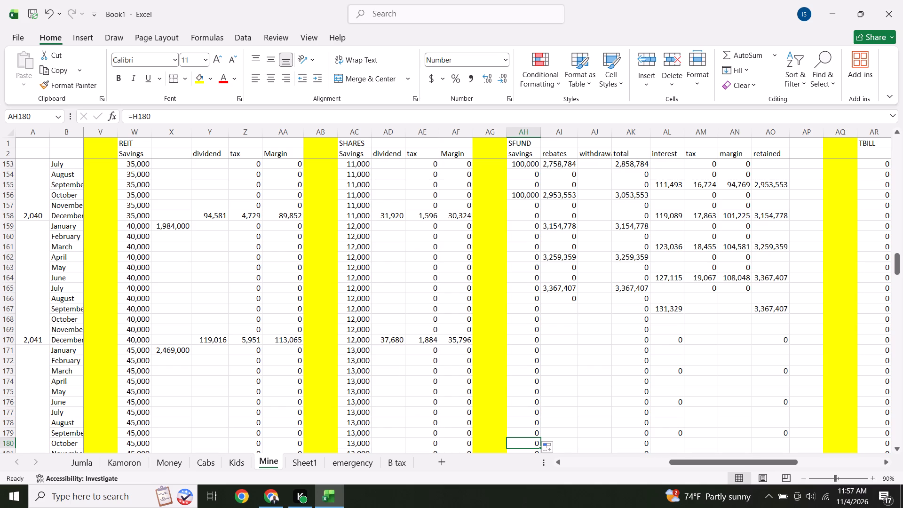
{"action": "left_click", "coordinate": [526, 135]}
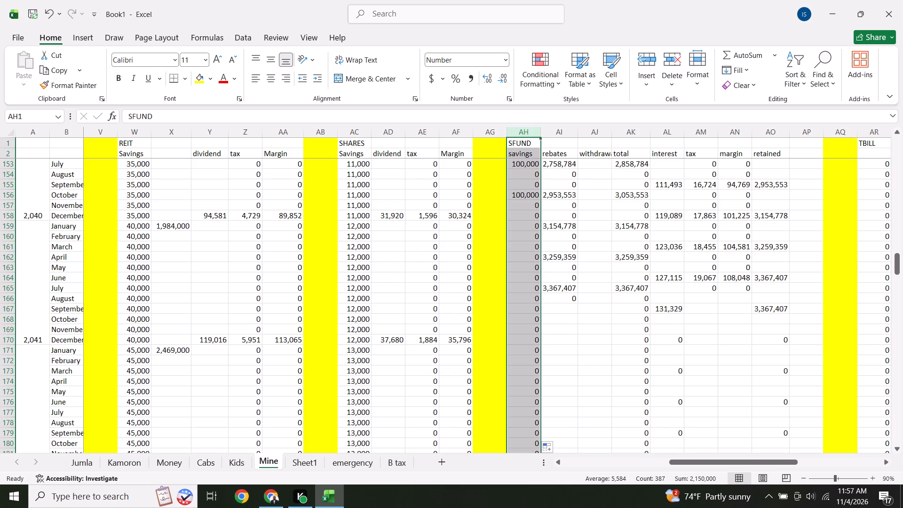
Fill the SFUND rebates formula from AI166 down column AI to December in row 206.
{"action": "left_click", "coordinate": [575, 300]}
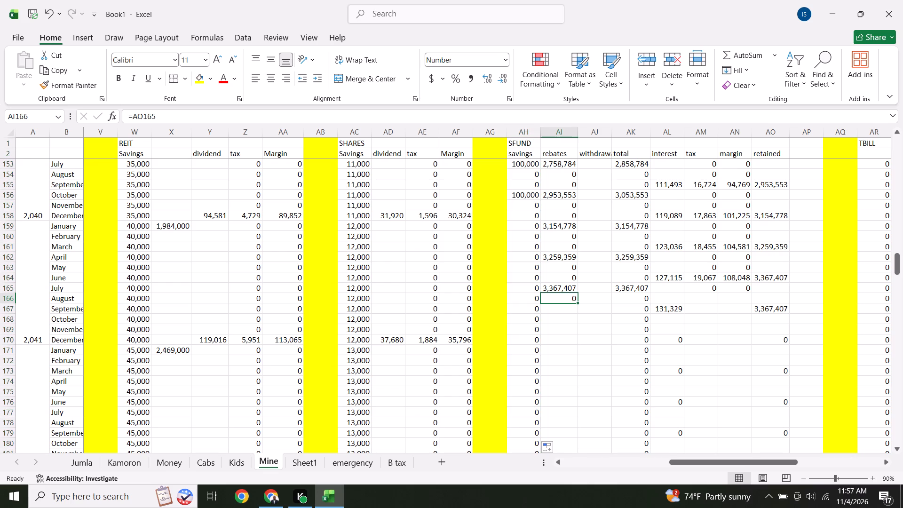
{"action": "left_click_drag", "start_coordinate": [579, 304], "coordinate": [561, 410]}
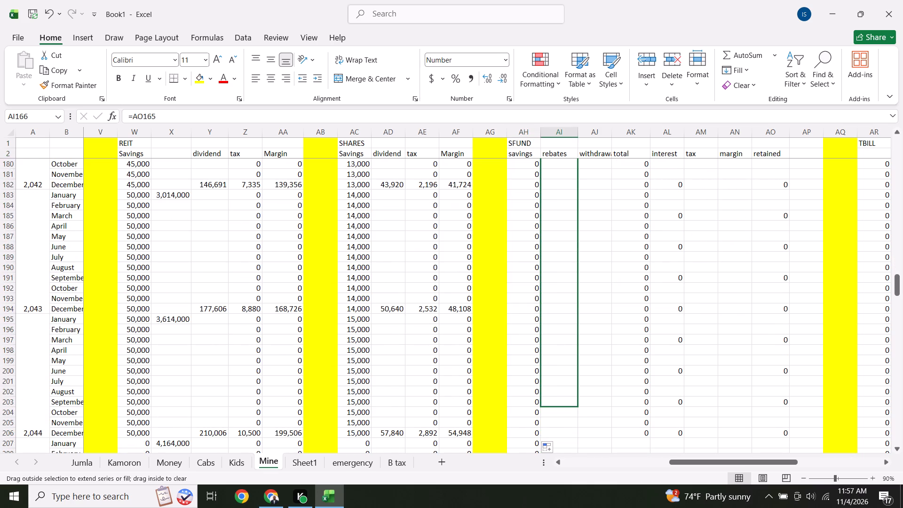
{"action": "left_click_drag", "start_coordinate": [561, 410], "coordinate": [560, 438]}
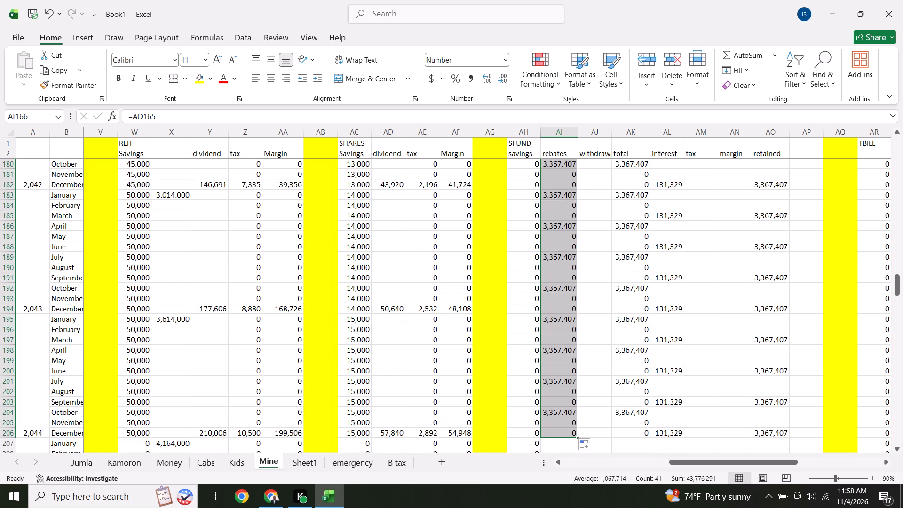
Fill the SFUND tax and margin formulas from AM163:AN165 down to December in row 206.
{"action": "left_click", "coordinate": [723, 341]}
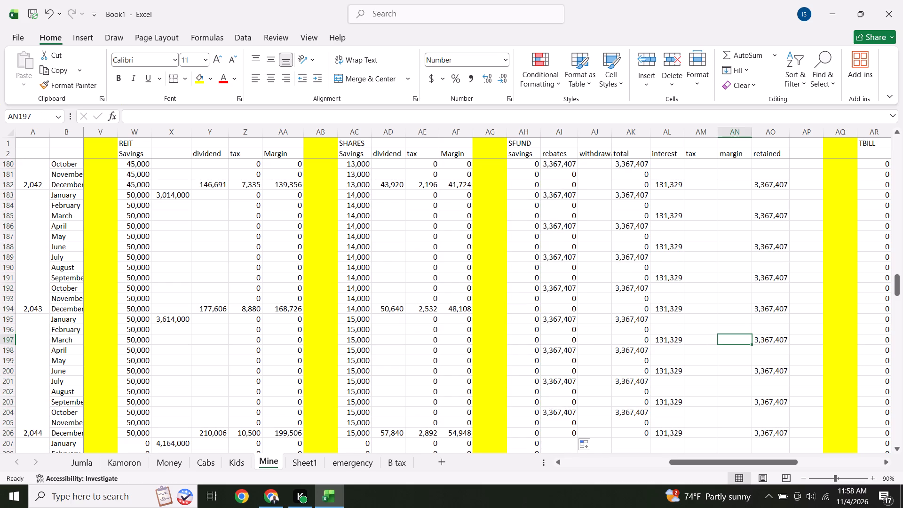
{"action": "key", "text": "Up"}
{"action": "key", "text": "Up"}
{"action": "key", "text": "Up"}
{"action": "key", "text": "Up"}
{"action": "key", "text": "Up"}
{"action": "key", "text": "Up"}
{"action": "key", "text": "Up"}
{"action": "key", "text": "Up"}
{"action": "key", "text": "Up"}
{"action": "key", "text": "Up"}
{"action": "key", "text": "Up"}
{"action": "key", "text": "Up"}
{"action": "key", "text": "Up"}
{"action": "key", "text": "Up"}
{"action": "key", "text": "Up"}
{"action": "key", "text": "Up"}
{"action": "key", "text": "Up"}
{"action": "key", "text": "Up"}
{"action": "key", "text": "Up"}
{"action": "key", "text": "Up"}
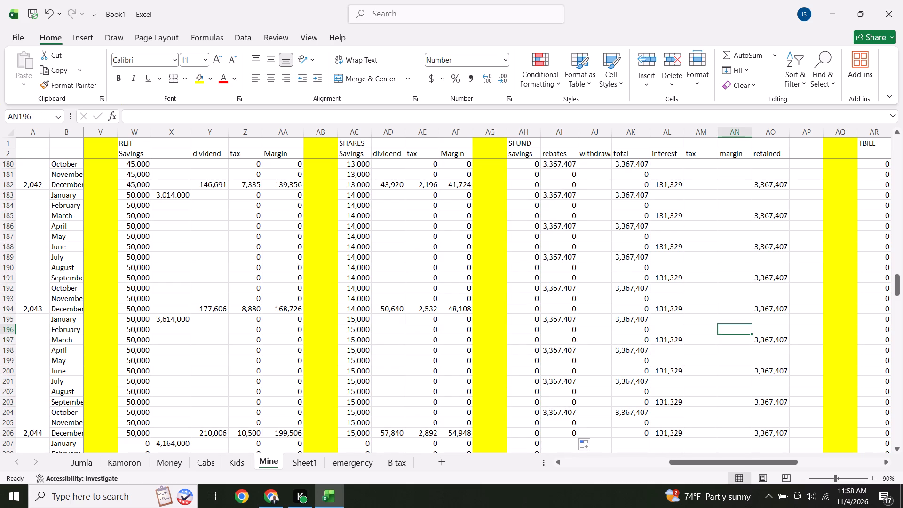
{"action": "key", "text": "Up"}
{"action": "key", "text": "Up"}
{"action": "key", "text": "Up"}
{"action": "key", "text": "Up"}
{"action": "key", "text": "Up"}
{"action": "key", "text": "Up"}
{"action": "key", "text": "Up"}
{"action": "key", "text": "Up"}
{"action": "key", "text": "Up"}
{"action": "key", "text": "Up"}
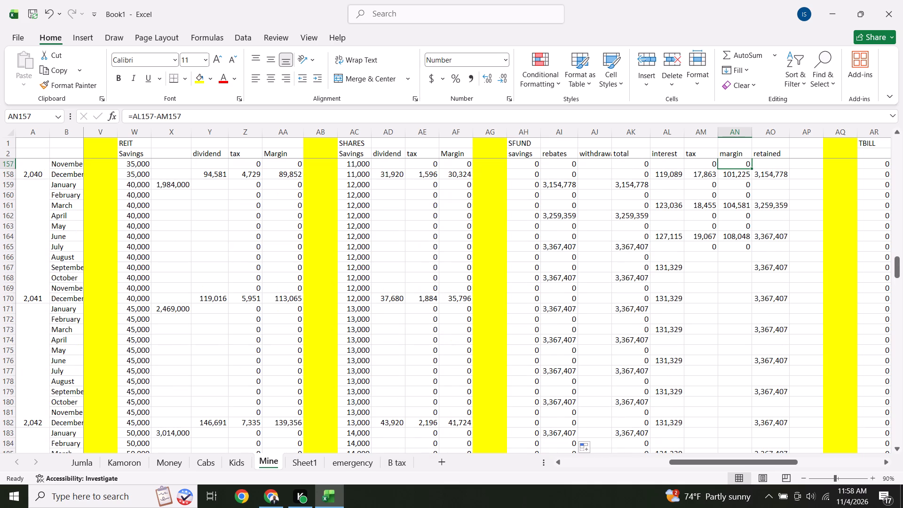
{"action": "left_click_drag", "start_coordinate": [714, 221], "coordinate": [724, 246]}
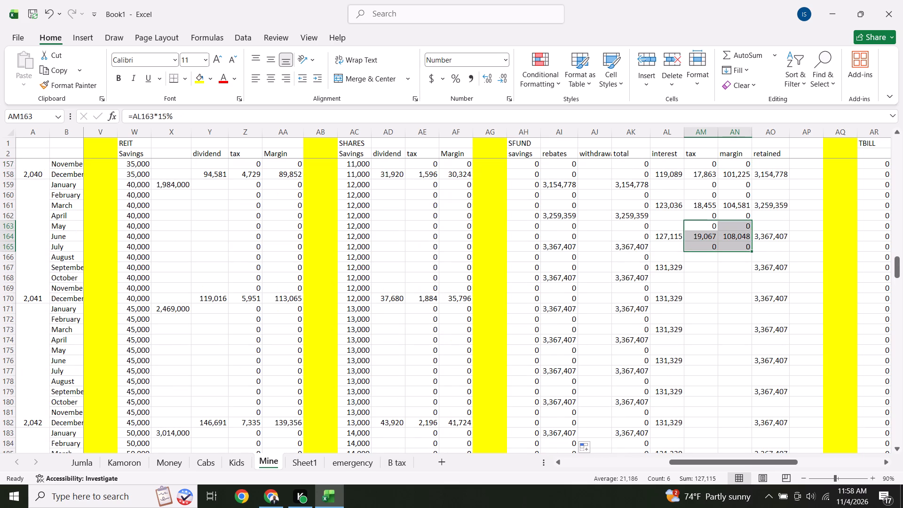
{"action": "left_click_drag", "start_coordinate": [751, 251], "coordinate": [723, 454]}
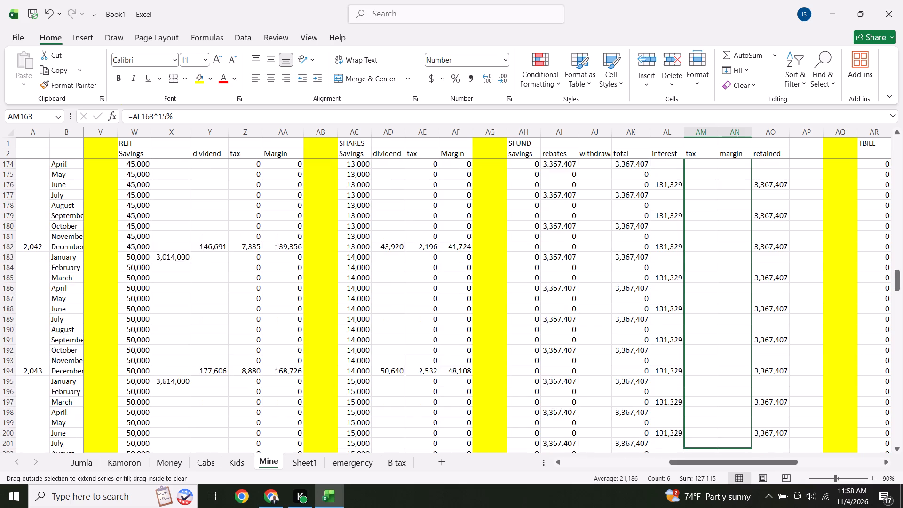
{"action": "left_click_drag", "start_coordinate": [723, 454], "coordinate": [706, 334]}
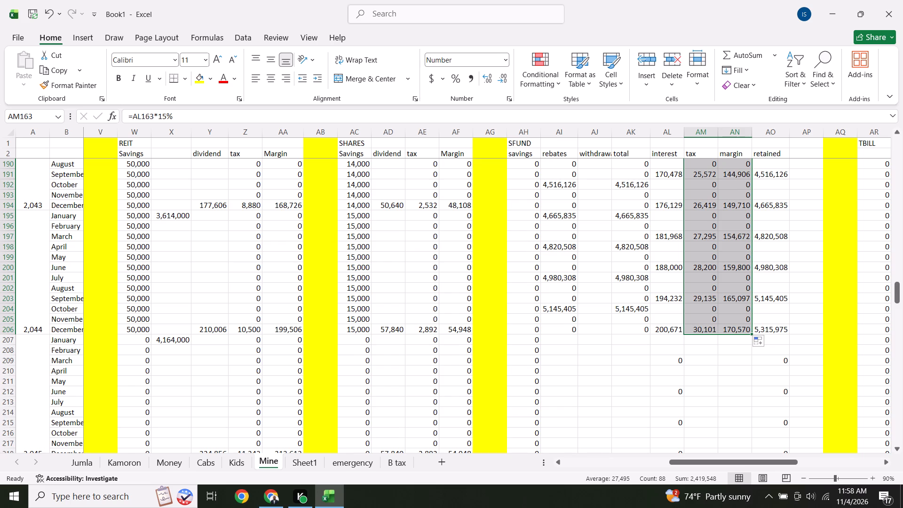
Examine the SFUND rows from row 163 down and the neighbouring TBILL section across to its margin column.
{"action": "key", "text": "Right"}
{"action": "key", "text": "Right"}
{"action": "key", "text": "Right"}
{"action": "key", "text": "Right"}
{"action": "key", "text": "Right"}
{"action": "key", "text": "Right"}
{"action": "key", "text": "Right"}
{"action": "key", "text": "Right"}
{"action": "key", "text": "Right"}
{"action": "key", "text": "Right"}
{"action": "key", "text": "Right"}
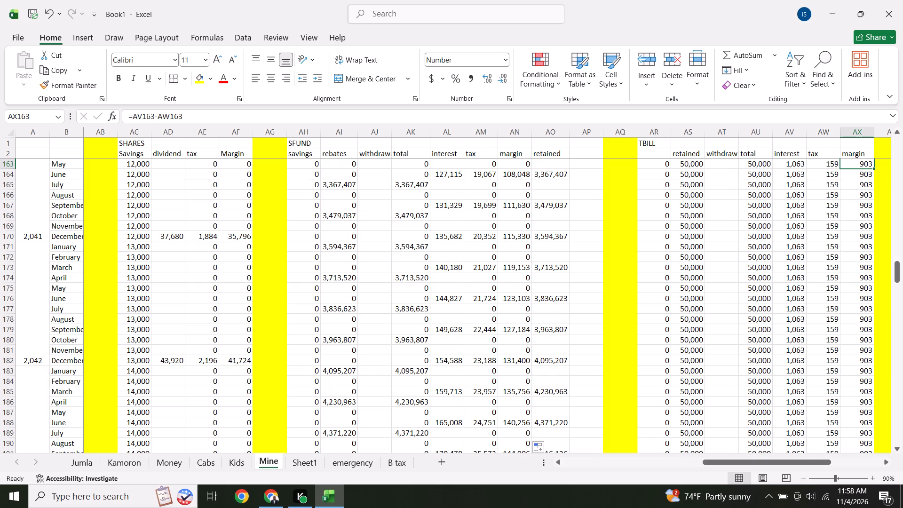
Review the monthly allocation columns and the MMF section from January in row 3 down to September in row 131.
{"action": "left_click", "coordinate": [589, 148]}
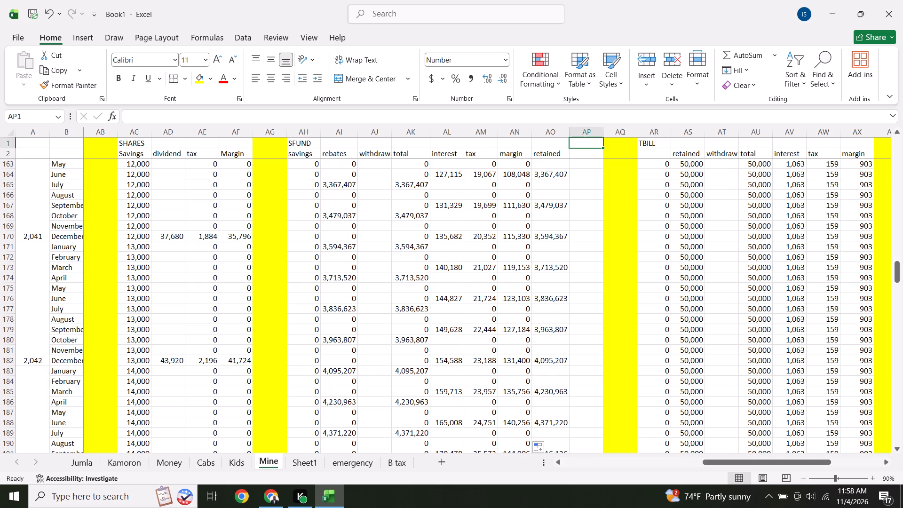
{"action": "left_click", "coordinate": [61, 144]}
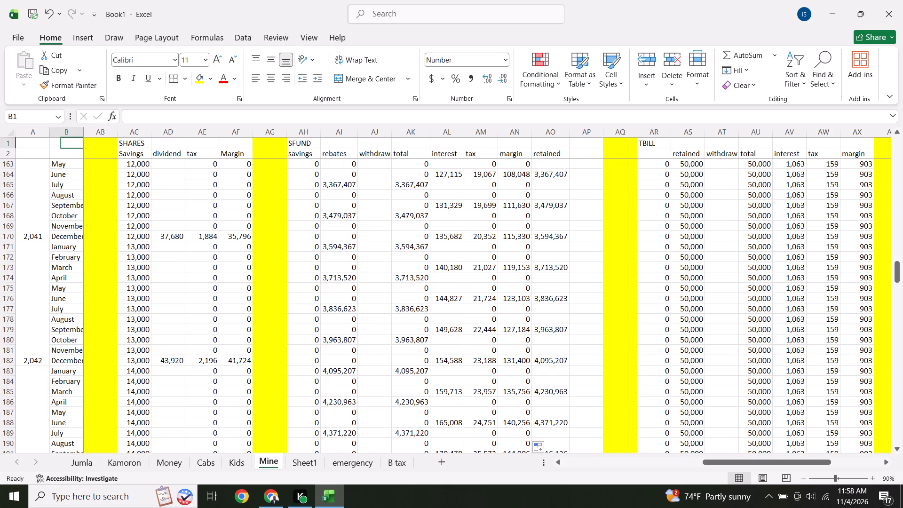
{"action": "key", "text": "Down"}
{"action": "key", "text": "Down"}
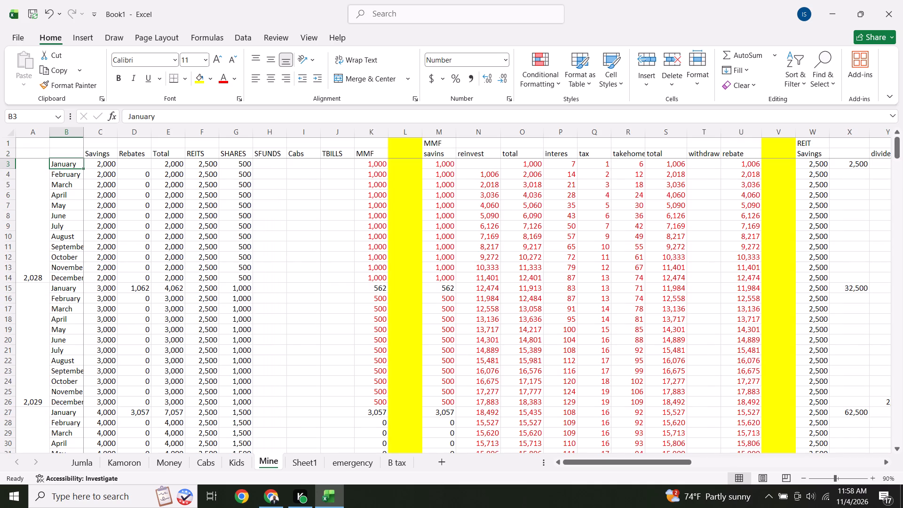
{"action": "key", "text": "Down"}
{"action": "key", "text": "Down"}
{"action": "key", "text": "Down"}
{"action": "key", "text": "Down"}
{"action": "key", "text": "Down"}
{"action": "key", "text": "Down"}
{"action": "key", "text": "Down"}
{"action": "key", "text": "Down"}
{"action": "key", "text": "Down"}
{"action": "key", "text": "Down"}
{"action": "key", "text": "Down"}
{"action": "key", "text": "Down"}
{"action": "key", "text": "Down"}
{"action": "key", "text": "Down"}
{"action": "key", "text": "Down"}
{"action": "key", "text": "Down"}
{"action": "key", "text": "Down"}
{"action": "key", "text": "Down"}
{"action": "key", "text": "Down"}
{"action": "key", "text": "Down"}
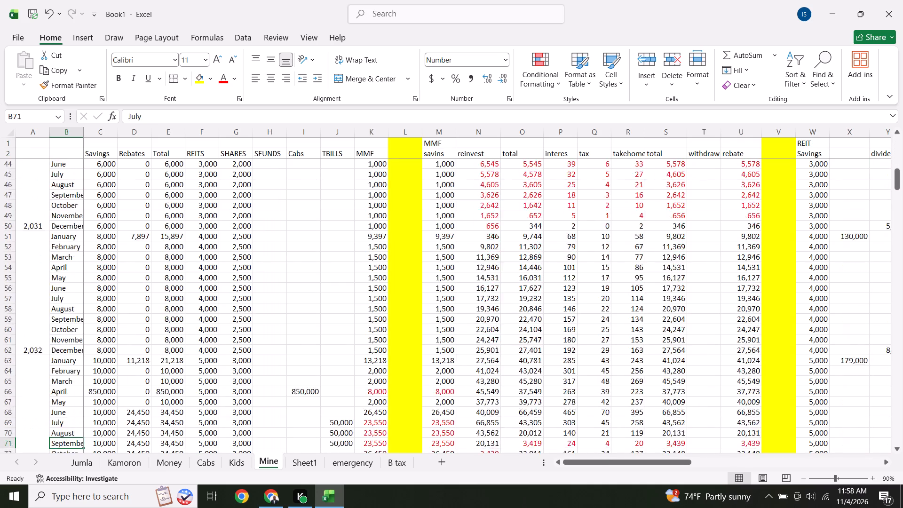
{"action": "key", "text": "Down"}
{"action": "key", "text": "Down"}
{"action": "key", "text": "Down"}
{"action": "key", "text": "Down"}
{"action": "key", "text": "Down"}
{"action": "key", "text": "Down"}
{"action": "key", "text": "Down"}
{"action": "key", "text": "Down"}
{"action": "key", "text": "Down"}
{"action": "key", "text": "Down"}
{"action": "key", "text": "Down"}
{"action": "key", "text": "Down"}
{"action": "key", "text": "Down"}
{"action": "key", "text": "Down"}
{"action": "key", "text": "Down"}
{"action": "key", "text": "Down"}
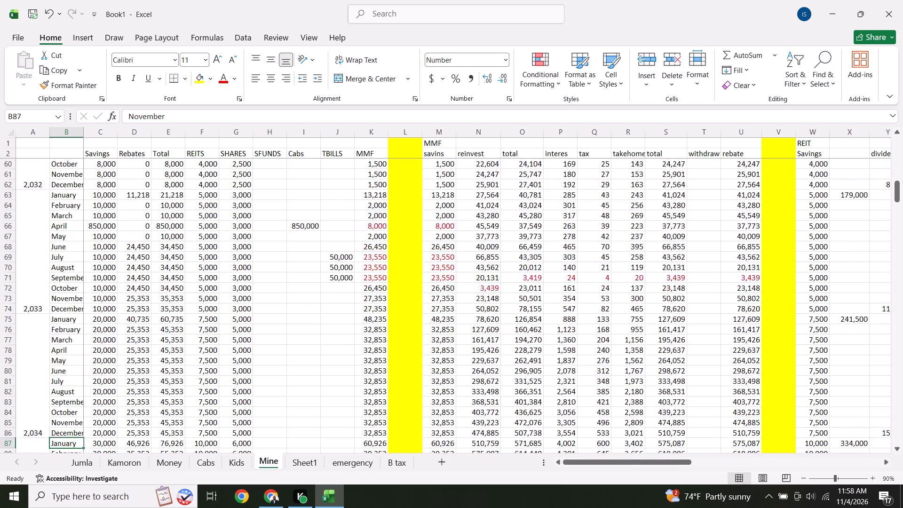
{"action": "key", "text": "Down"}
{"action": "key", "text": "Down"}
{"action": "key", "text": "Down"}
{"action": "key", "text": "Down"}
{"action": "key", "text": "Down"}
{"action": "key", "text": "Down"}
{"action": "key", "text": "Down"}
{"action": "key", "text": "Down"}
{"action": "key", "text": "Down"}
{"action": "key", "text": "Down"}
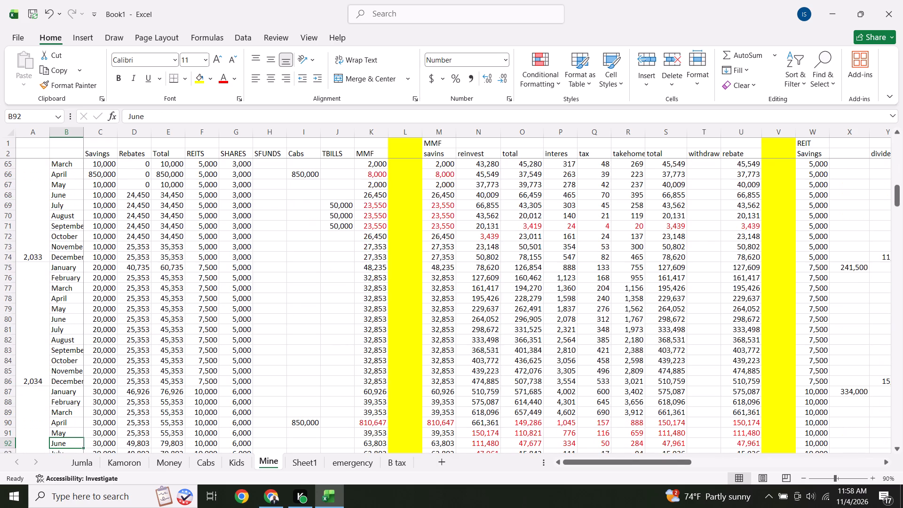
{"action": "key", "text": "Down"}
{"action": "key", "text": "Down"}
{"action": "key", "text": "Down"}
{"action": "key", "text": "Down"}
{"action": "key", "text": "Down"}
{"action": "key", "text": "Down"}
{"action": "key", "text": "Down"}
{"action": "key", "text": "Down"}
{"action": "key", "text": "Down"}
{"action": "key", "text": "Down"}
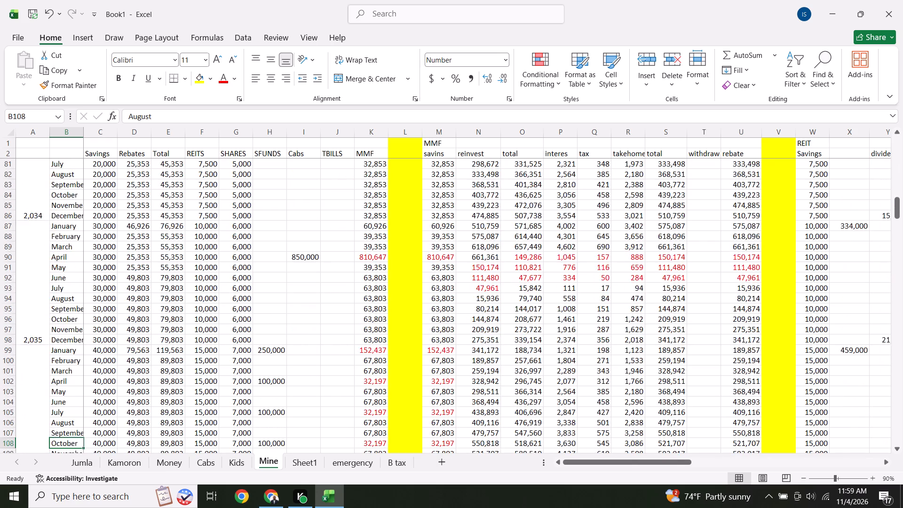
{"action": "key", "text": "Down"}
{"action": "key", "text": "Down"}
{"action": "key", "text": "Down"}
{"action": "key", "text": "Down"}
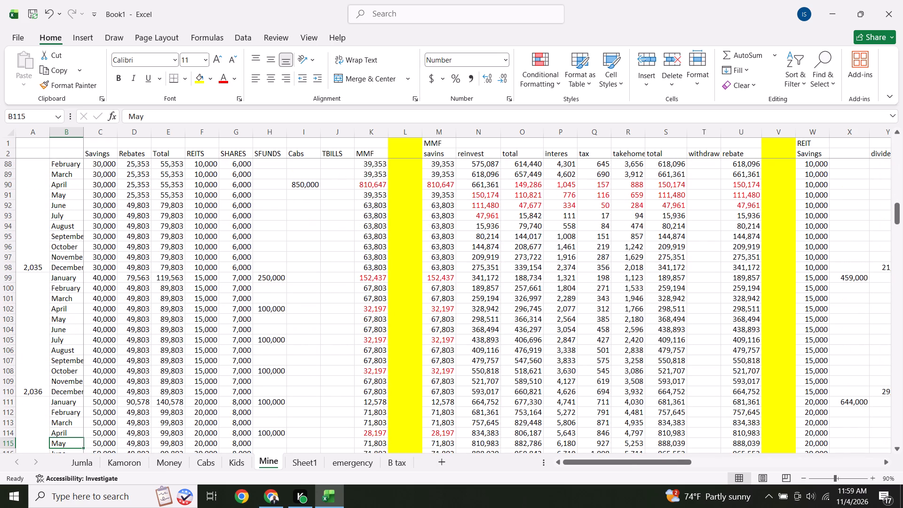
{"action": "key", "text": "Down"}
{"action": "key", "text": "Down"}
{"action": "key", "text": "Down"}
{"action": "key", "text": "Down"}
{"action": "key", "text": "Down"}
{"action": "key", "text": "Down"}
{"action": "key", "text": "Down"}
{"action": "key", "text": "Down"}
{"action": "key", "text": "Down"}
{"action": "key", "text": "Down"}
{"action": "key", "text": "Down"}
{"action": "key", "text": "Down"}
{"action": "key", "text": "Down"}
{"action": "key", "text": "Down"}
{"action": "key", "text": "Down"}
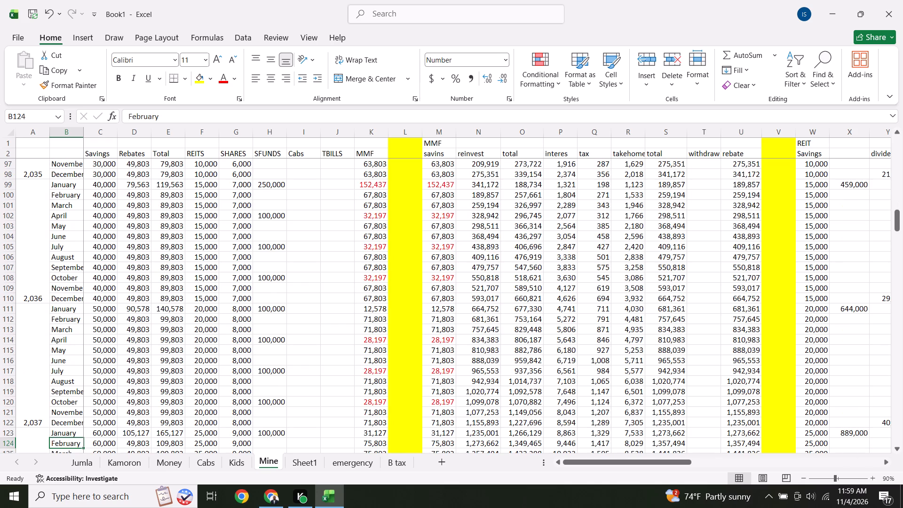
{"action": "key", "text": "Down"}
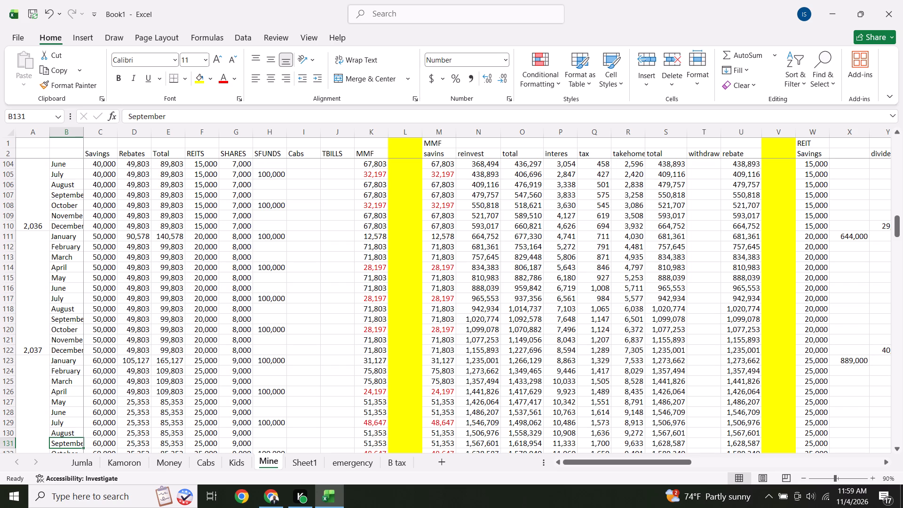
Go back up from September in row 131 to recheck the allocation and MMF figures of the preceding months.
{"action": "key", "text": "Up"}
{"action": "key", "text": "Up"}
{"action": "key", "text": "Up"}
{"action": "key", "text": "Up"}
{"action": "key", "text": "Up"}
{"action": "key", "text": "Up"}
{"action": "key", "text": "Up"}
{"action": "key", "text": "Up"}
{"action": "key", "text": "Up"}
{"action": "key", "text": "Up"}
{"action": "key", "text": "Up"}
{"action": "key", "text": "Up"}
{"action": "key", "text": "Up"}
{"action": "key", "text": "Up"}
{"action": "key", "text": "Up"}
{"action": "key", "text": "Up"}
{"action": "key", "text": "Up"}
{"action": "key", "text": "Up"}
{"action": "key", "text": "Up"}
{"action": "key", "text": "Up"}
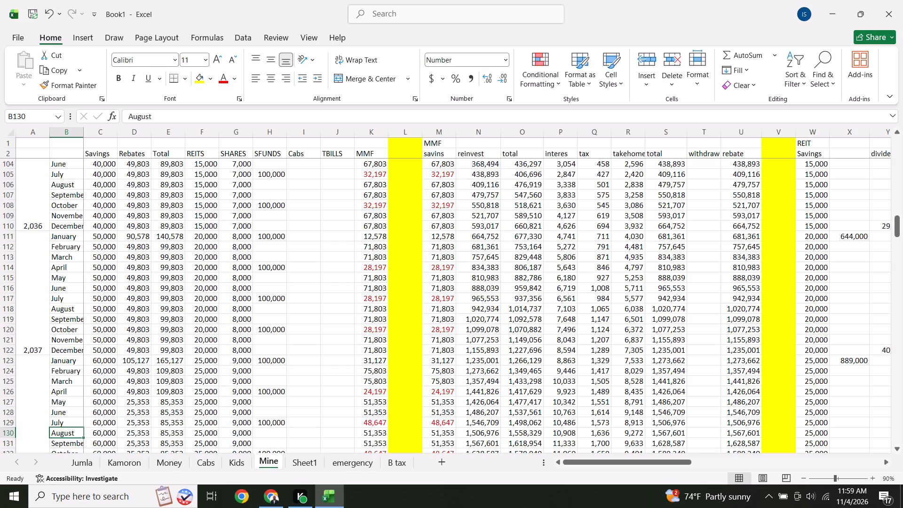
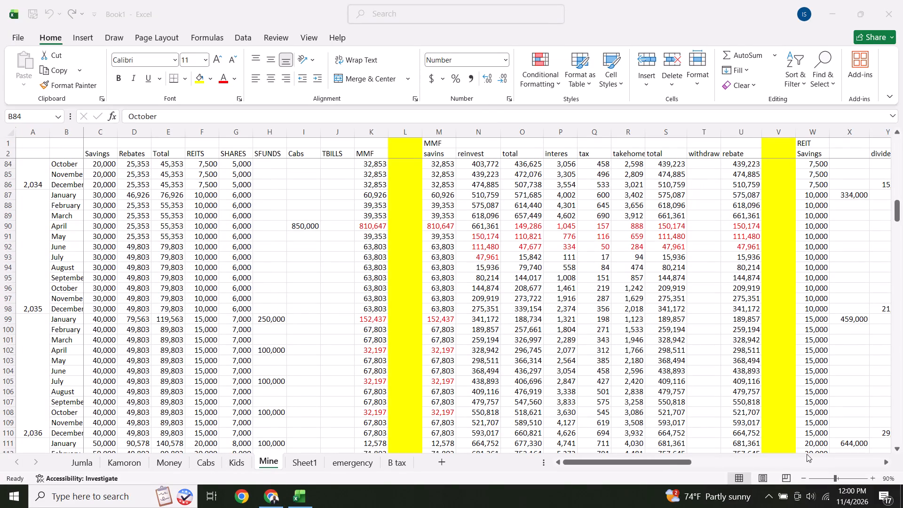
Show the hidden system tray icons on the taskbar.
{"action": "left_click", "coordinate": [768, 495]}
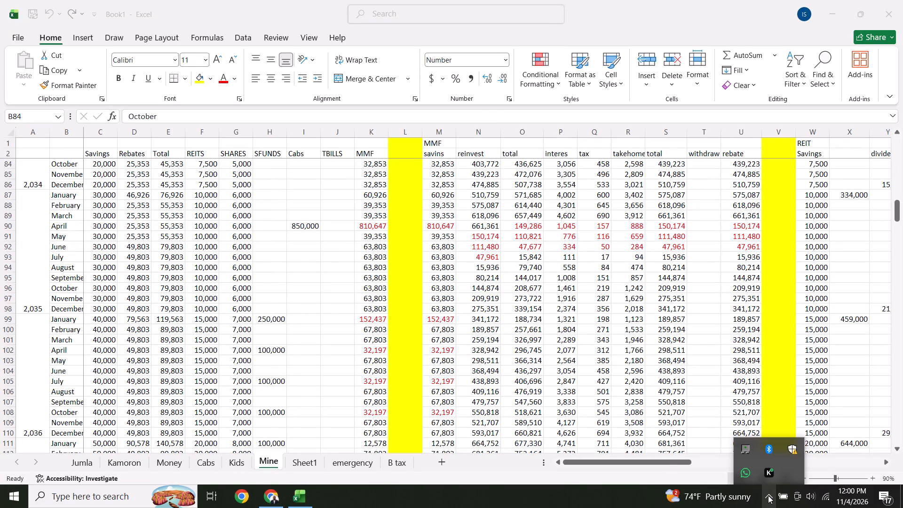